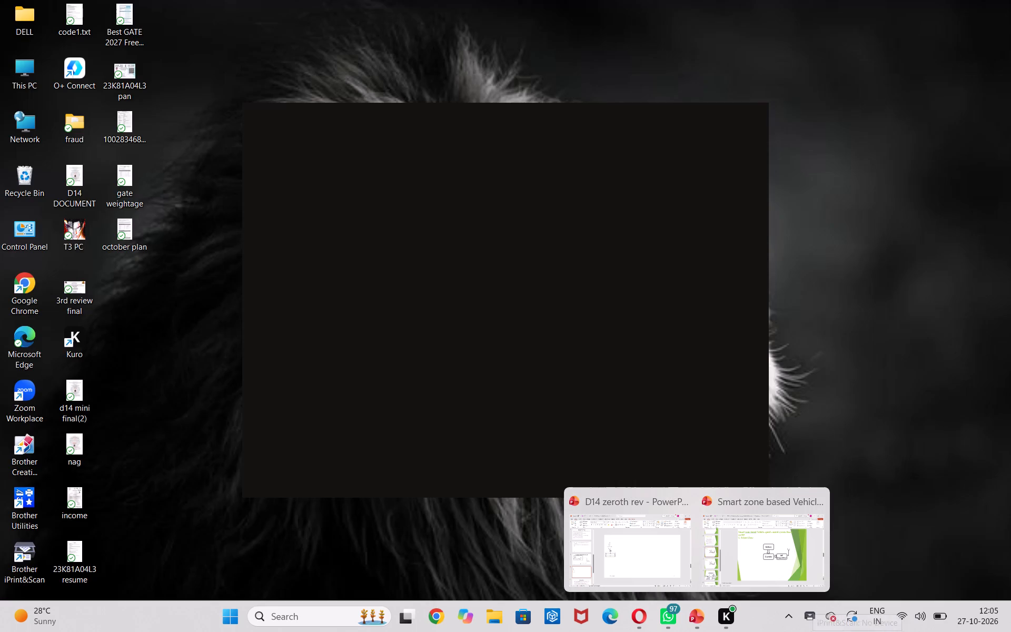
Switch to the D14 zeroth rev presentation and enter "RF receiver" in the text box inside slide 10's rectangle.
click(648, 569)
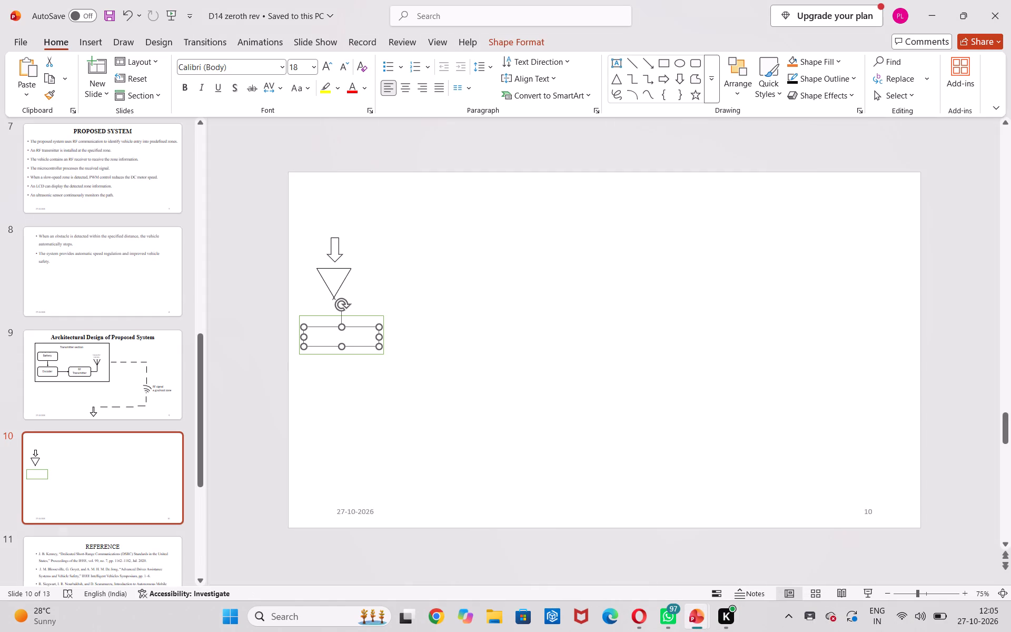
click(323, 337)
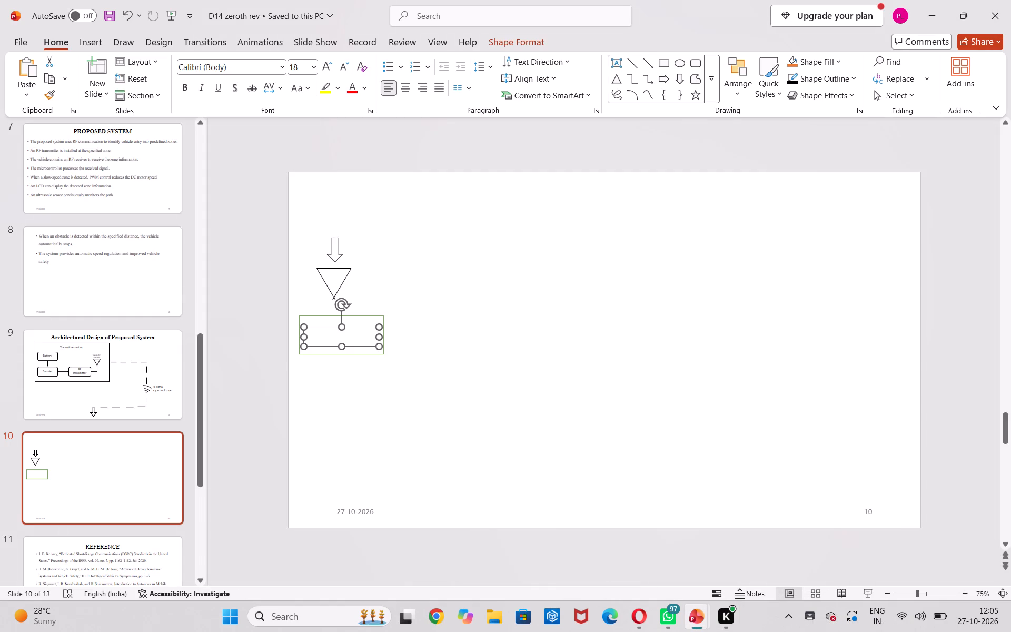
click(335, 335)
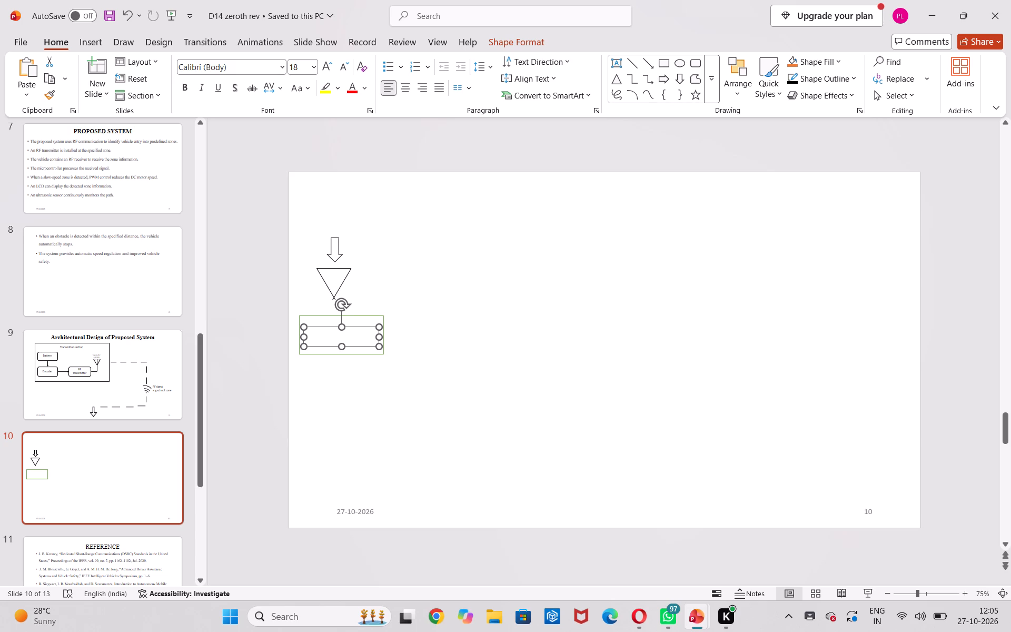
click(339, 332)
text(Rf)
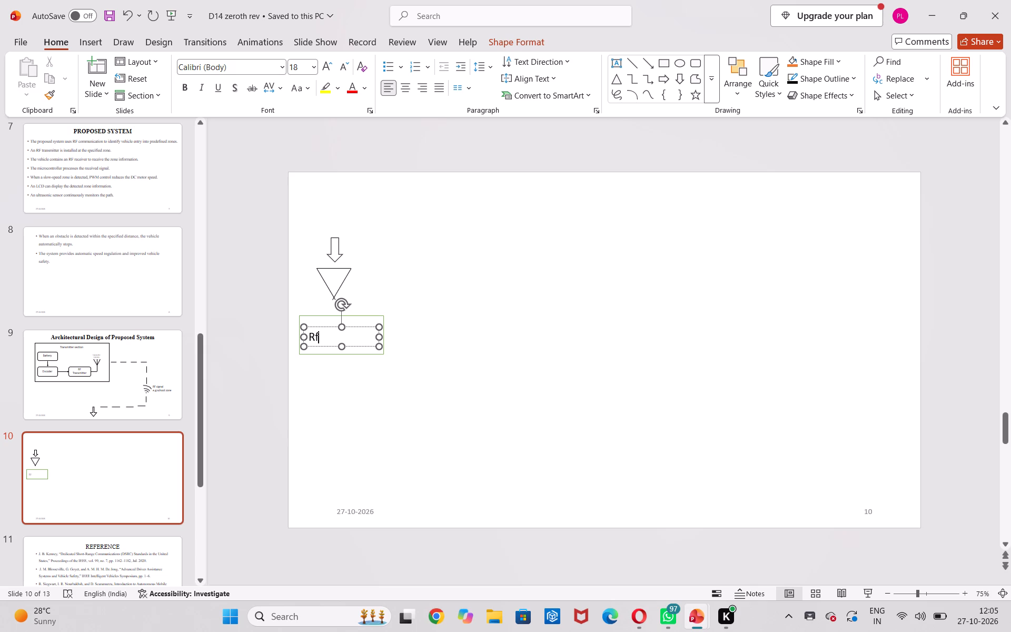
key(BackSpace)
key(shift+f)
key(space)
text(rec)
text(eiver)
key(Return)
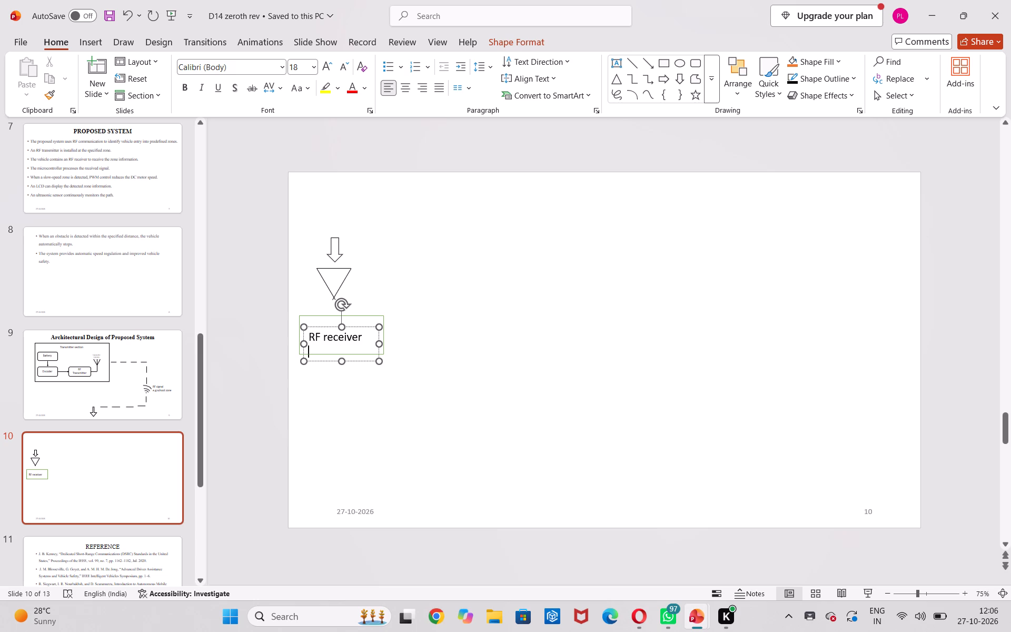
drag(341, 362, 340, 348)
Move the rectangle around the RF receiver label down, leaving a gap beneath the triangle.
click(329, 313)
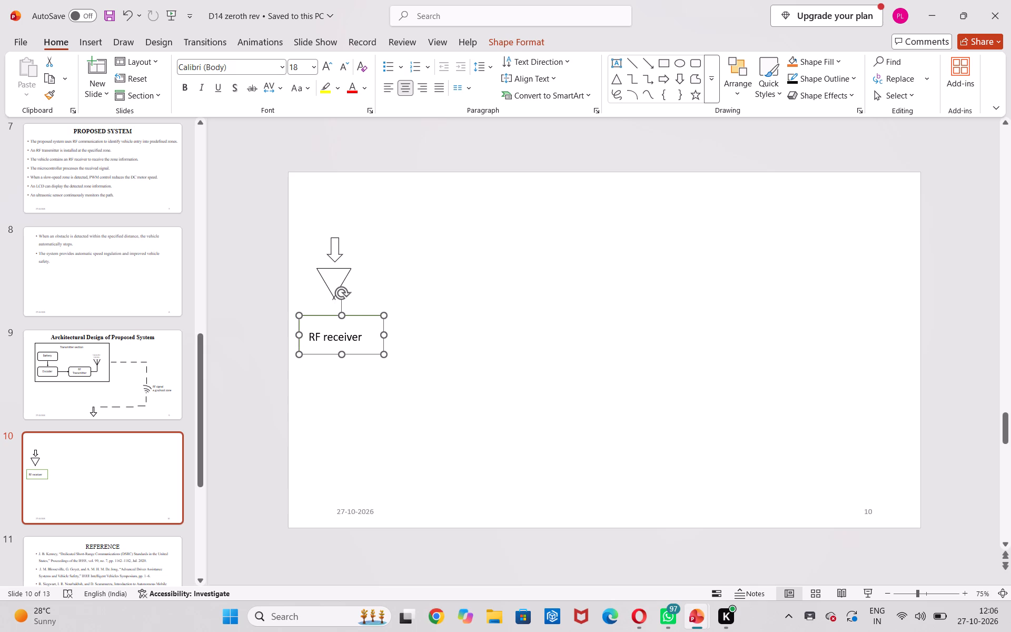
drag(327, 314, 322, 338)
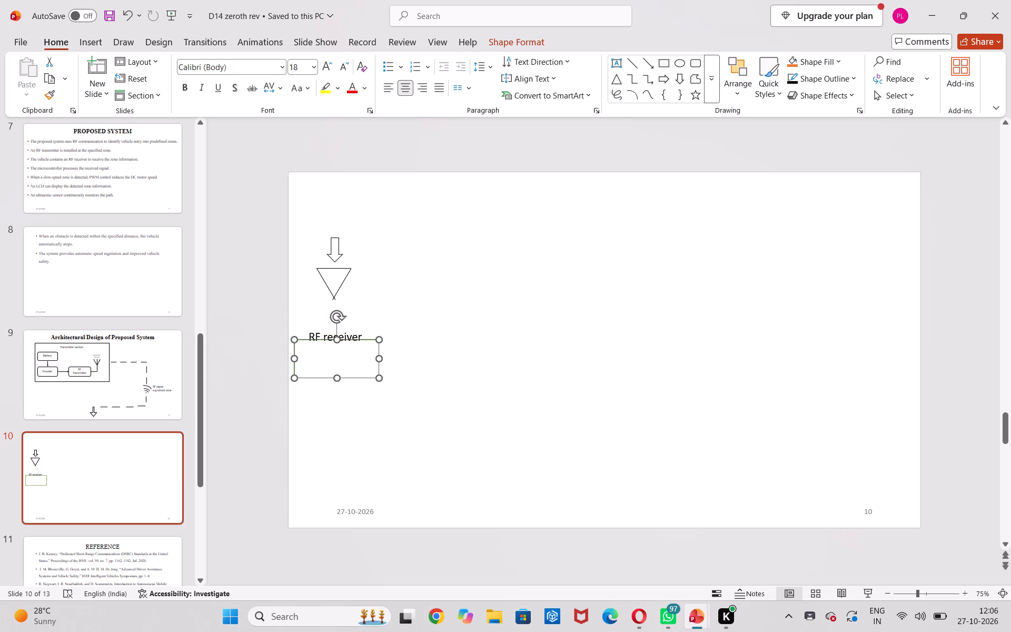
Narrow the RF receiver text box, keeping its label on one line, and move it down inside the rectangle.
click(324, 334)
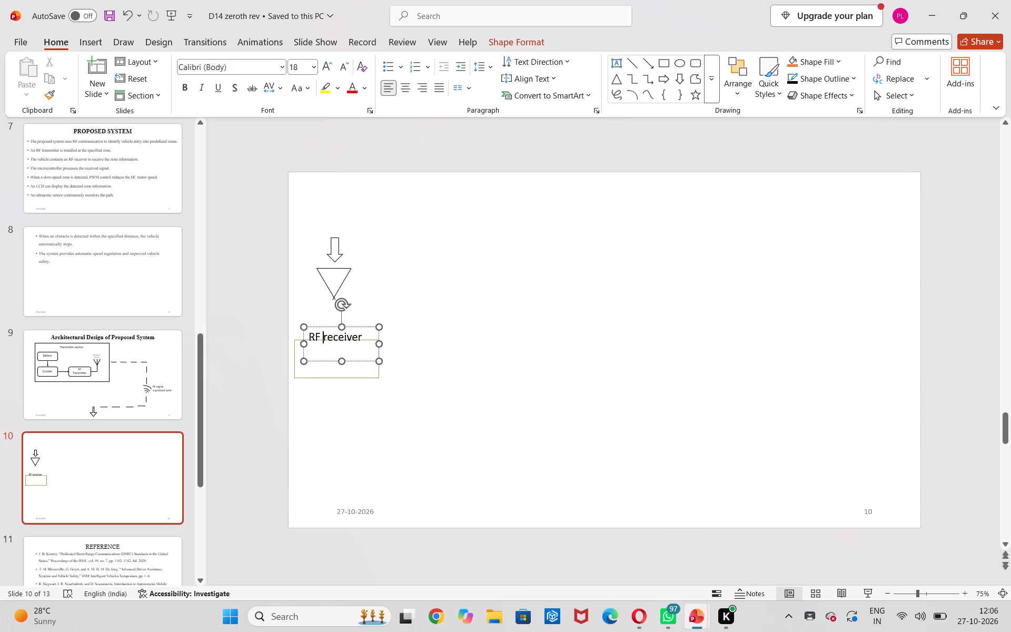
drag(341, 325, 335, 350)
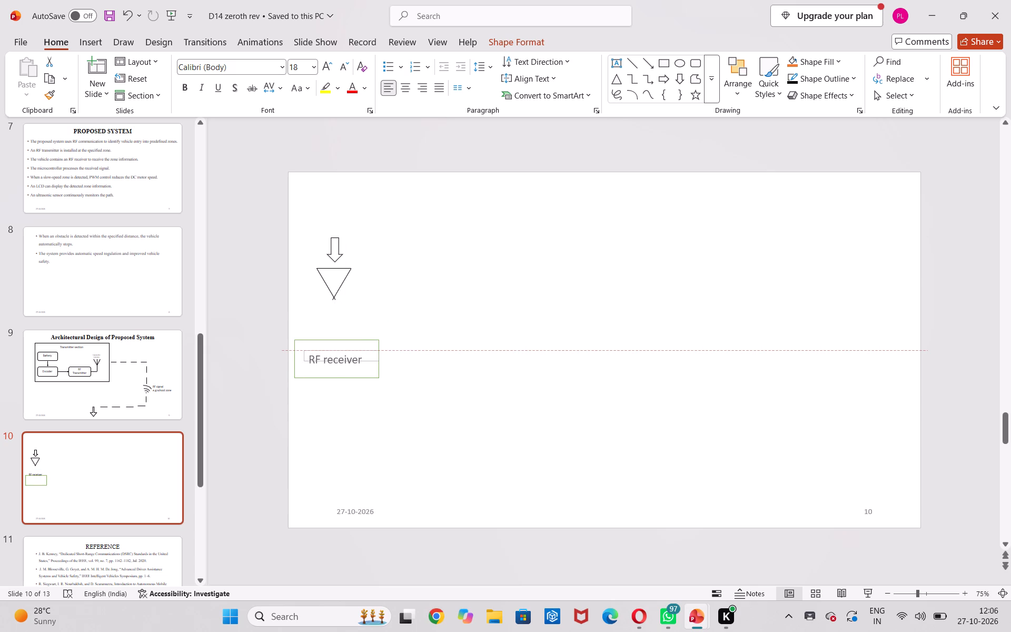
drag(335, 350, 328, 346)
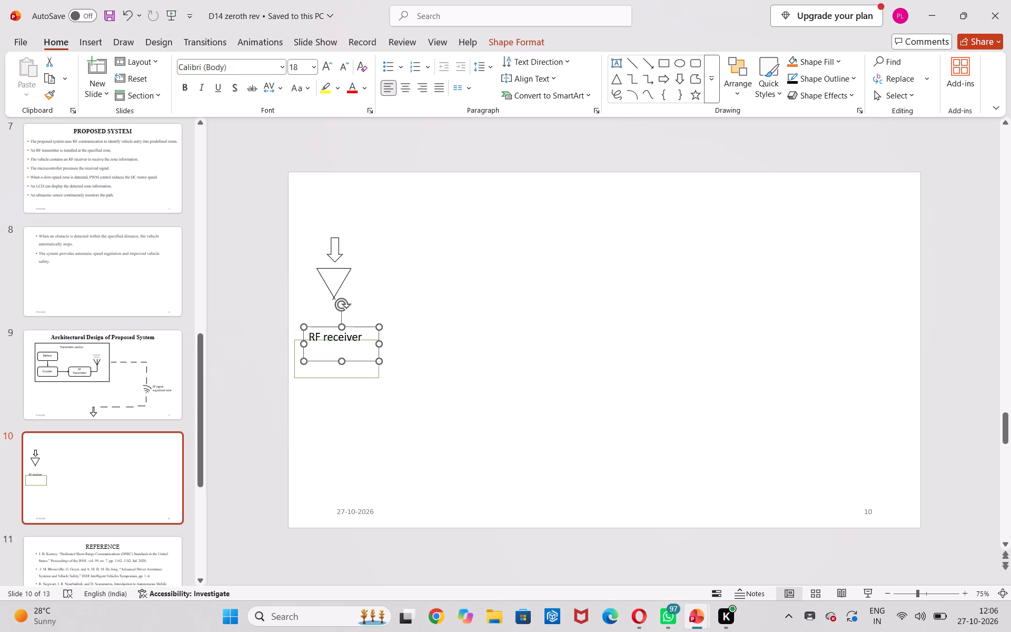
drag(341, 361, 325, 370)
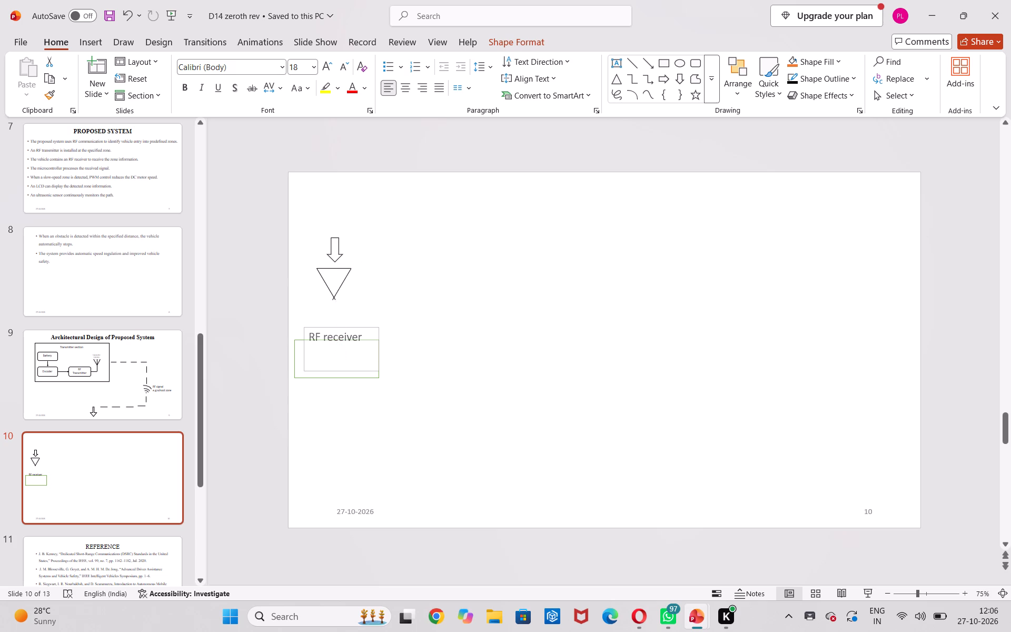
drag(325, 370, 323, 371)
drag(344, 329, 325, 357)
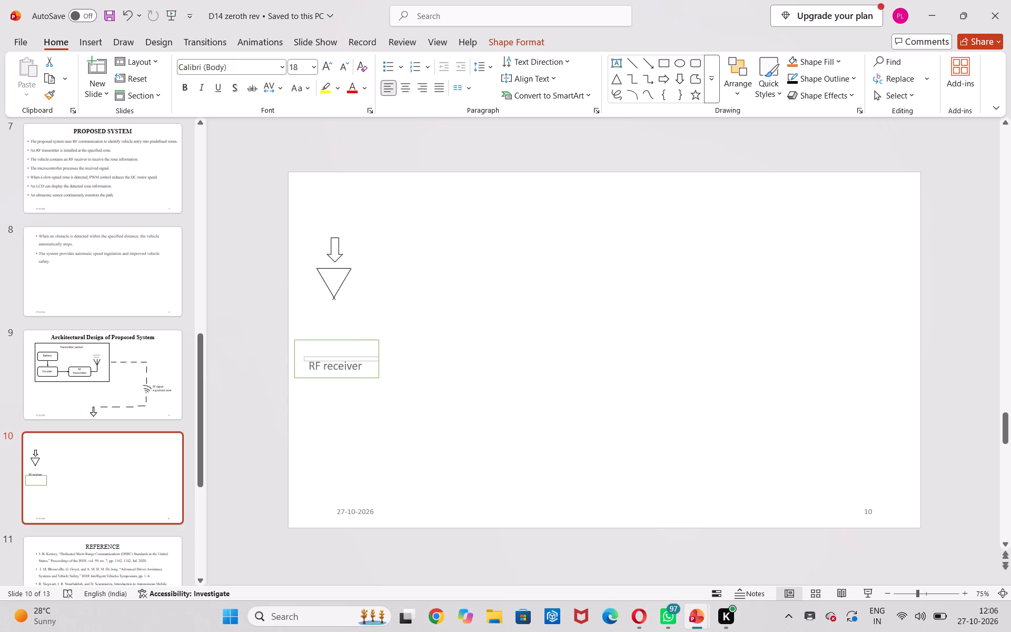
drag(325, 357, 319, 344)
drag(319, 344, 319, 346)
drag(376, 344, 359, 358)
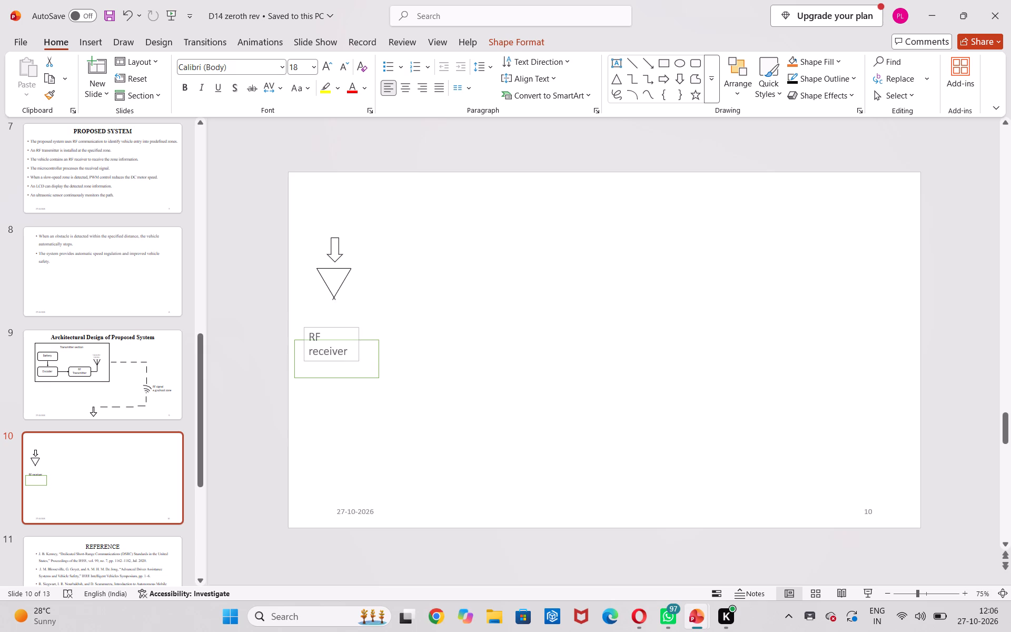
drag(359, 358, 369, 351)
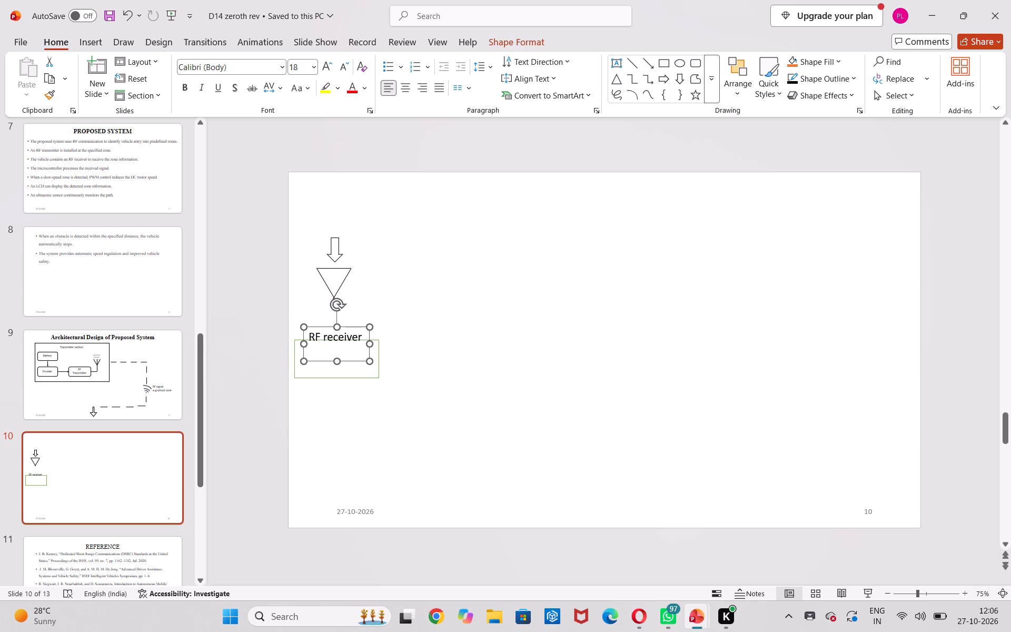
drag(330, 325, 324, 350)
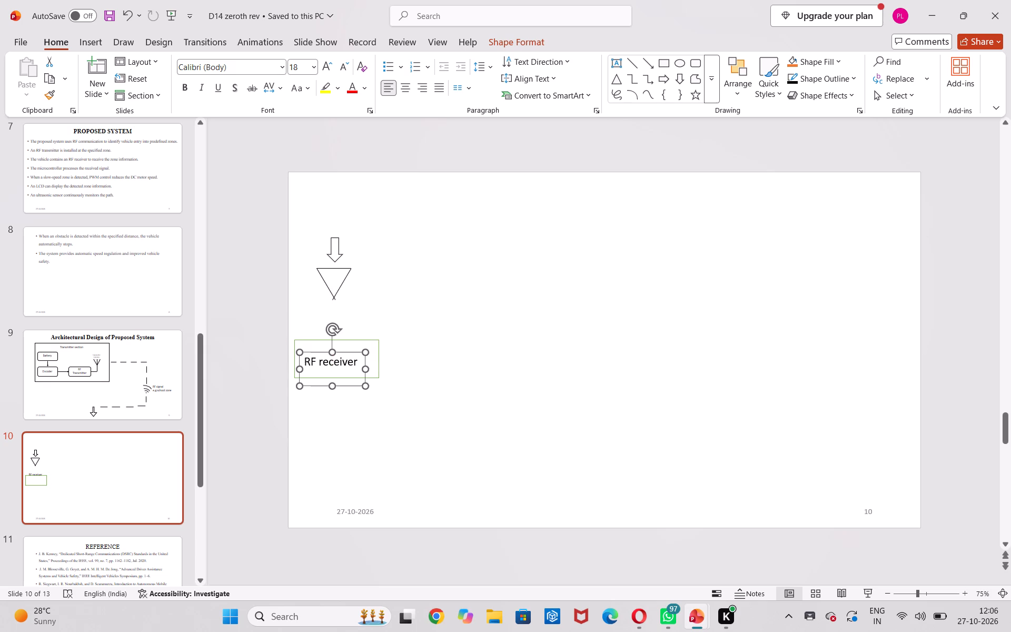
click(326, 350)
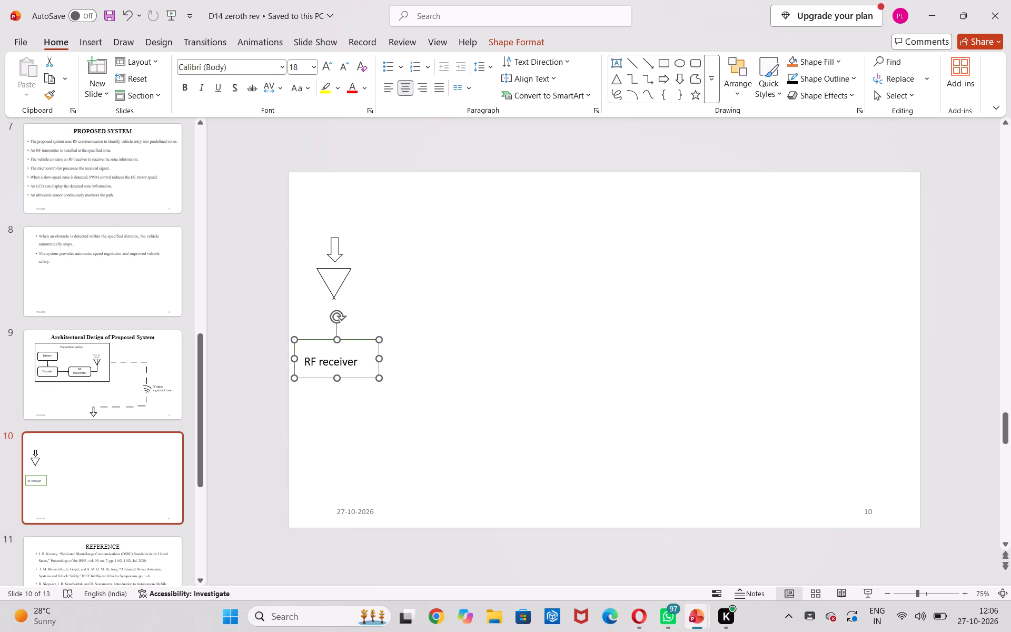
click(318, 366)
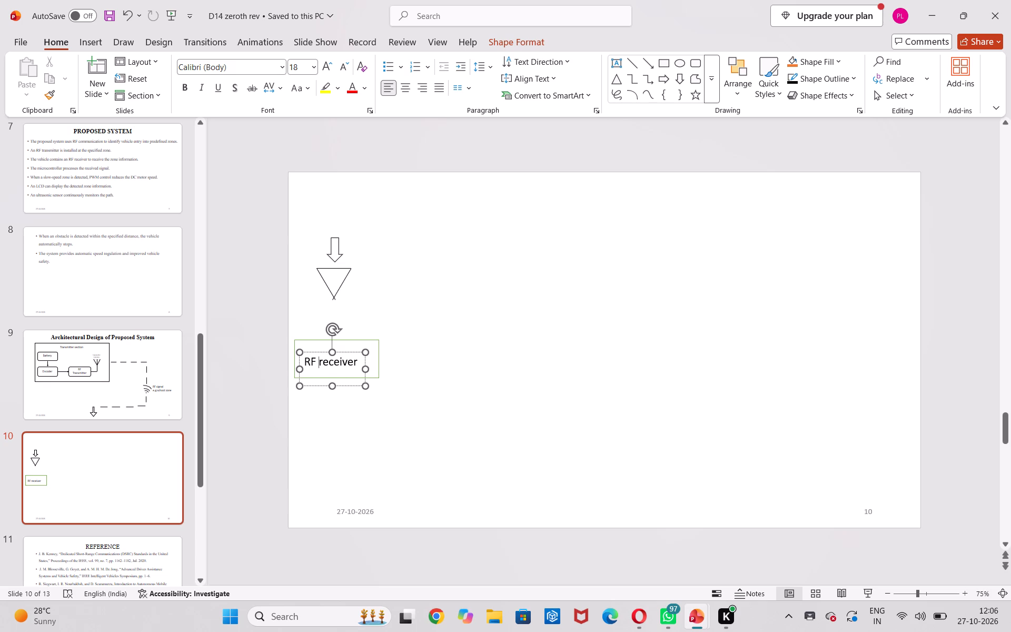
drag(341, 354, 343, 349)
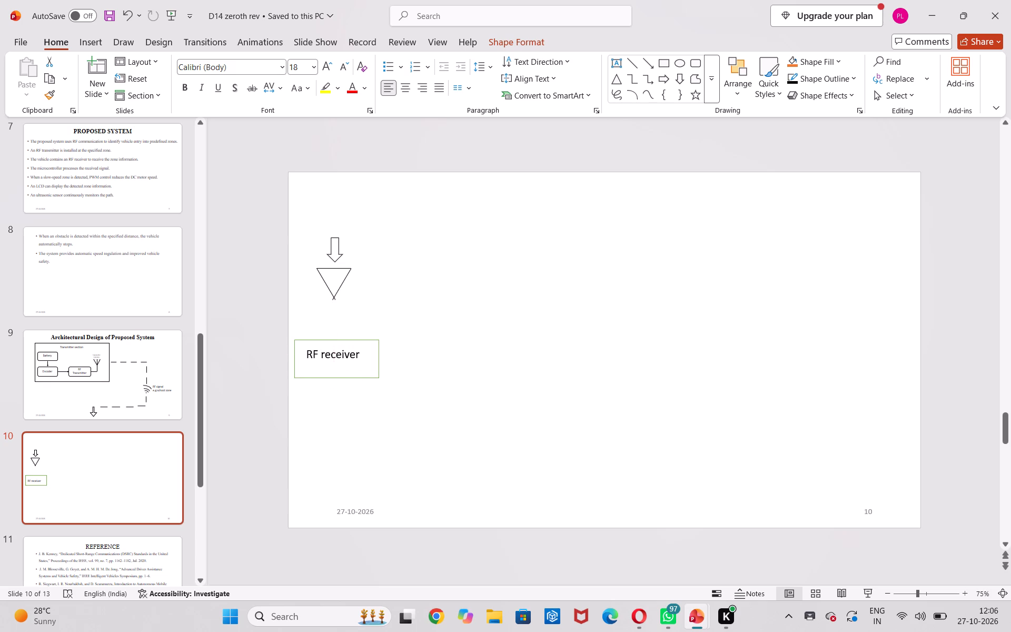
drag(343, 349, 346, 348)
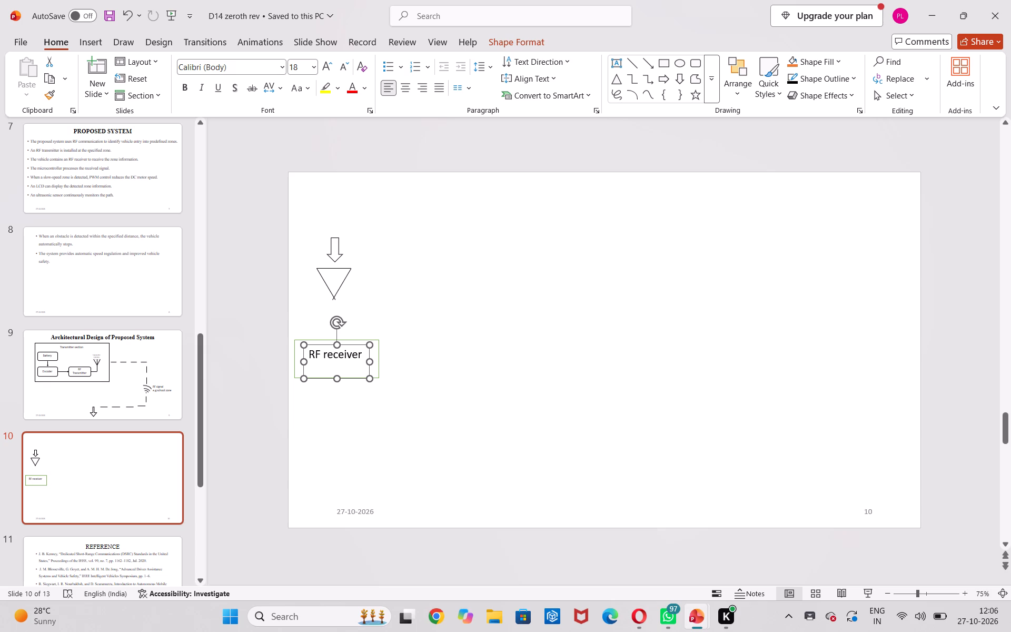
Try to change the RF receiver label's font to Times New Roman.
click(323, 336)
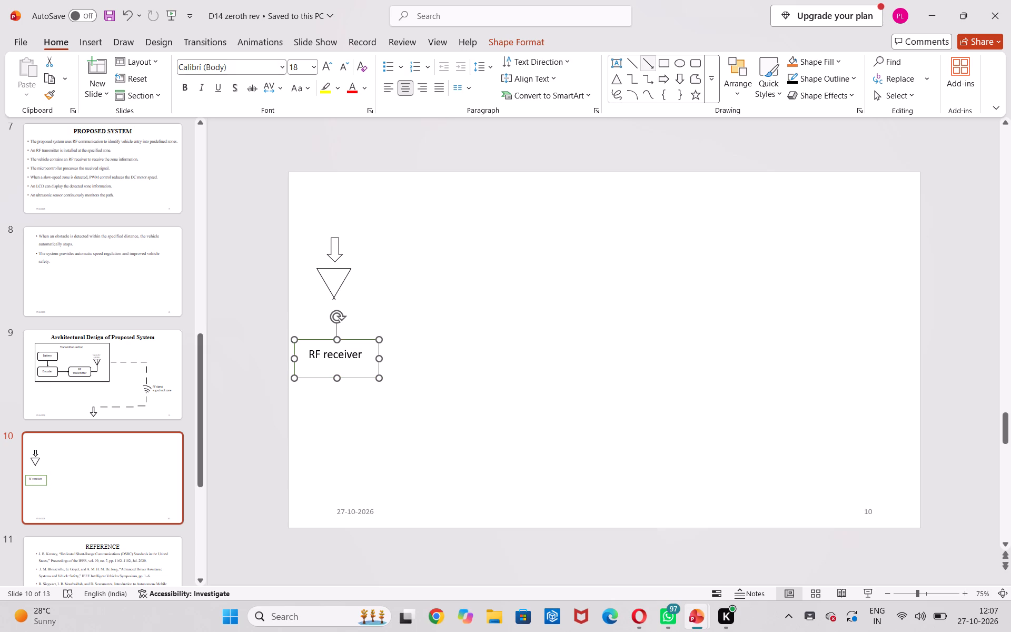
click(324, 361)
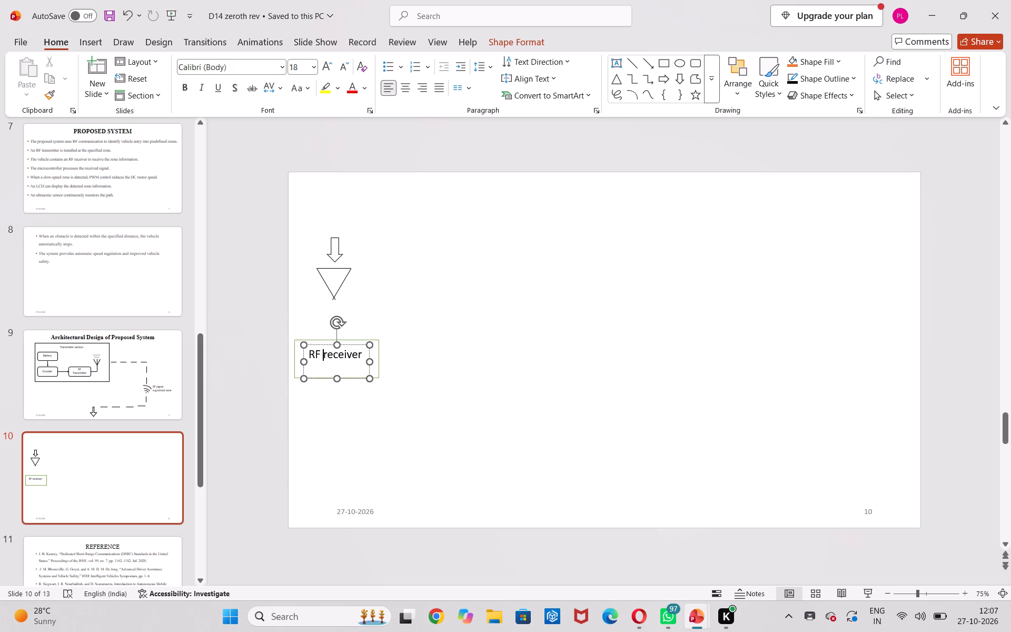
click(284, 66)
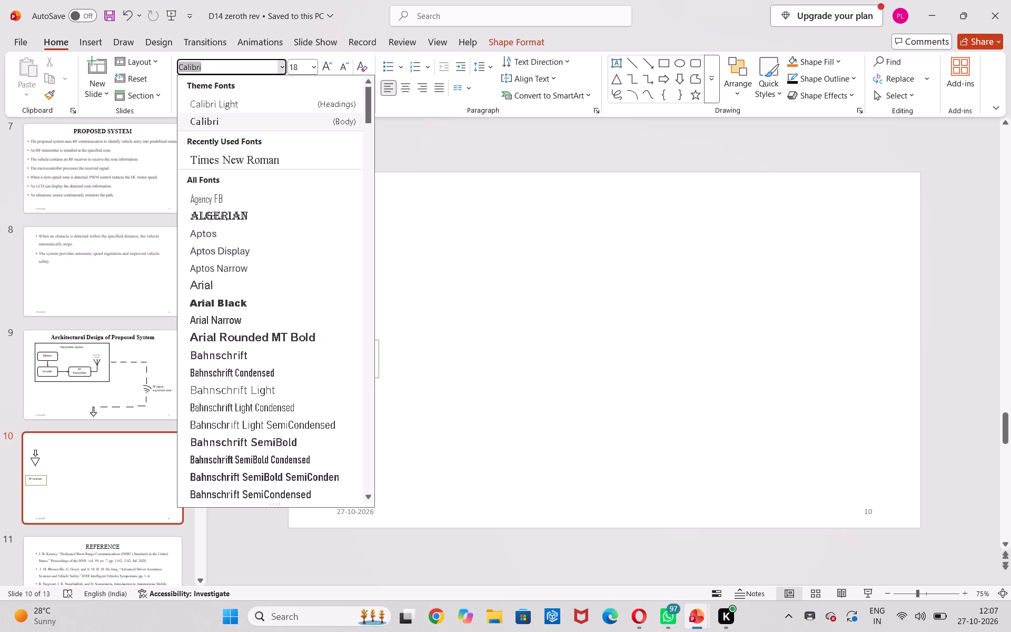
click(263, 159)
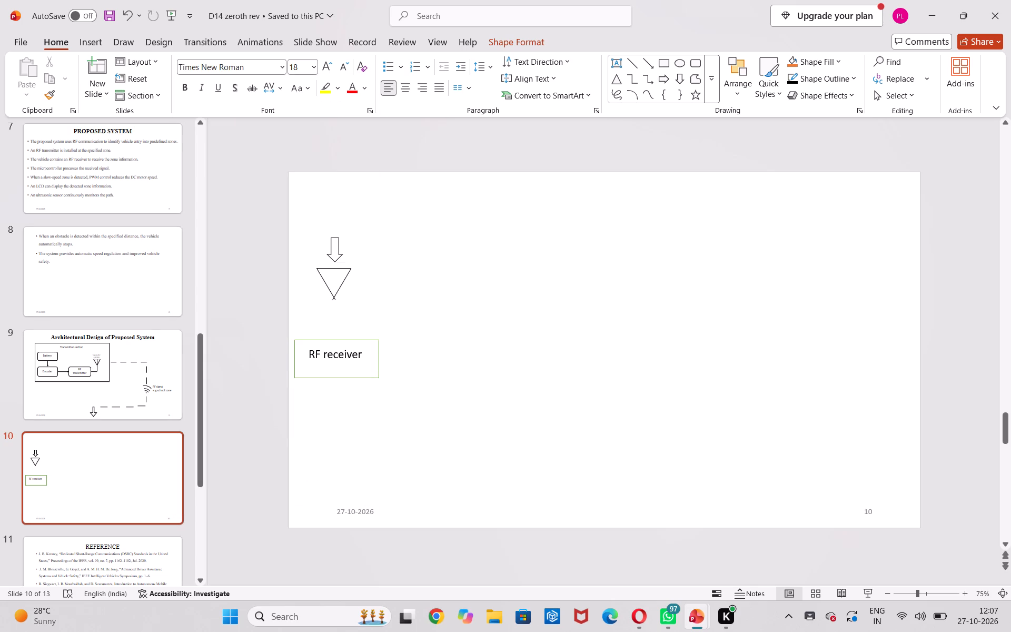
Change the outline colour of the rectangle around the RF receiver label to black.
click(350, 381)
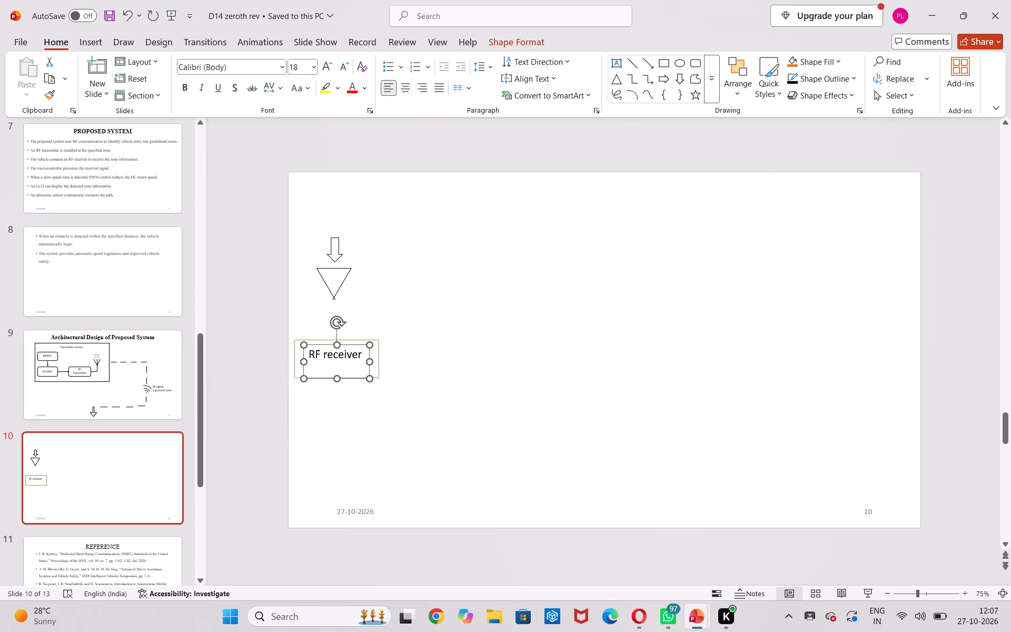
right_click(378, 359)
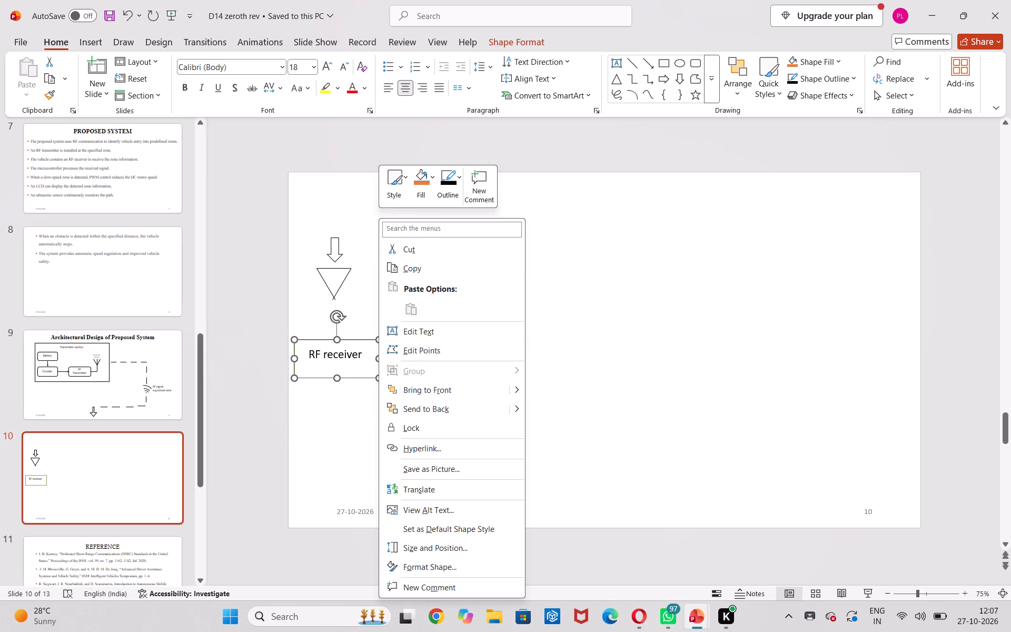
click(440, 188)
click(467, 265)
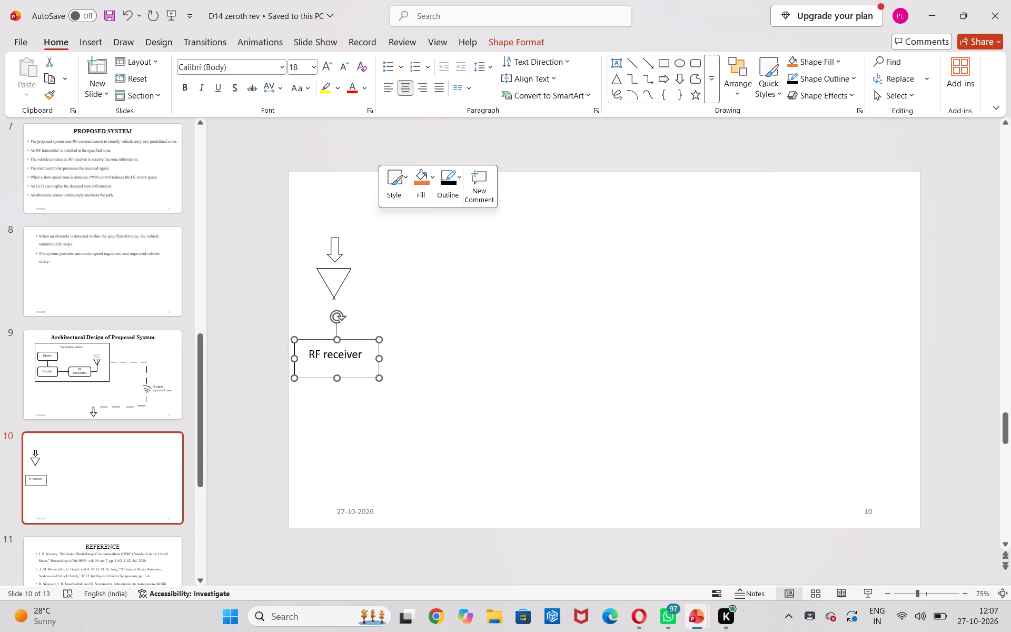
Draw a straight line about 4.16 cm tall from the RF receiver rectangle's top midpoint through the triangle to the block arrow's tip.
click(635, 61)
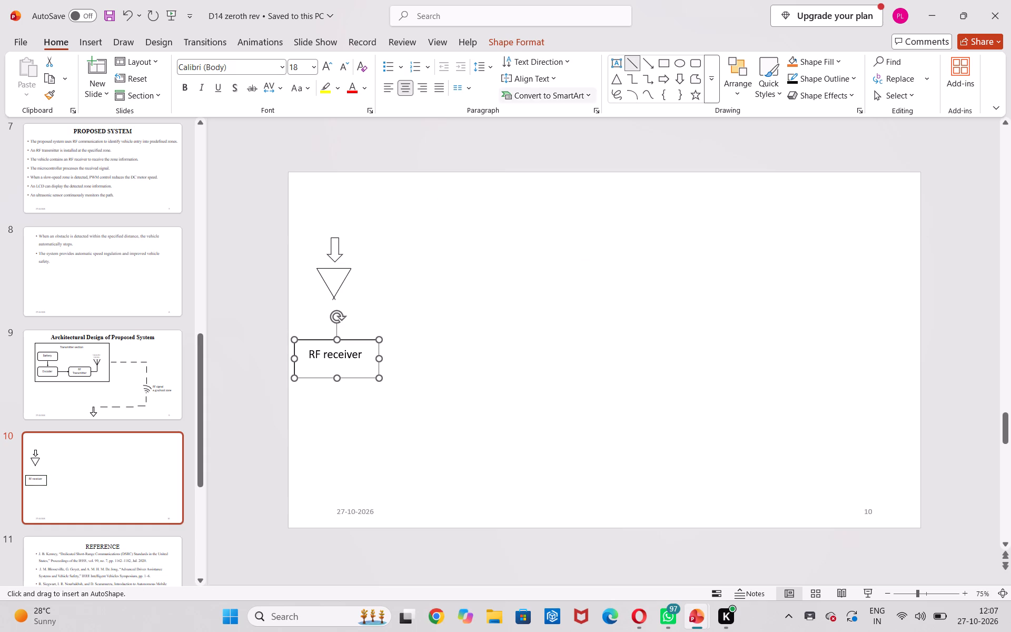
drag(336, 343, 336, 265)
drag(336, 265, 335, 263)
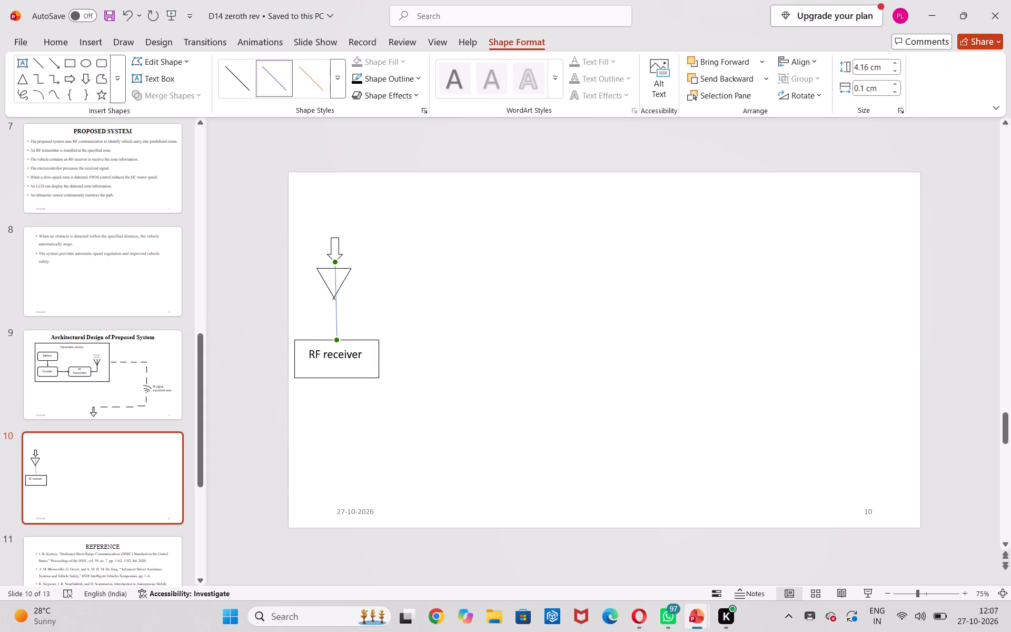
Shift the rectangle around the RF receiver label slightly left, towards the slide's left edge.
click(296, 341)
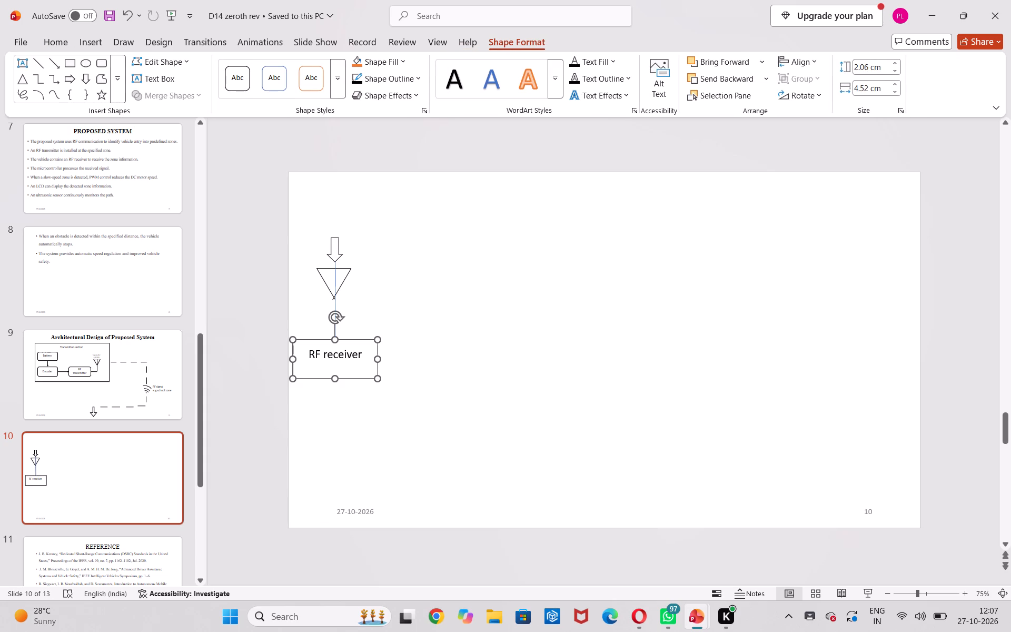
click(305, 341)
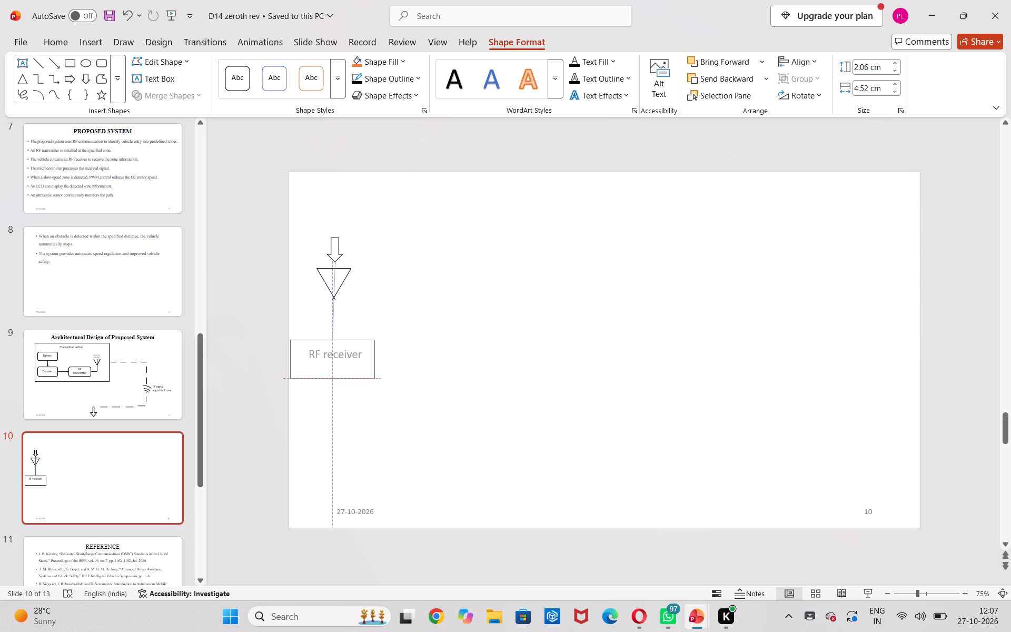
click(389, 317)
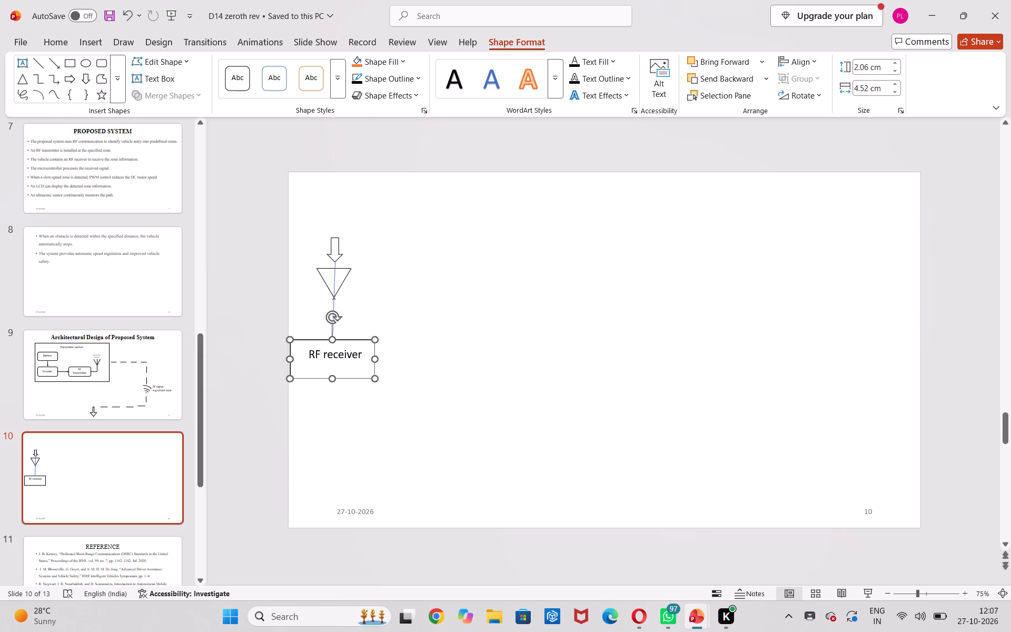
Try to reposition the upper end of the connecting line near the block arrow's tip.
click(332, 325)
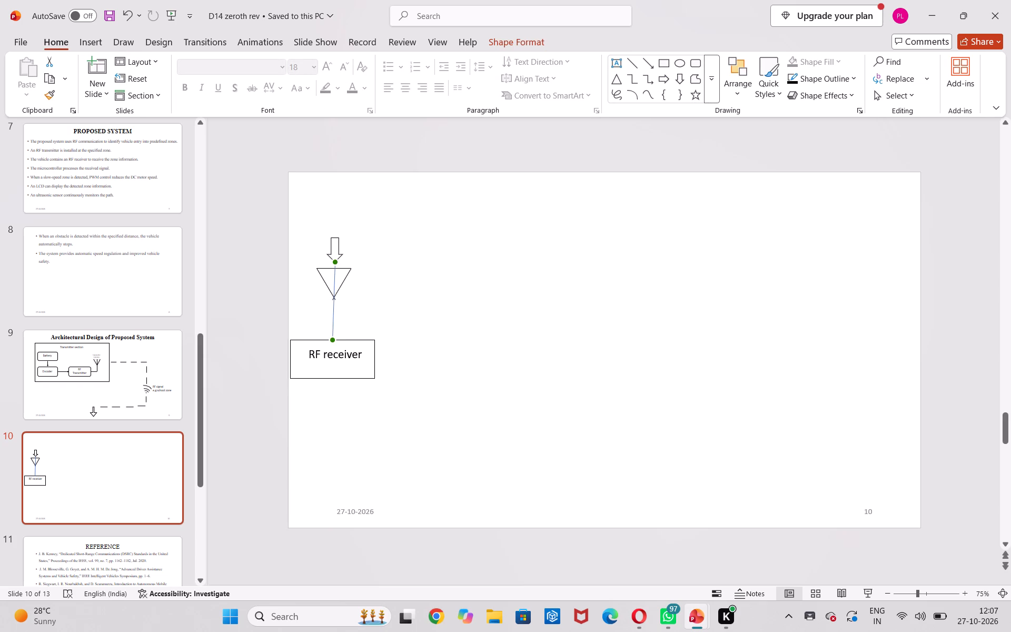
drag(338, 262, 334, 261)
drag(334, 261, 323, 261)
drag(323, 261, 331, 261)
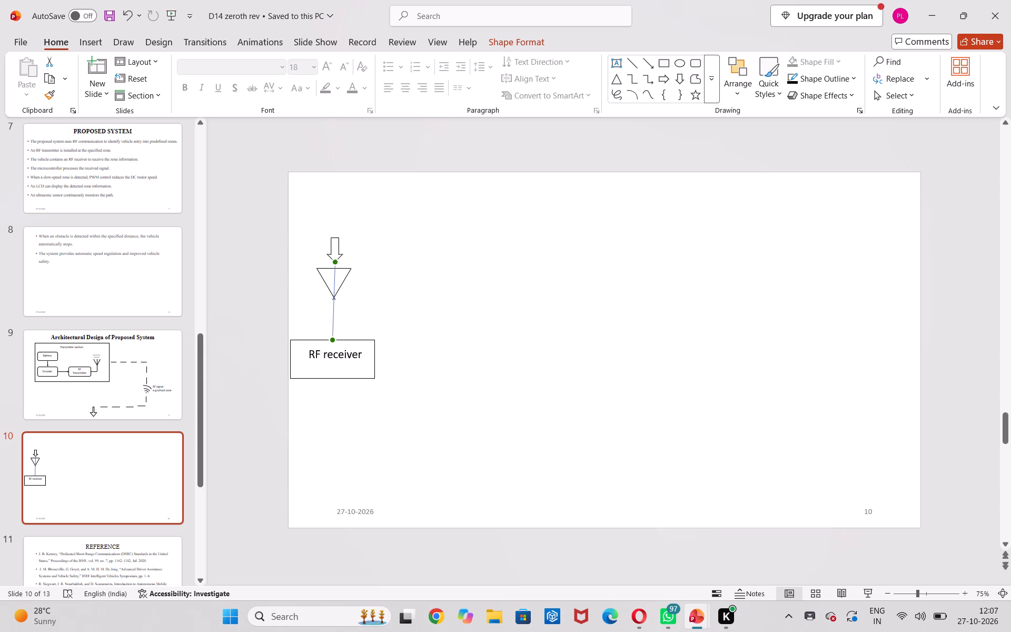
Change the outline colour of the line between the block arrow and the RF receiver rectangle to black.
right_click(335, 287)
click(404, 223)
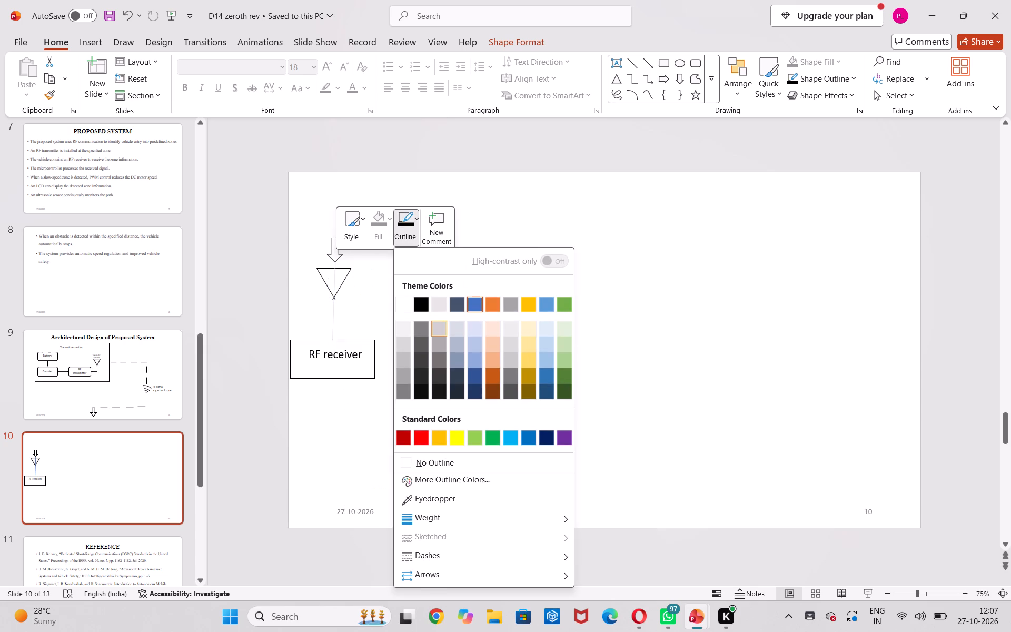
click(425, 300)
click(402, 315)
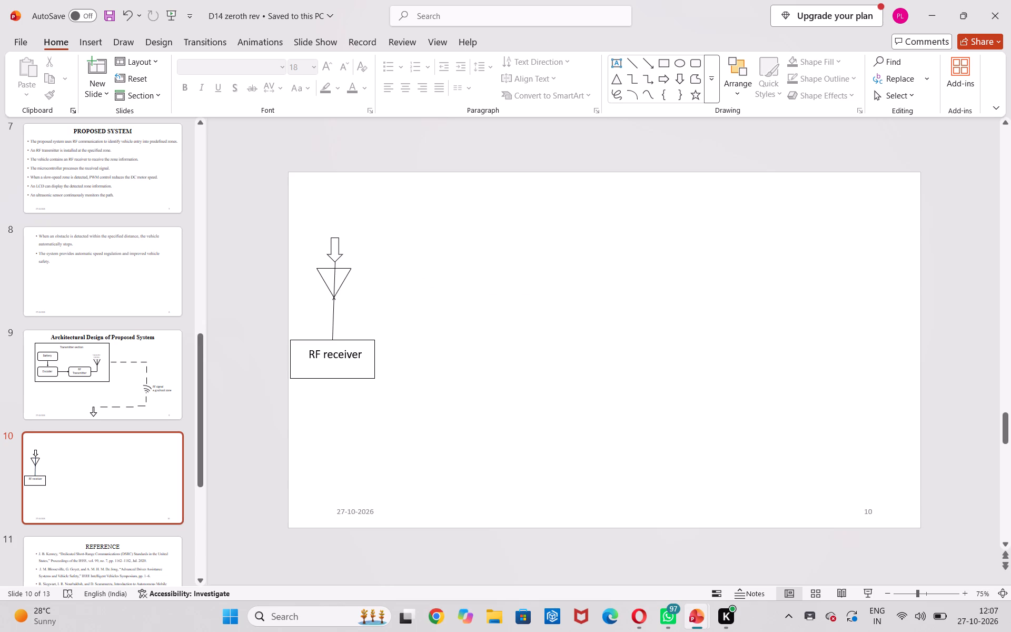
Insert a text box directly above the down block arrow and widen it towards the slide's left edge.
click(622, 59)
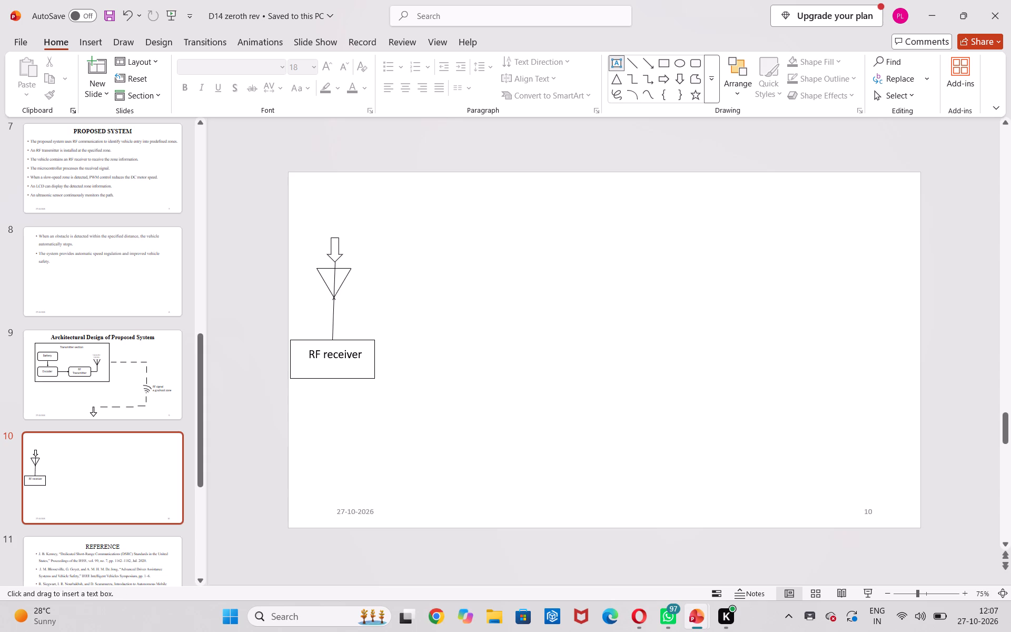
drag(312, 207, 373, 236)
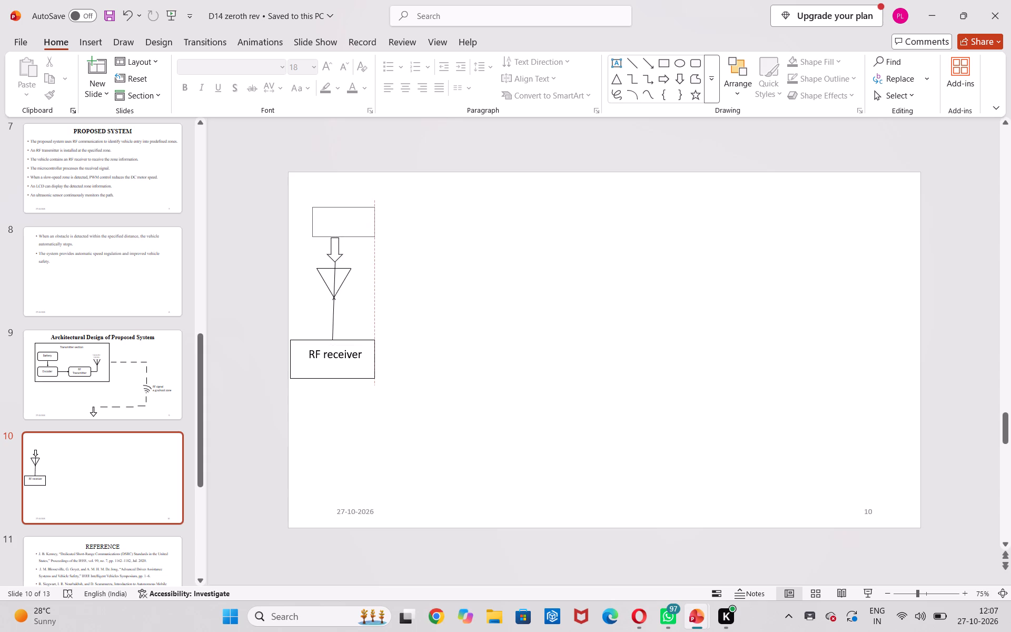
drag(373, 236, 365, 235)
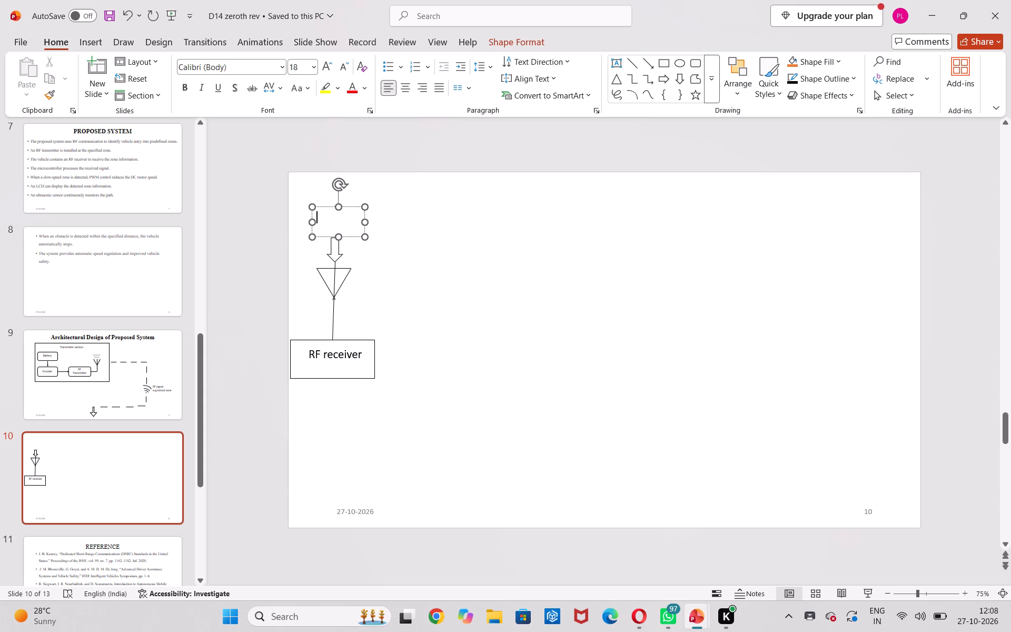
drag(313, 205, 298, 204)
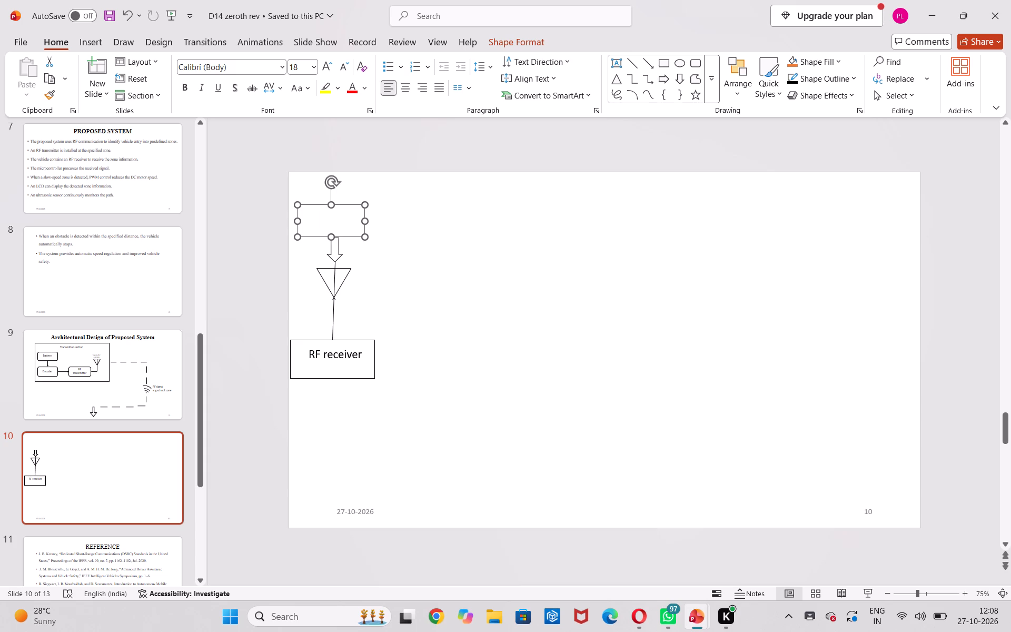
click(331, 216)
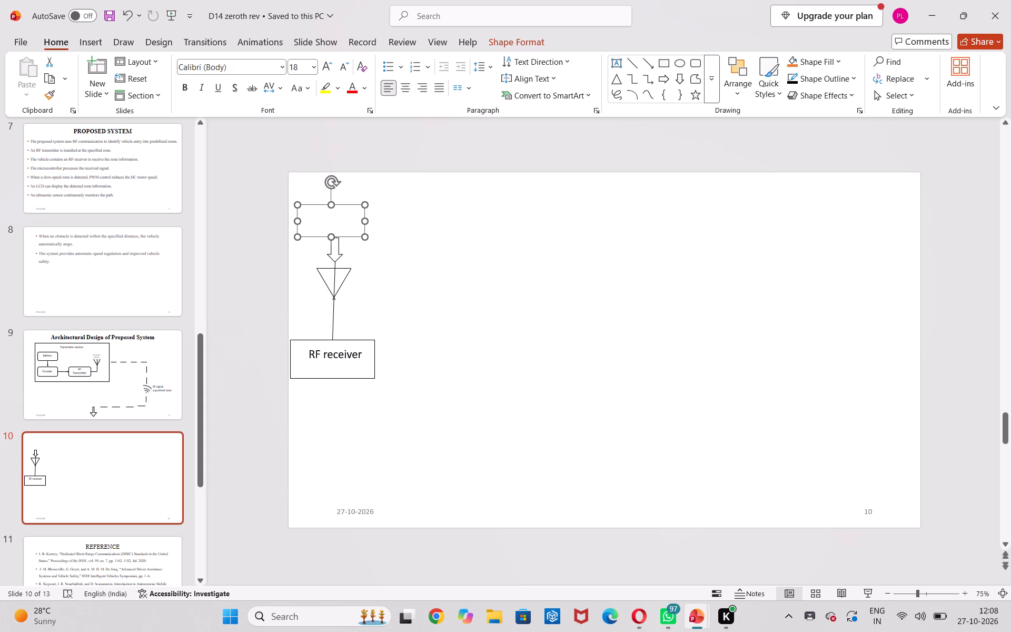
click(357, 224)
click(322, 215)
Enter the label "Receive antenna" in the new text box above the block arrow.
text(re)
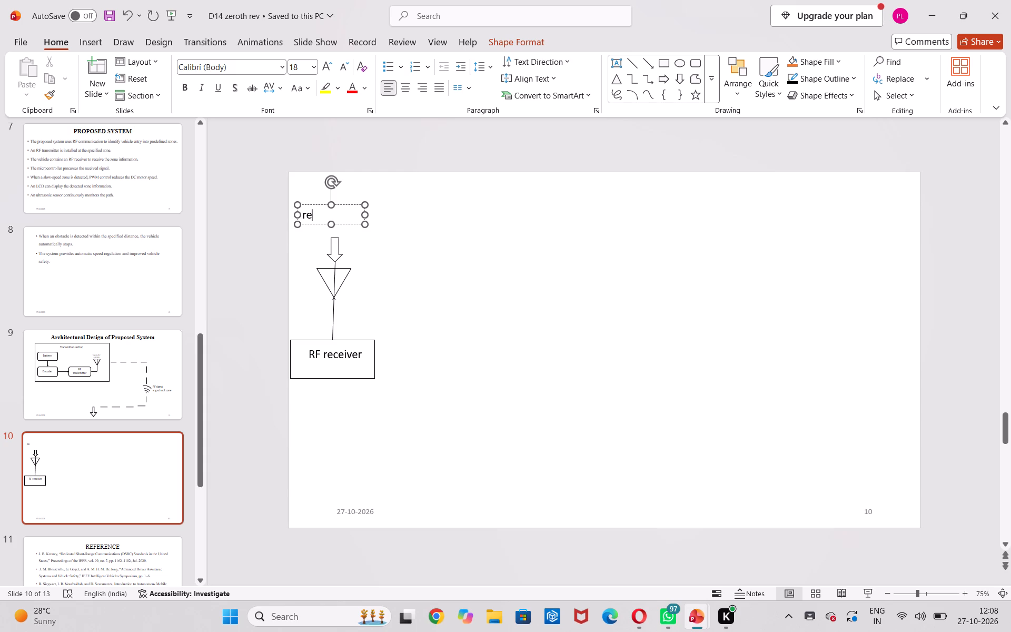
text(veive)
key(space)
key(BackSpace)
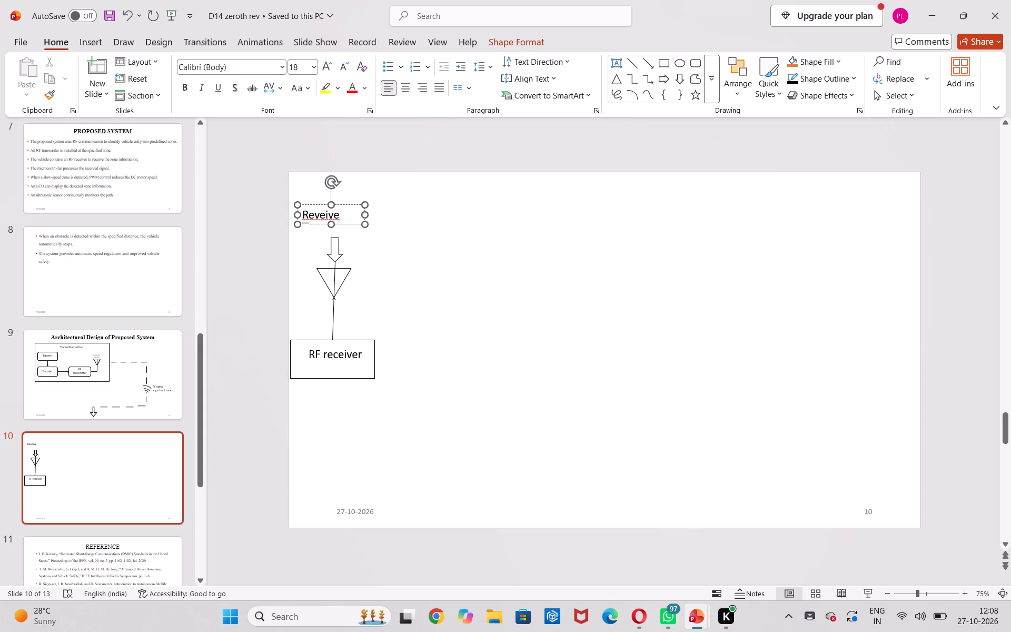
key(BackSpace)
key(BackSpace)
key(BackSpace)
key(BackSpace)
key(BackSpace)
text(ceive)
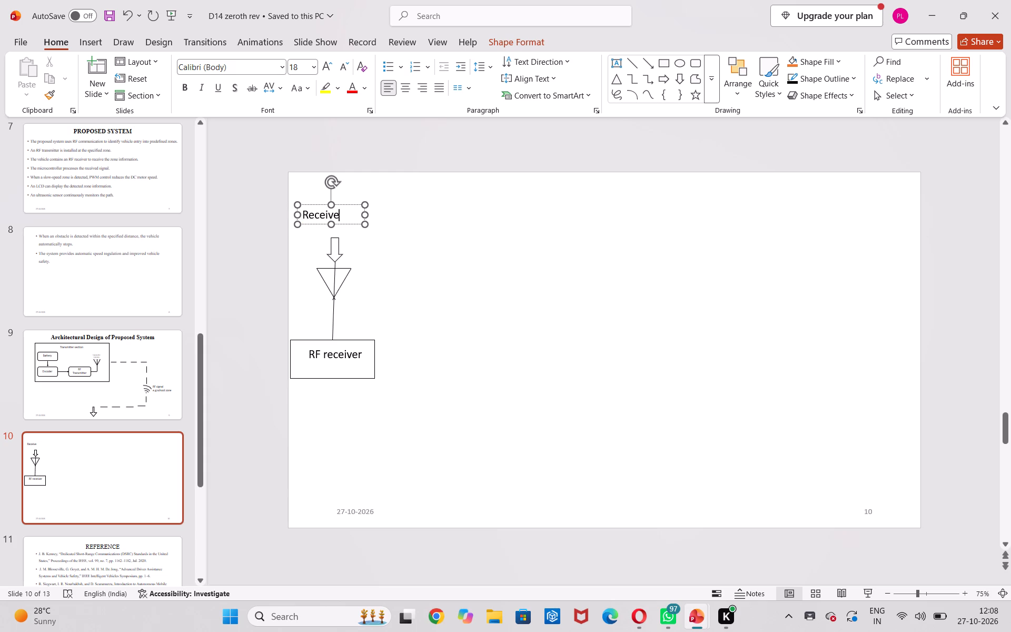
key(space)
text(antenna)
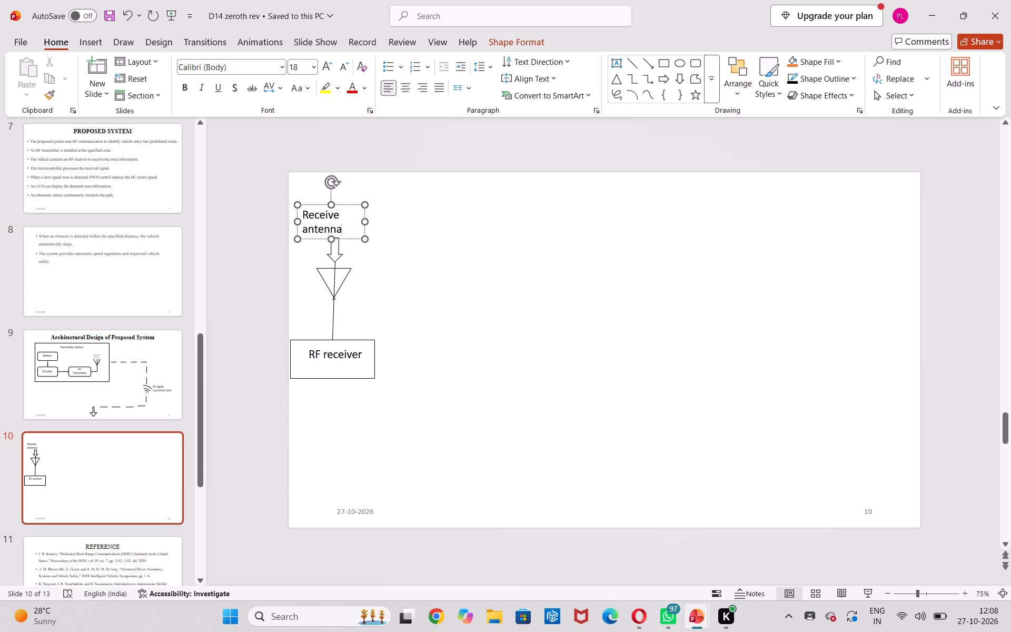
Correct the antenna label's wording and capitalisation to "Receiver Antenna".
click(340, 220)
key(r)
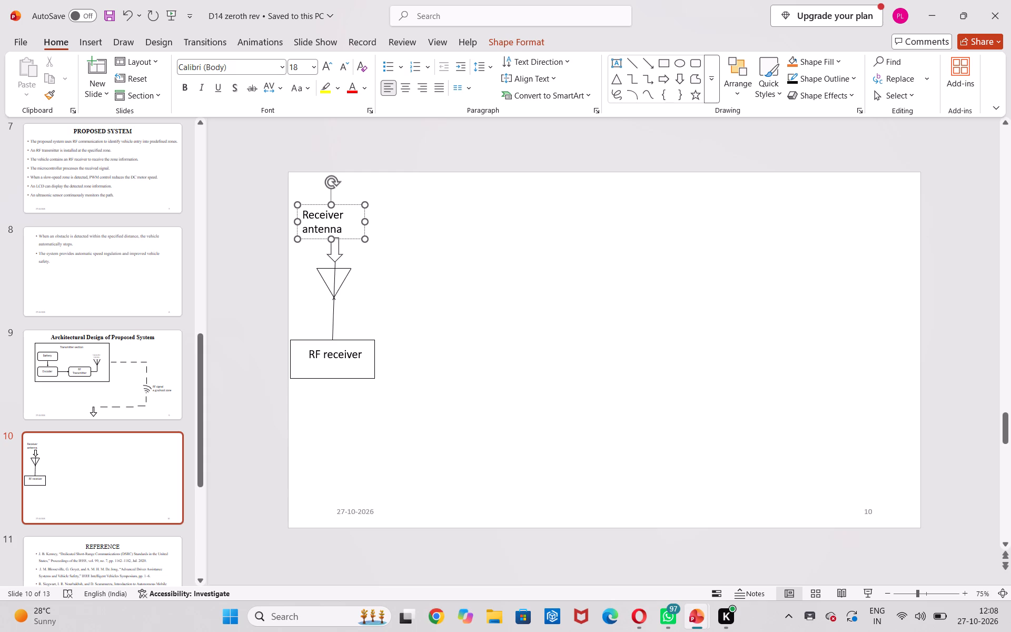
click(309, 227)
key(BackSpace)
key(shift+a)
Widen the Receiver Antenna text box slightly and move it right so its label sits centred above the block arrow.
click(366, 220)
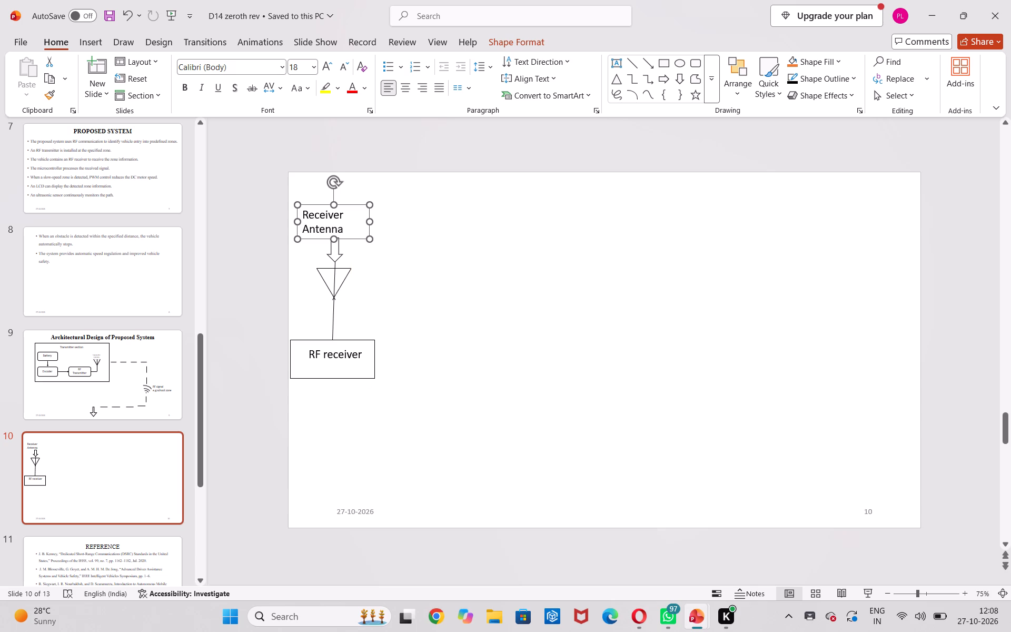
drag(332, 205, 329, 195)
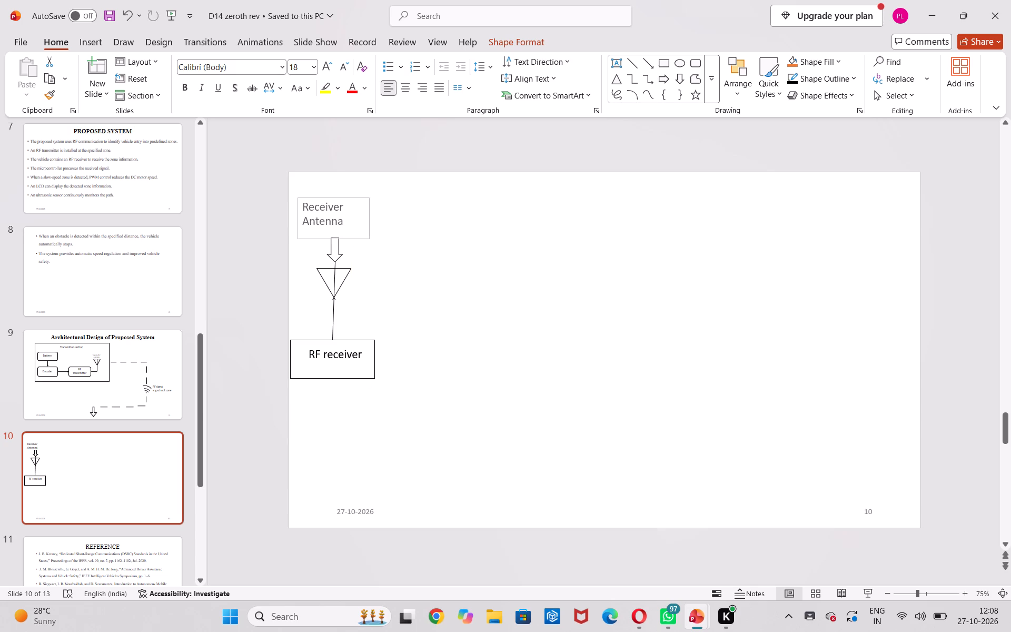
drag(329, 195, 351, 201)
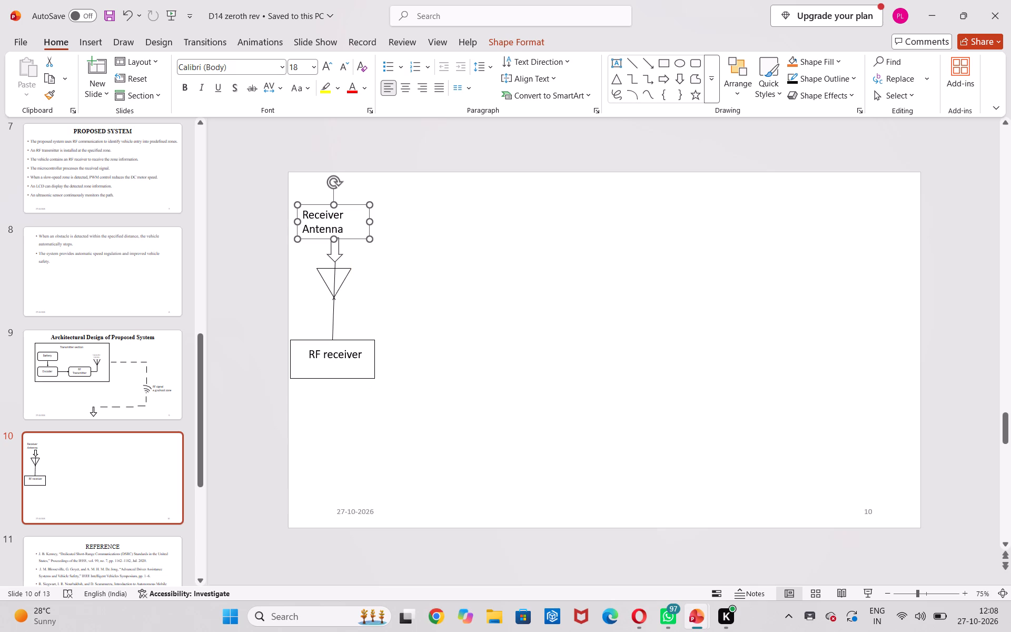
drag(333, 208, 333, 203)
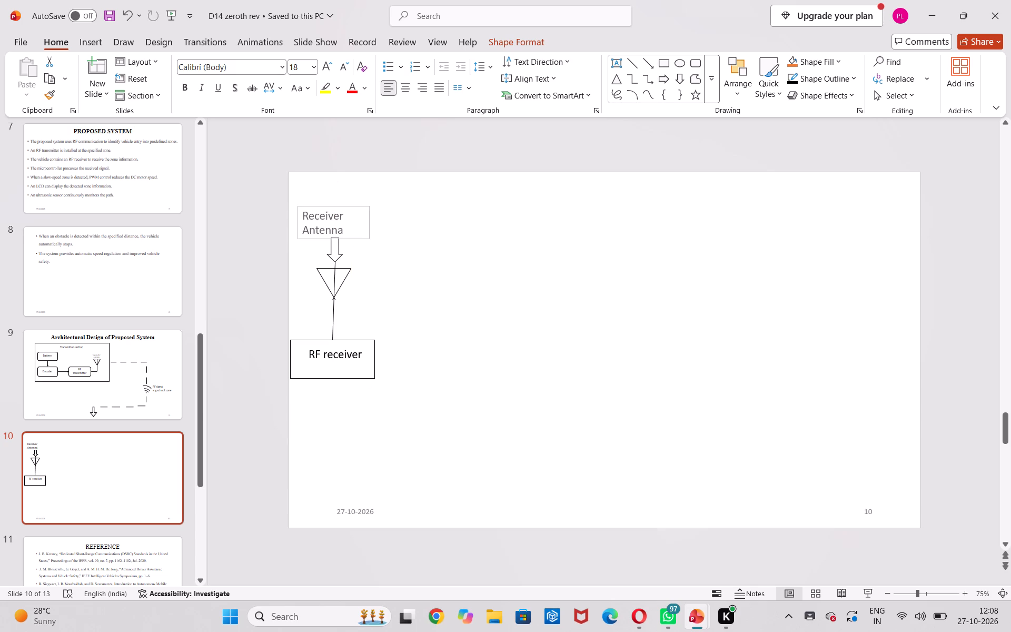
drag(333, 203, 333, 202)
click(379, 231)
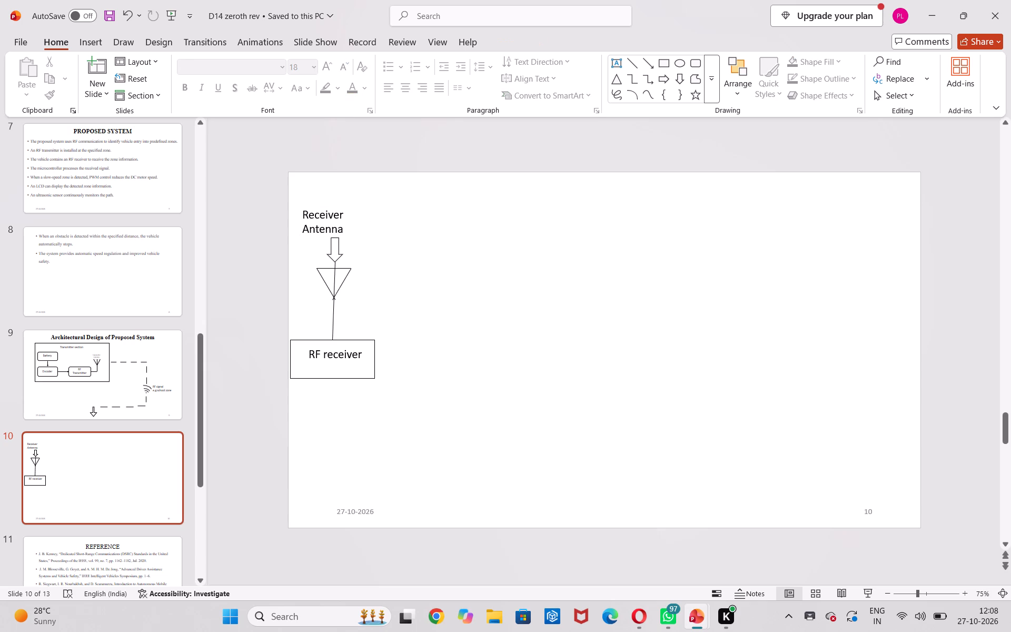
click(330, 216)
drag(347, 206, 363, 204)
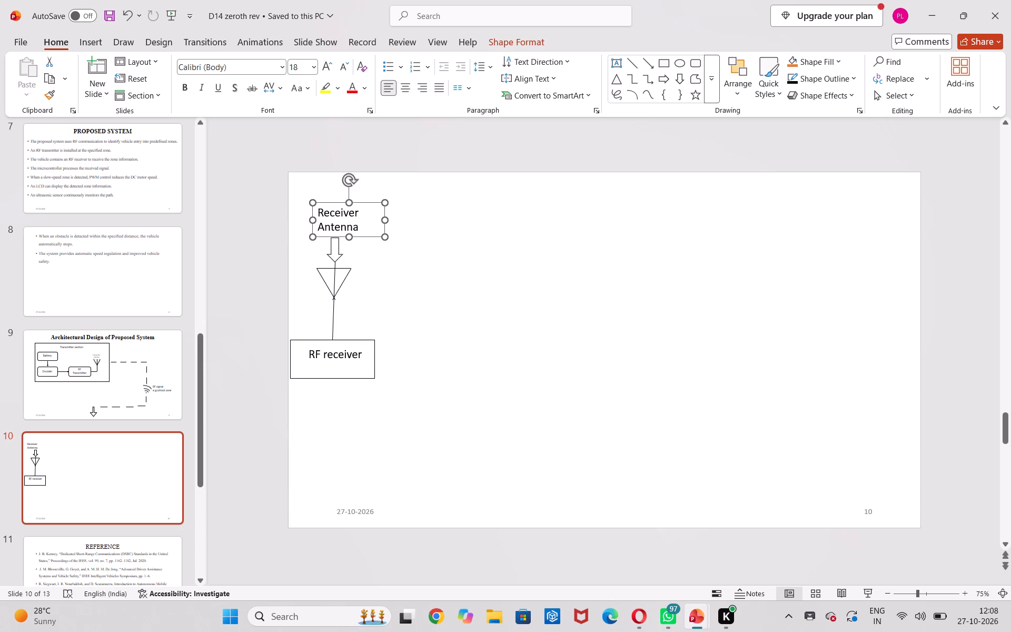
click(376, 260)
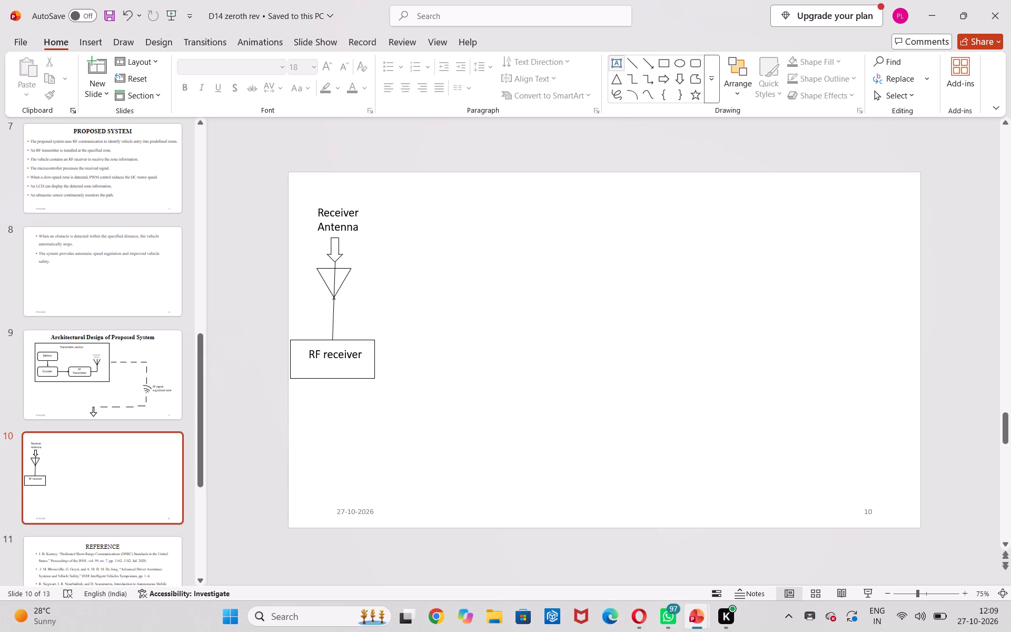
Draw a large rectangle about 16 cm high and 22 cm wide beside the antenna diagram and apply the Colored Outline - Green, Accent 6 style.
click(665, 64)
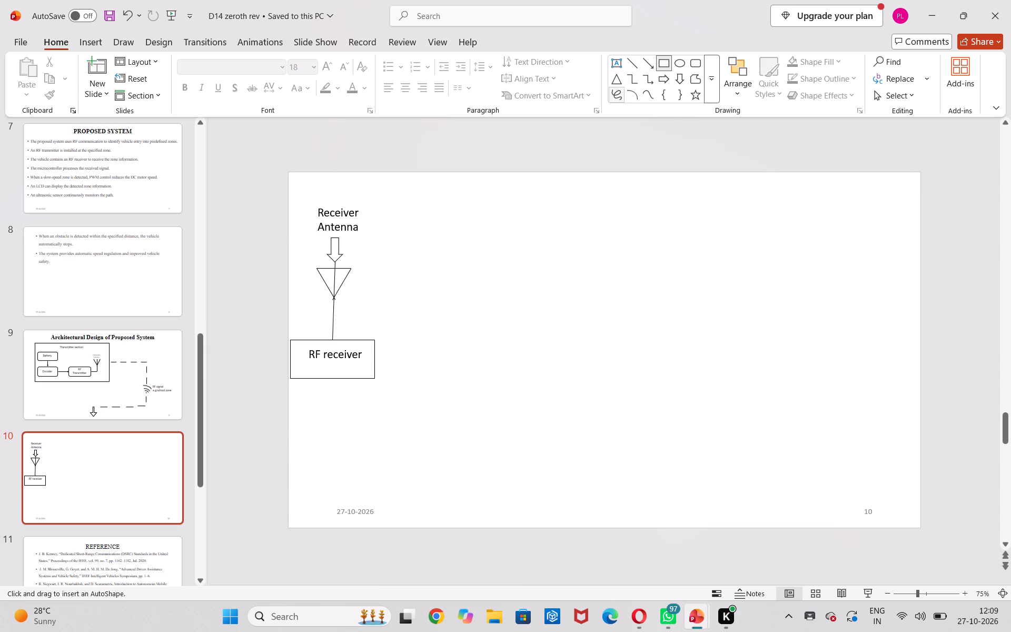
drag(453, 202, 787, 398)
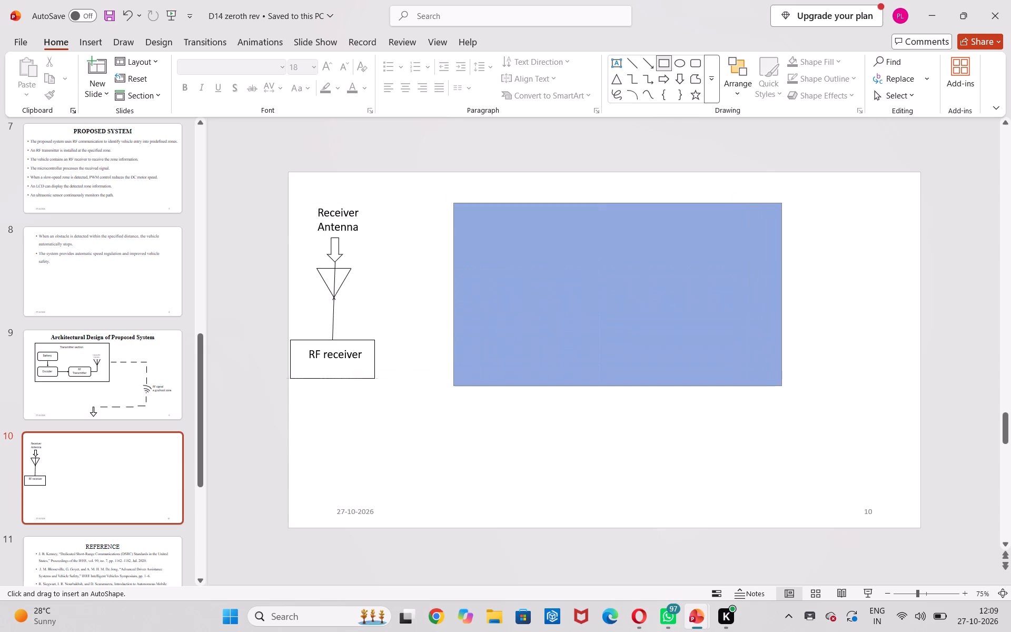
drag(787, 398, 857, 531)
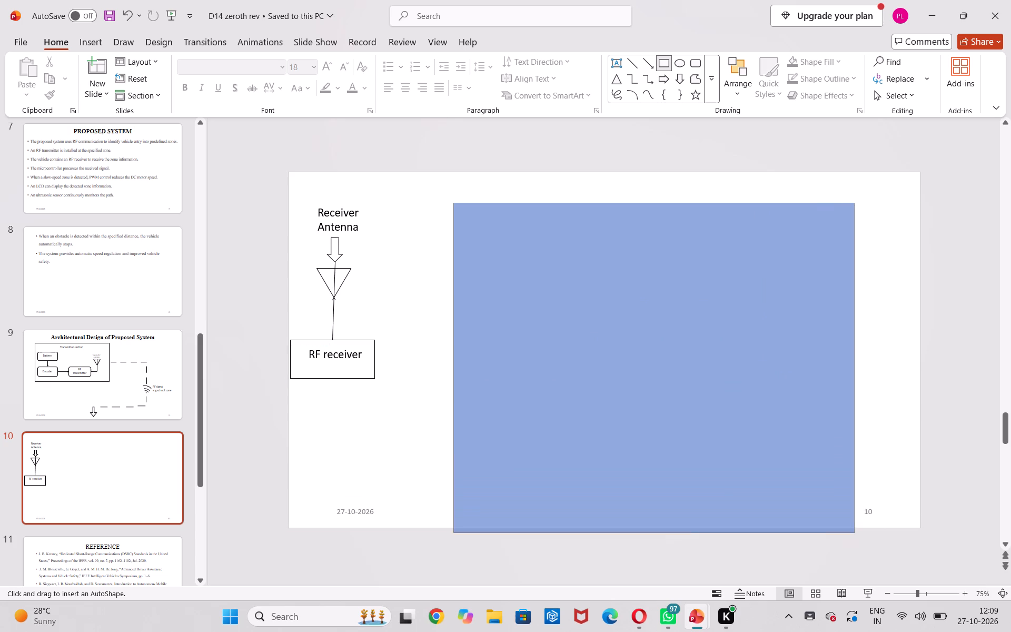
drag(857, 531, 867, 502)
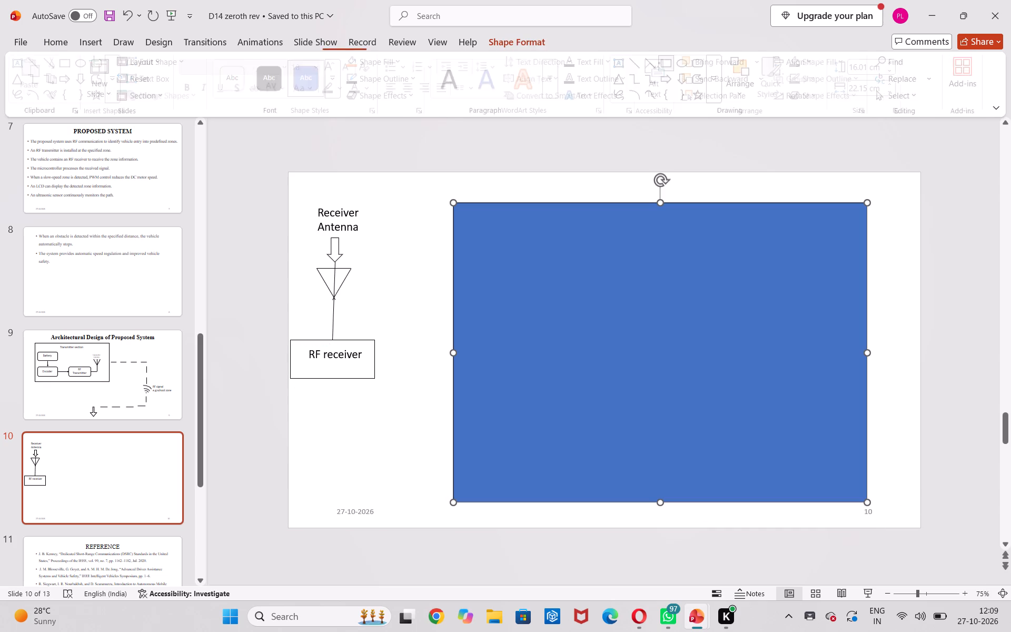
click(229, 83)
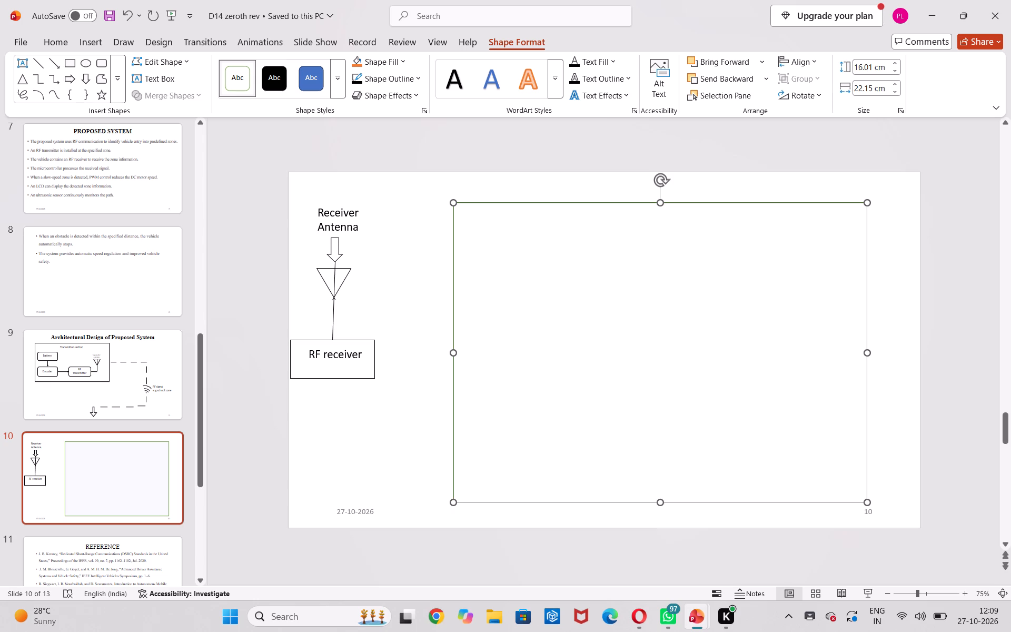
Remove the connector line between the block arrow and the RF receiver box.
click(335, 322)
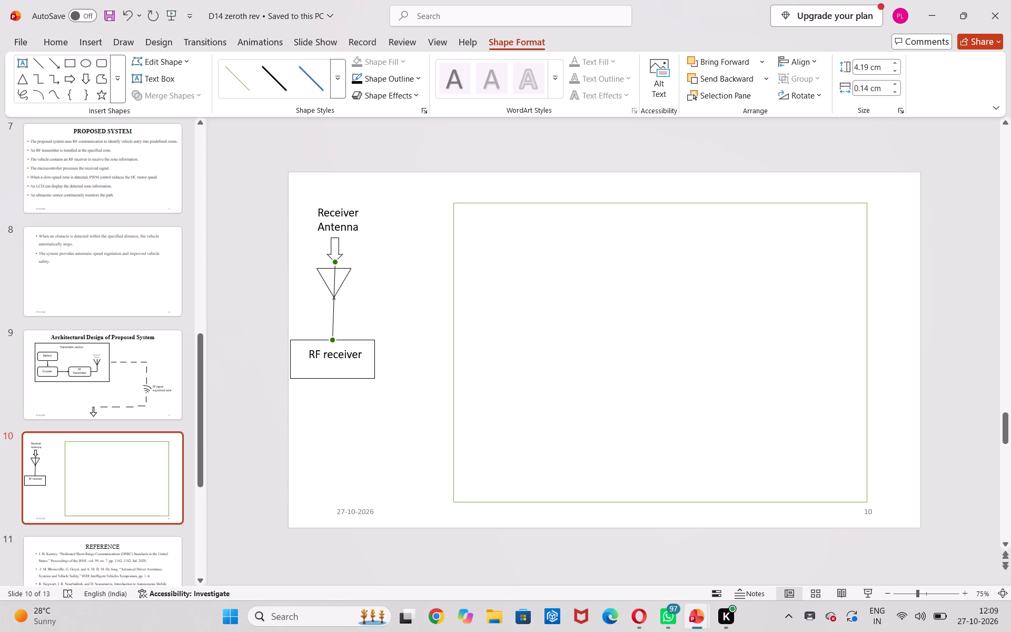
right_click(333, 317)
click(383, 263)
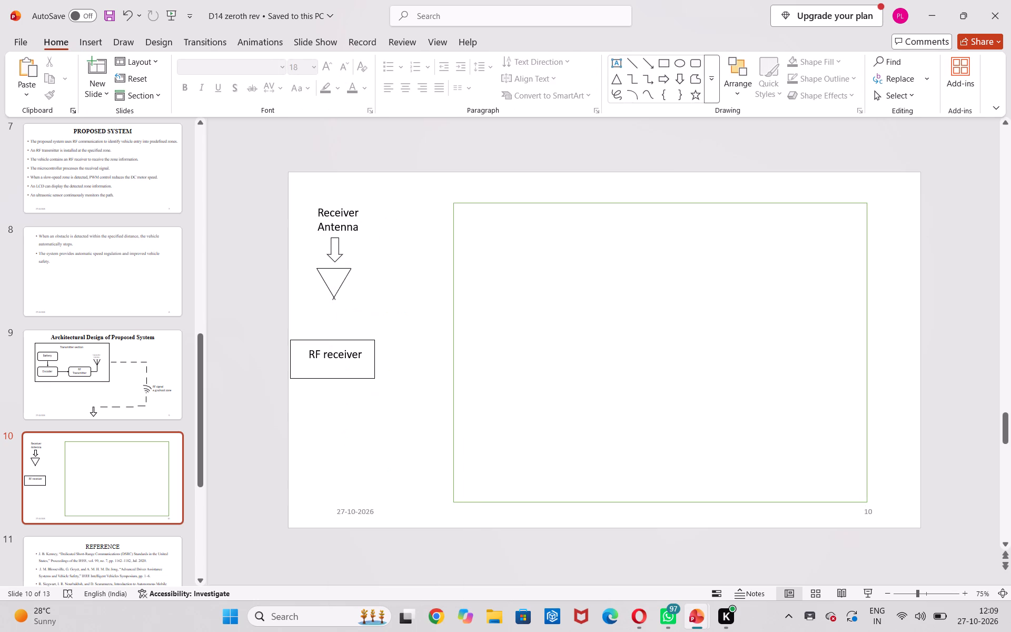
Move the RF receiver box and its text label up so they sit closer beneath the antenna triangle.
click(324, 339)
drag(324, 339, 324, 339)
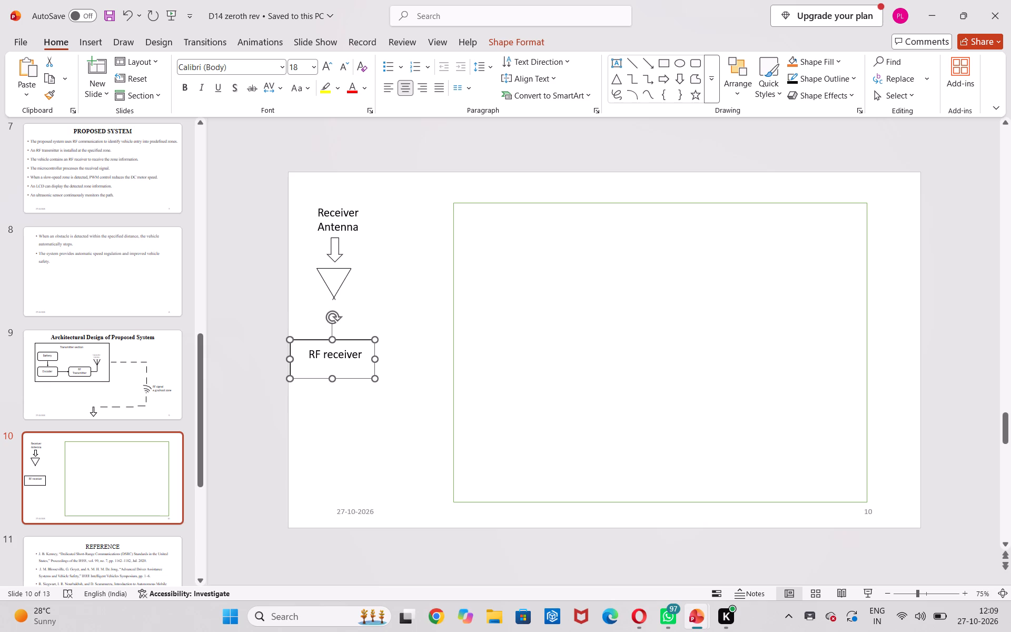
drag(324, 339, 329, 317)
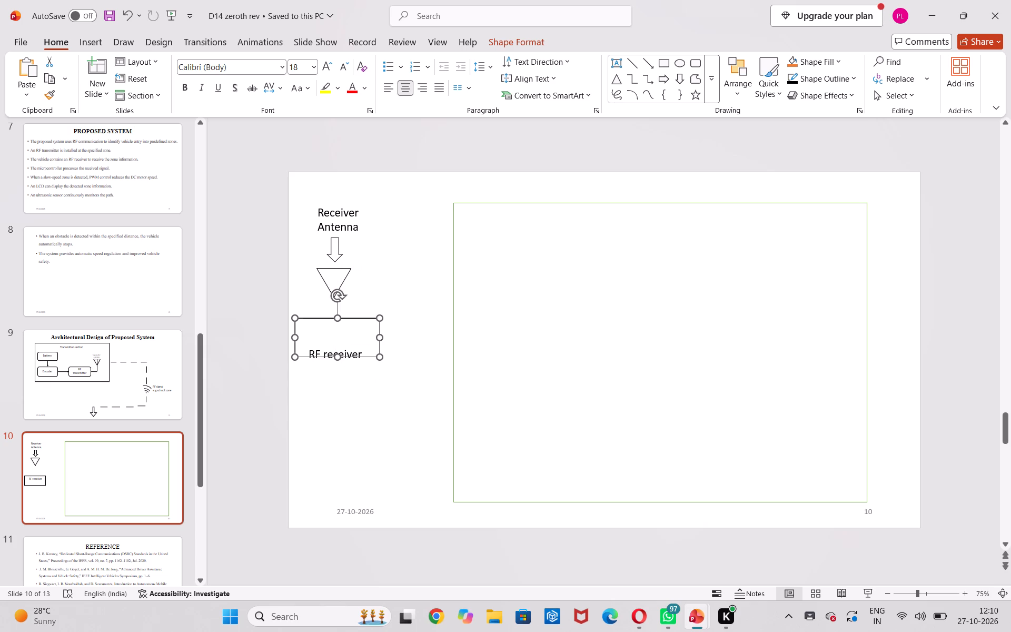
click(326, 352)
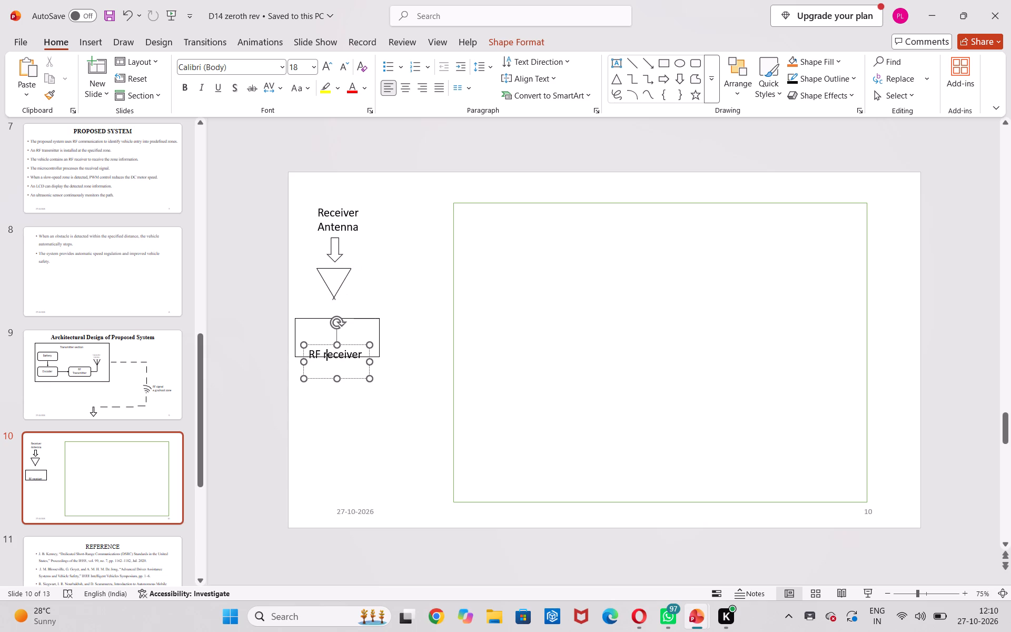
drag(325, 345, 328, 325)
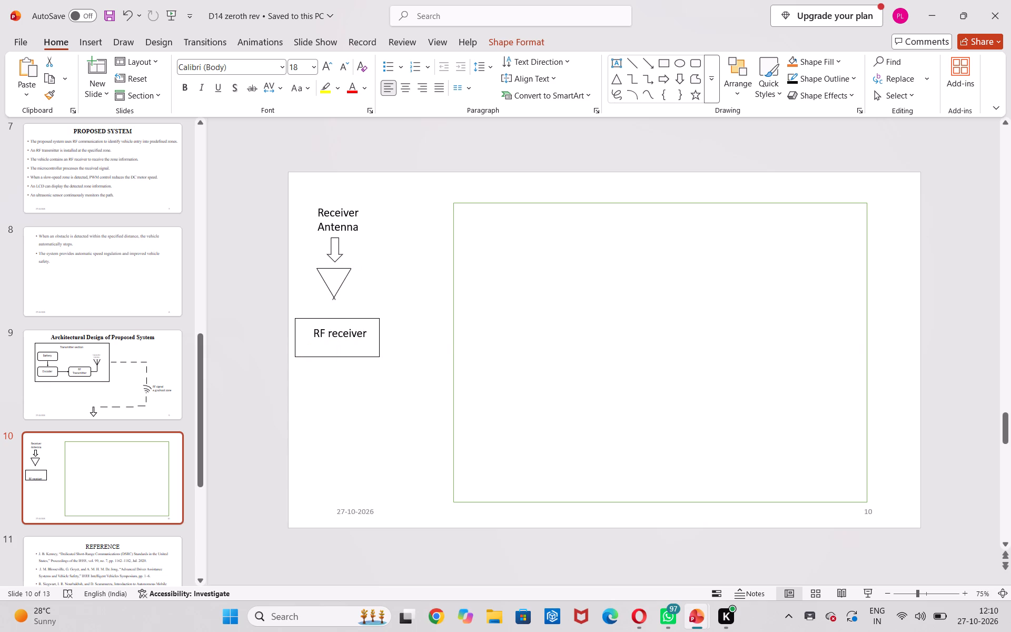
drag(328, 325, 328, 328)
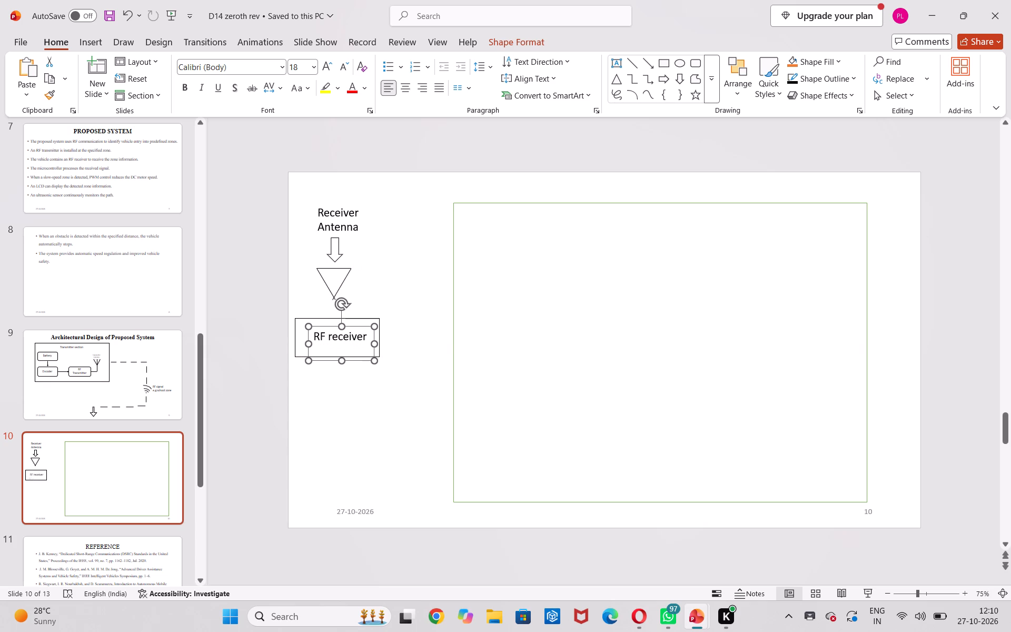
click(334, 300)
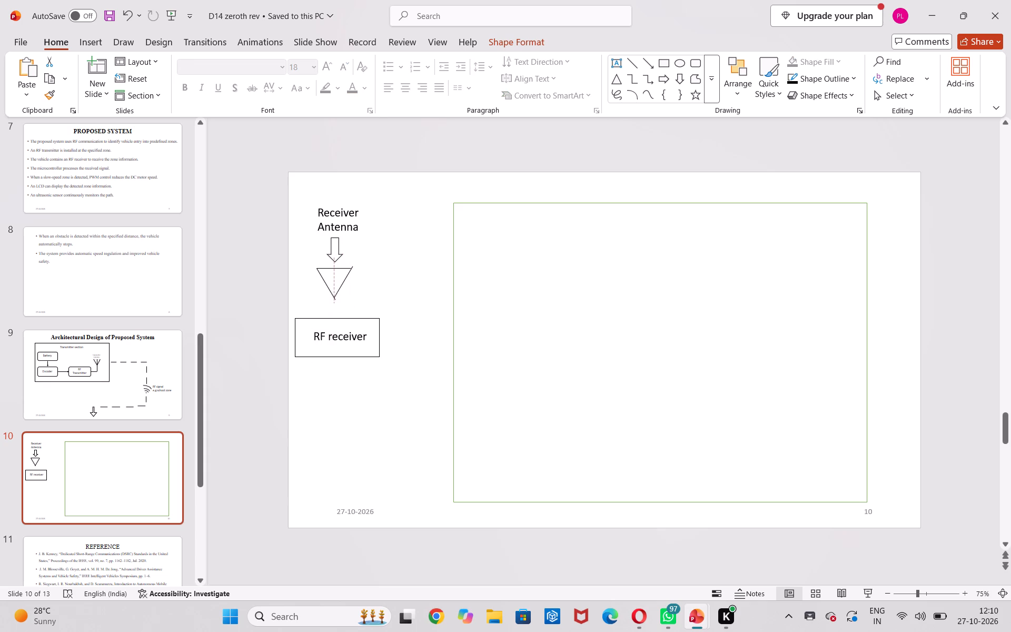
click(349, 302)
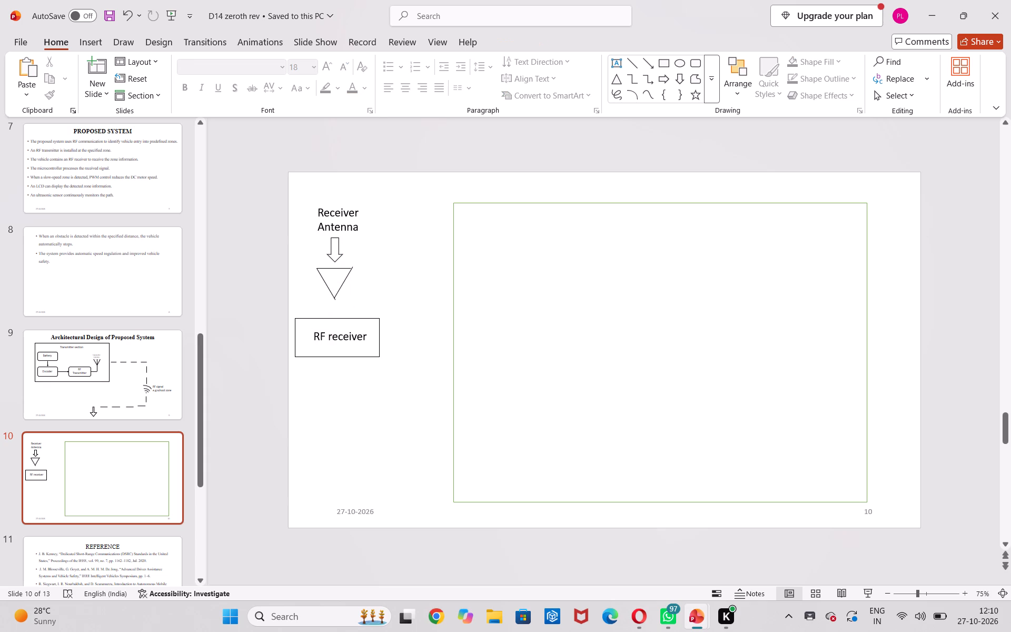
Connect the top of the RF receiver box to the block arrow's tip with a line, and nudge the box to straighten it.
click(330, 318)
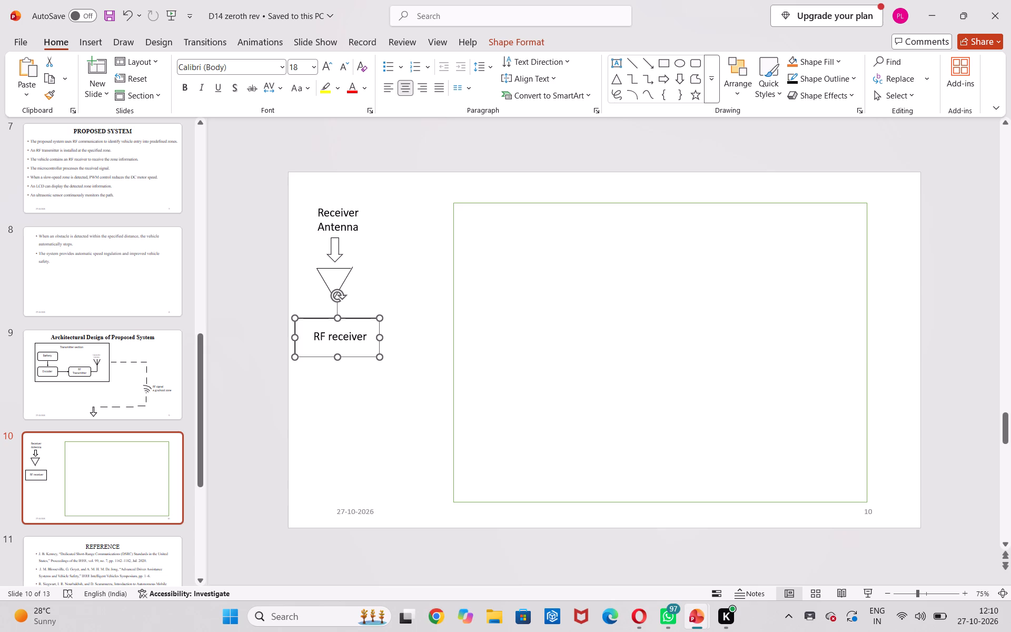
click(632, 57)
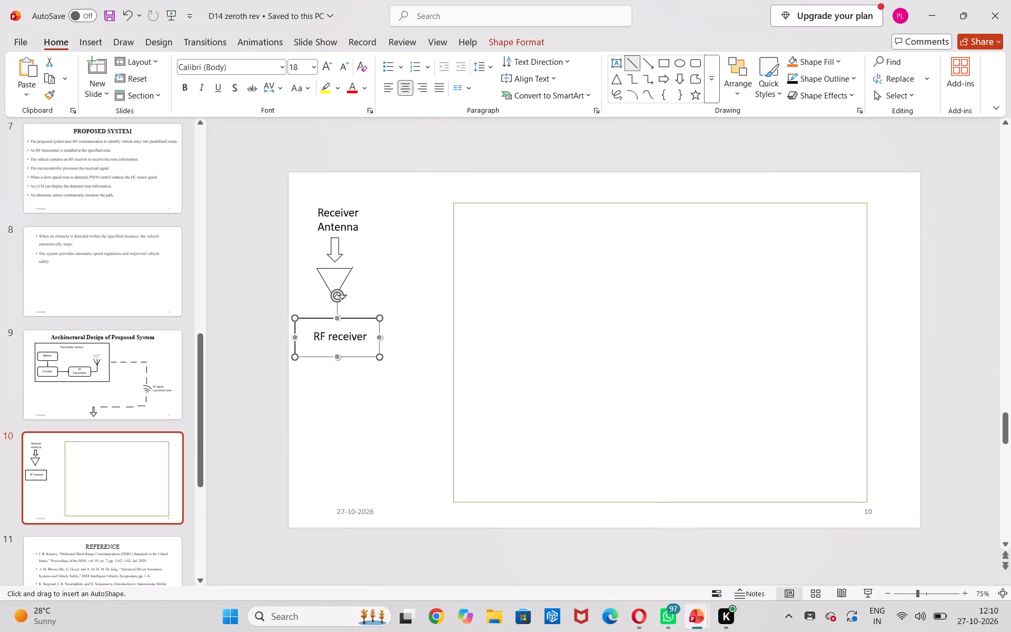
drag(334, 316, 336, 264)
drag(336, 264, 336, 262)
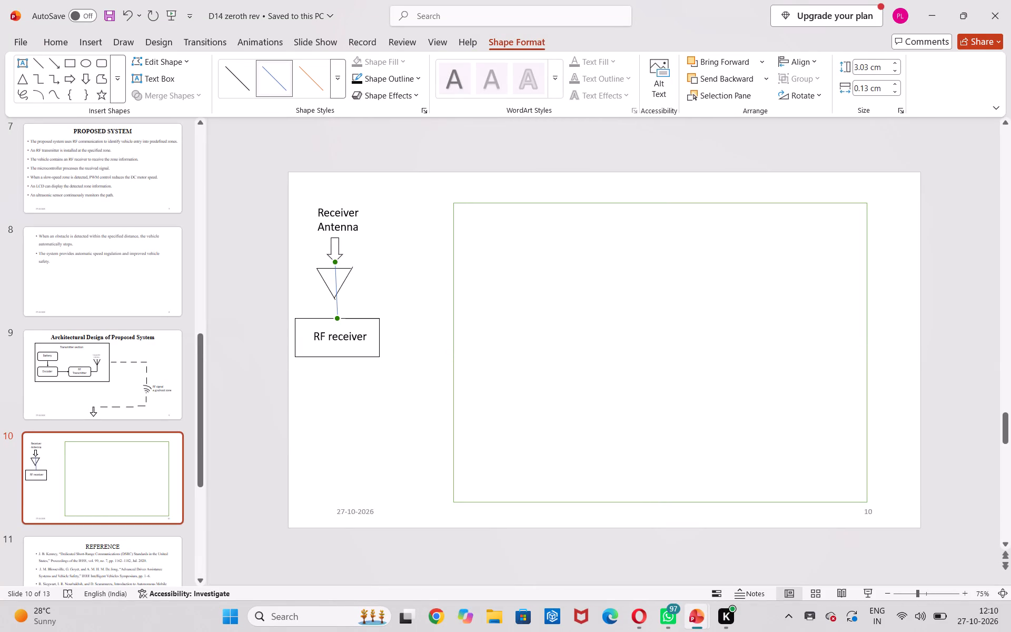
click(324, 319)
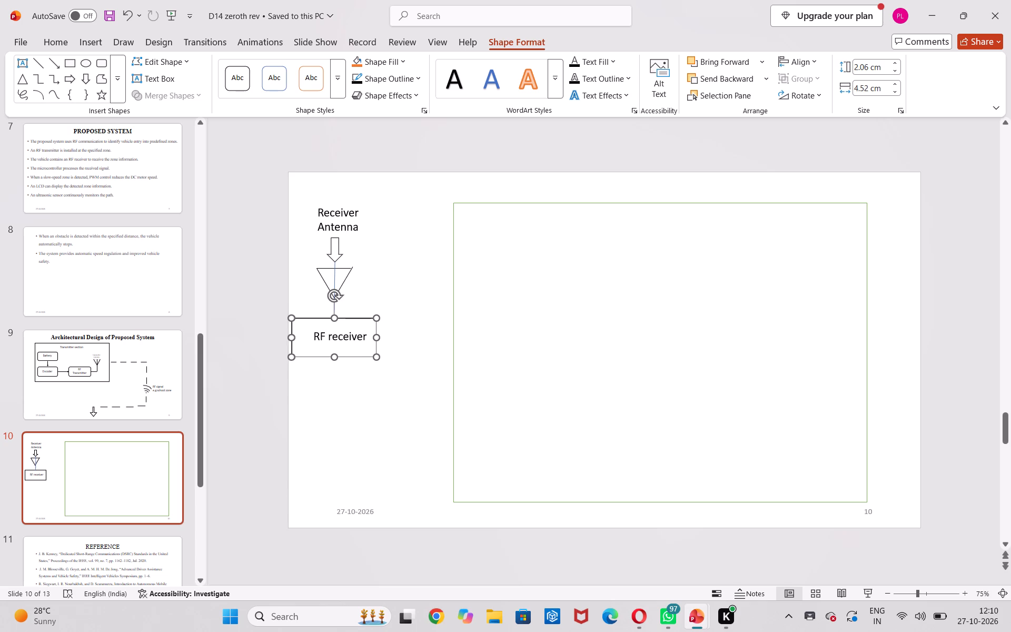
Set the outline colour of the new antenna connector line to black.
right_click(334, 305)
click(411, 220)
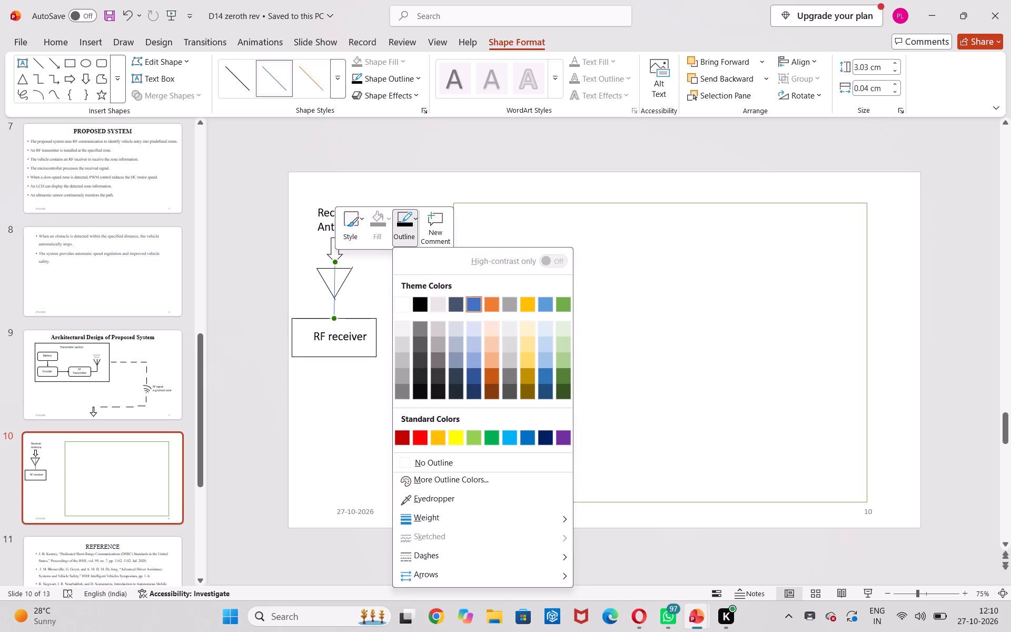
click(419, 300)
click(405, 310)
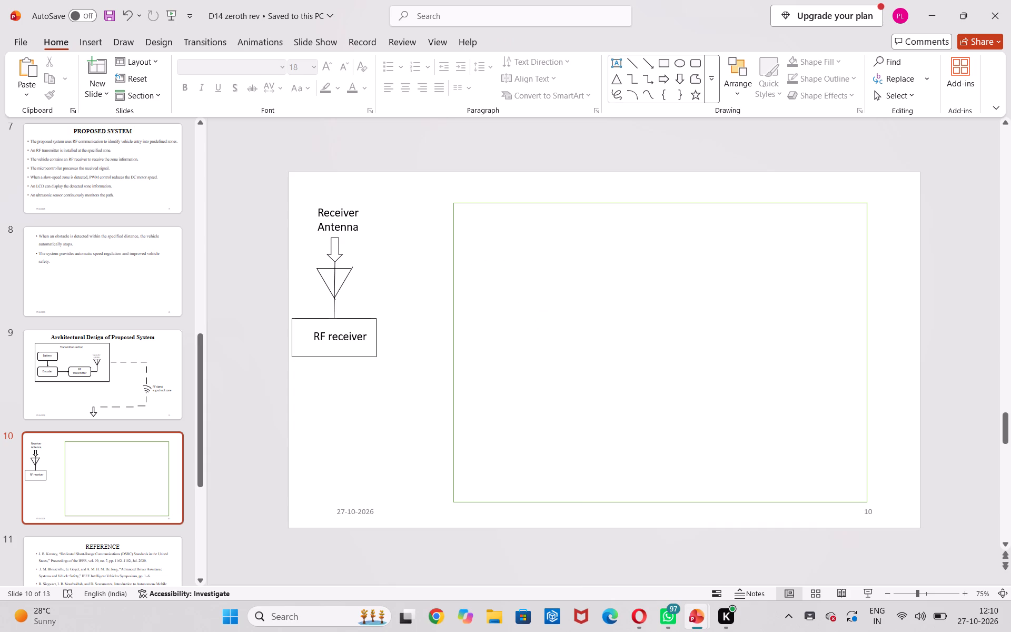
Move the large green-outlined rectangle up and left so its upper edge sits near the top of the slide.
drag(452, 203, 435, 176)
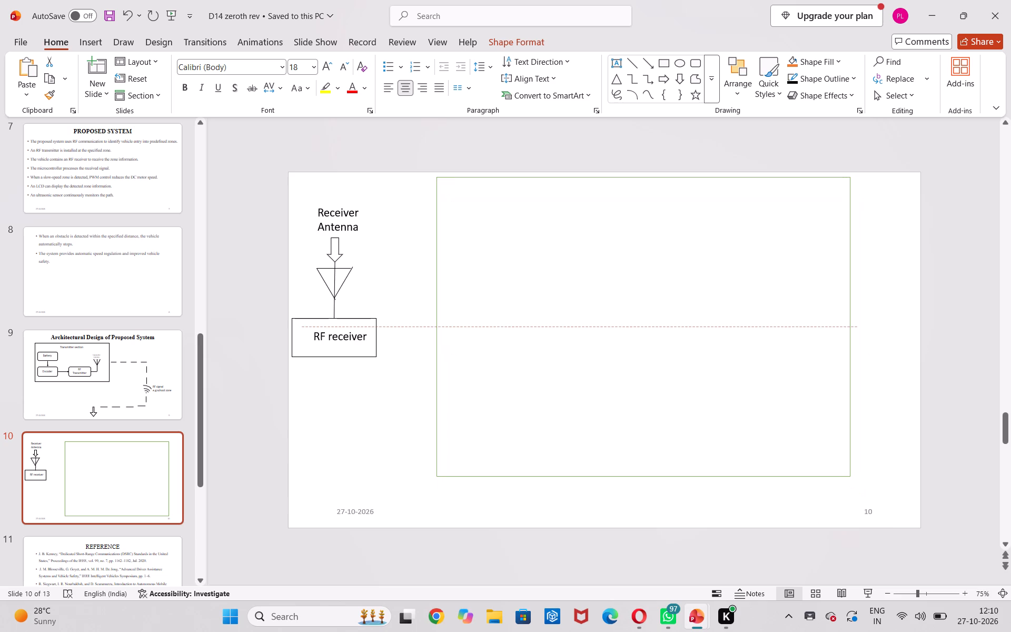
drag(435, 176, 432, 176)
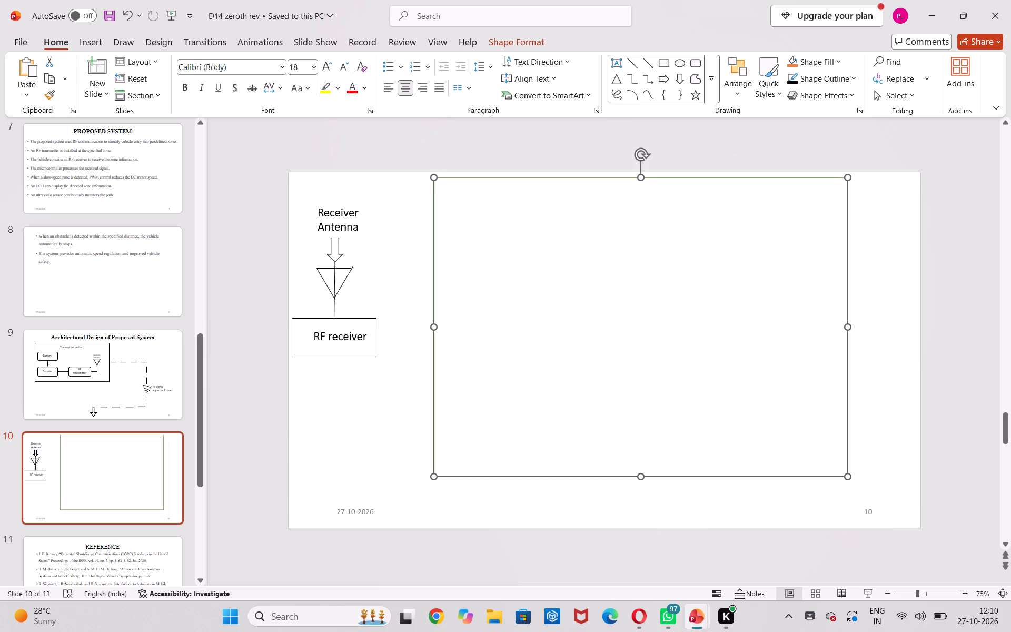
click(562, 293)
Draw a rectangle about 1.9 by 3.6 cm inside the large frame's upper-left area with the Colored Outline - Green, Accent 6 style.
click(660, 61)
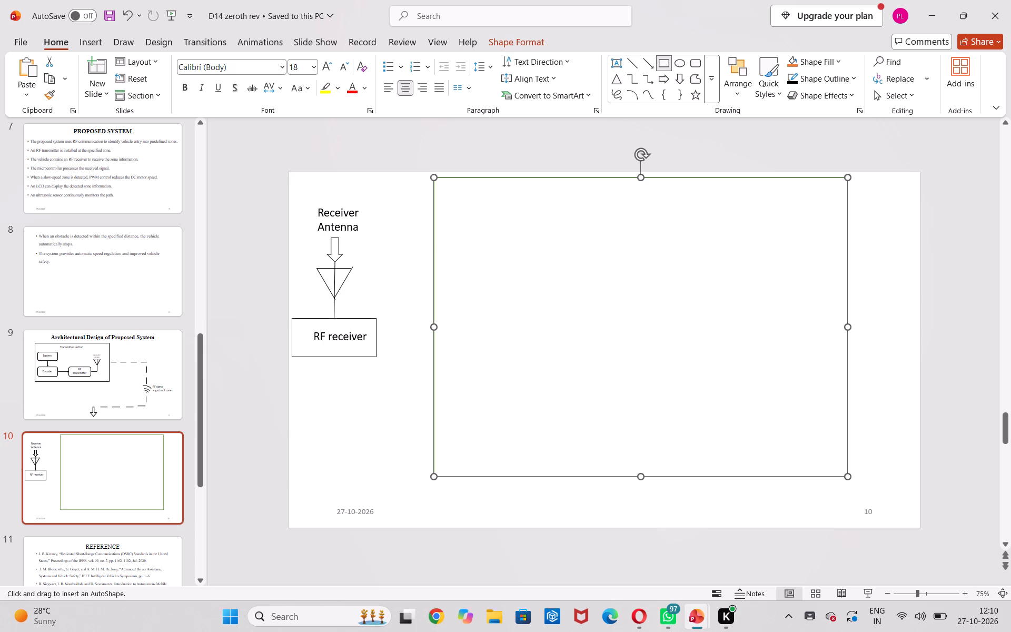
drag(450, 254, 501, 283)
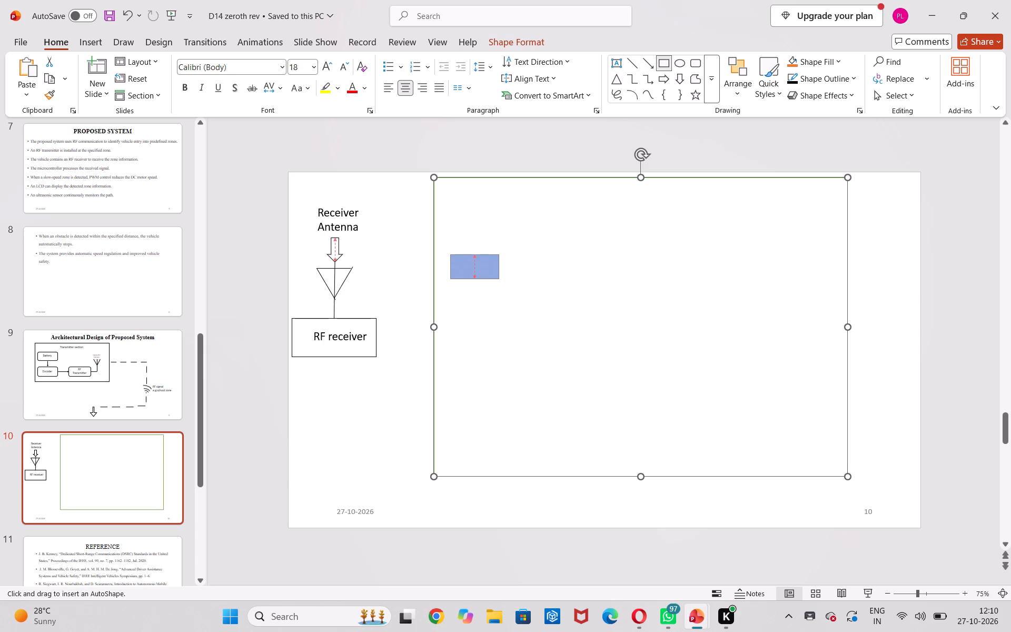
drag(501, 283, 516, 290)
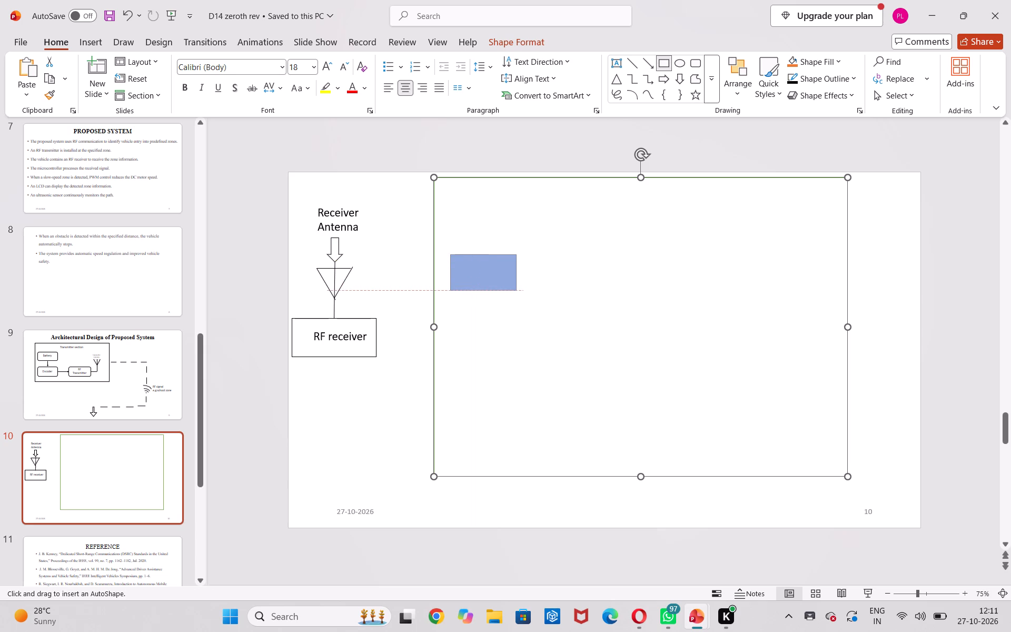
drag(516, 290, 518, 290)
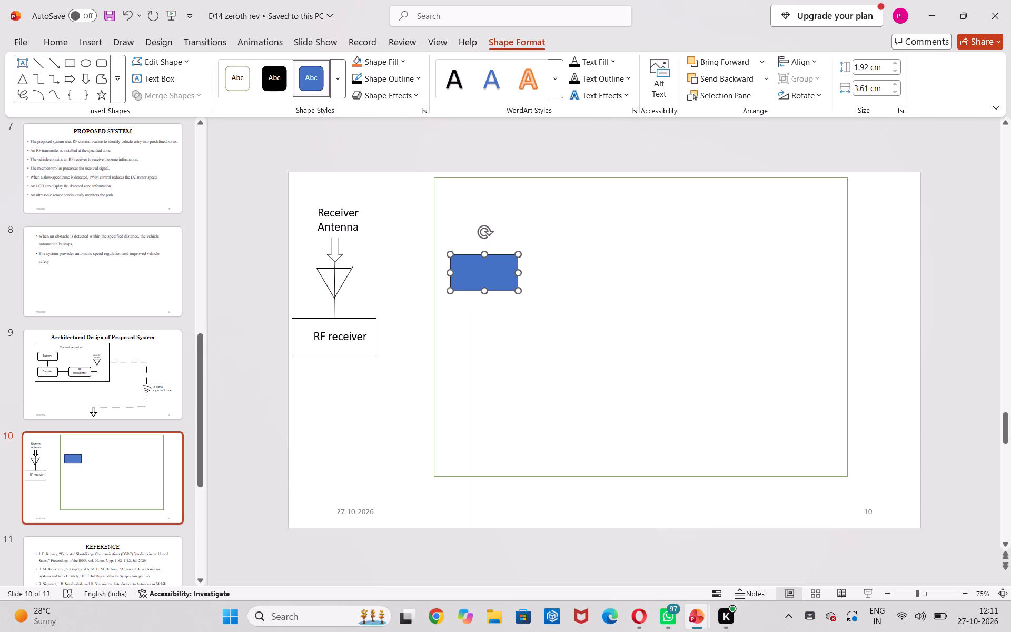
click(234, 78)
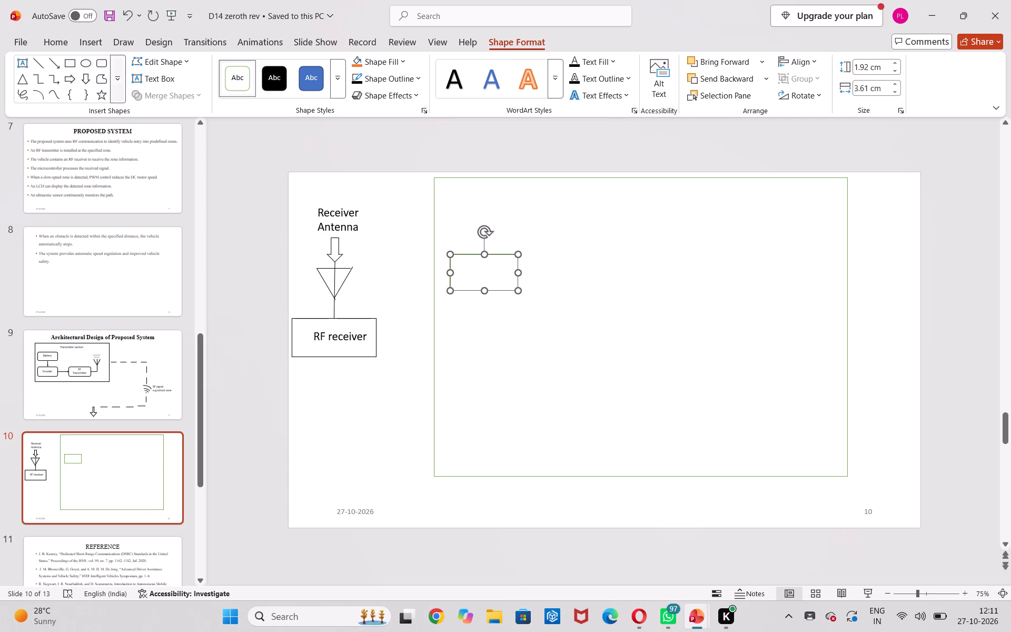
Draw a second rectangle about 2.2 cm high and 4 cm wide inside the frame and centre it below the first small rectangle.
click(72, 62)
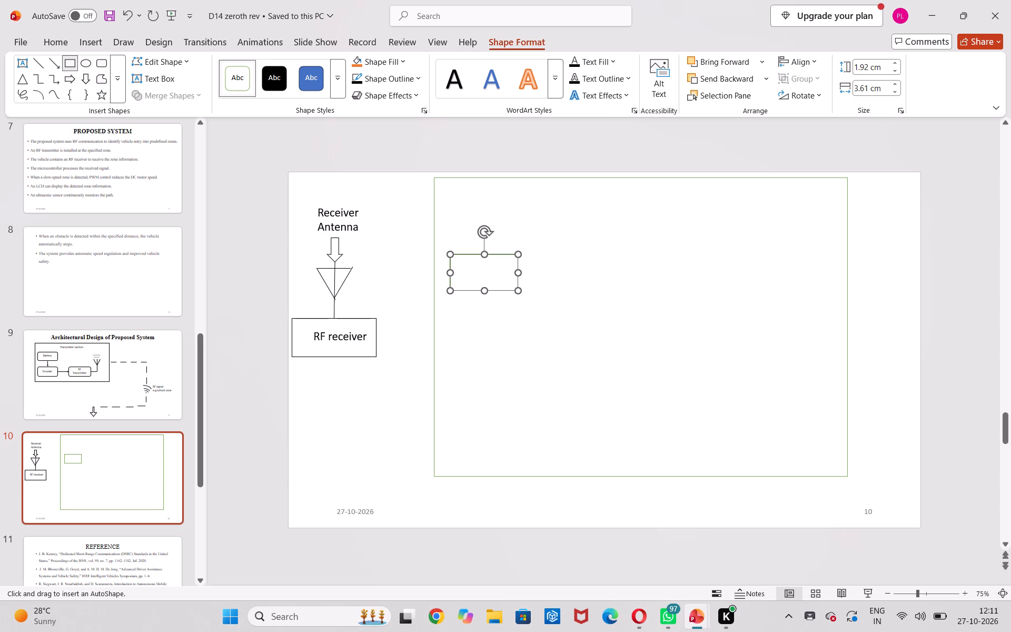
drag(452, 325, 521, 369)
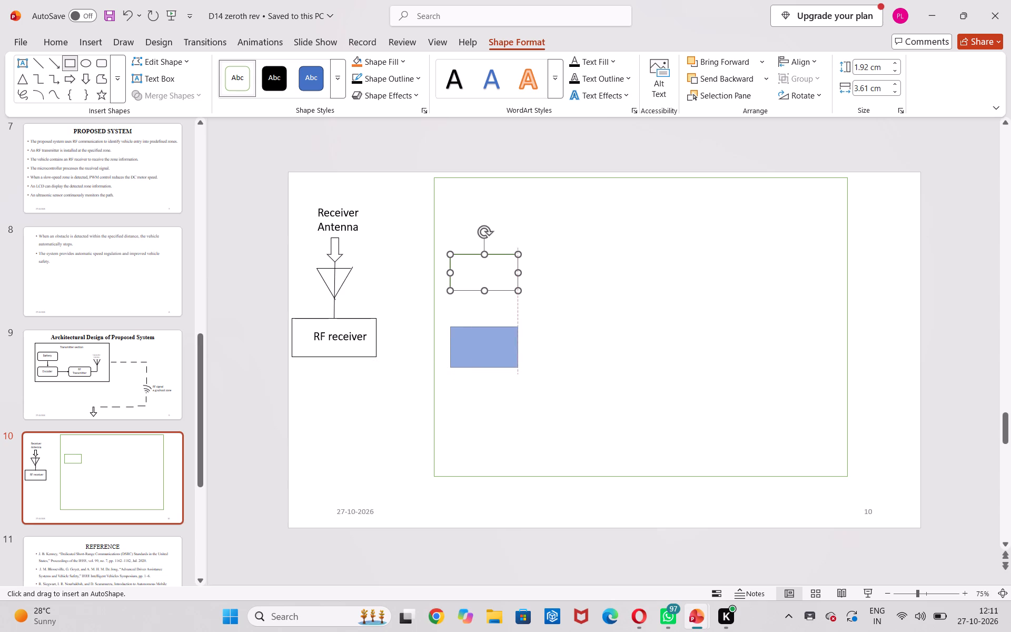
drag(521, 369, 526, 369)
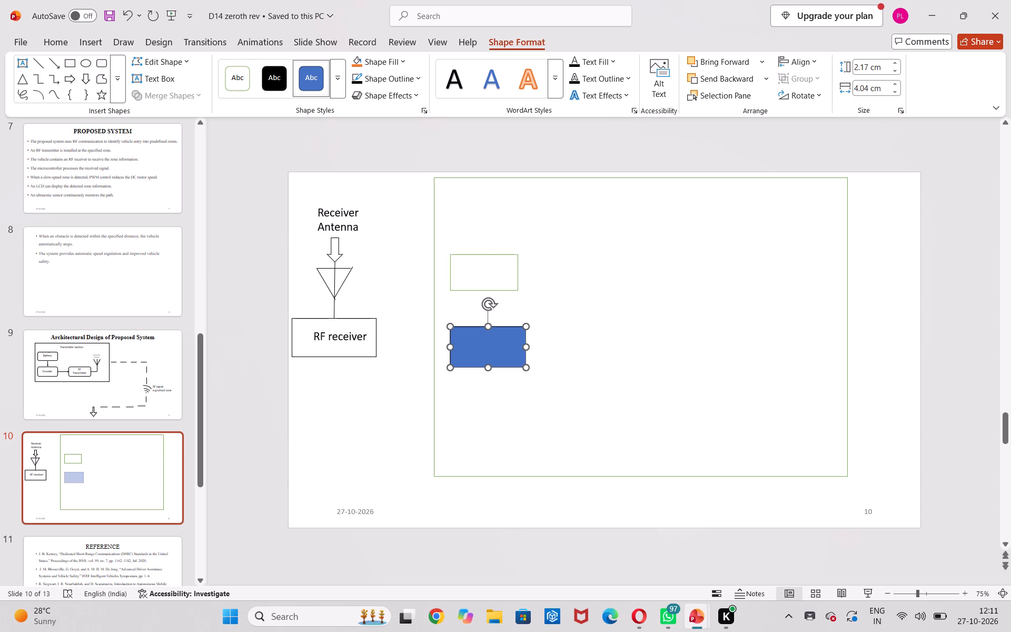
drag(473, 328, 469, 319)
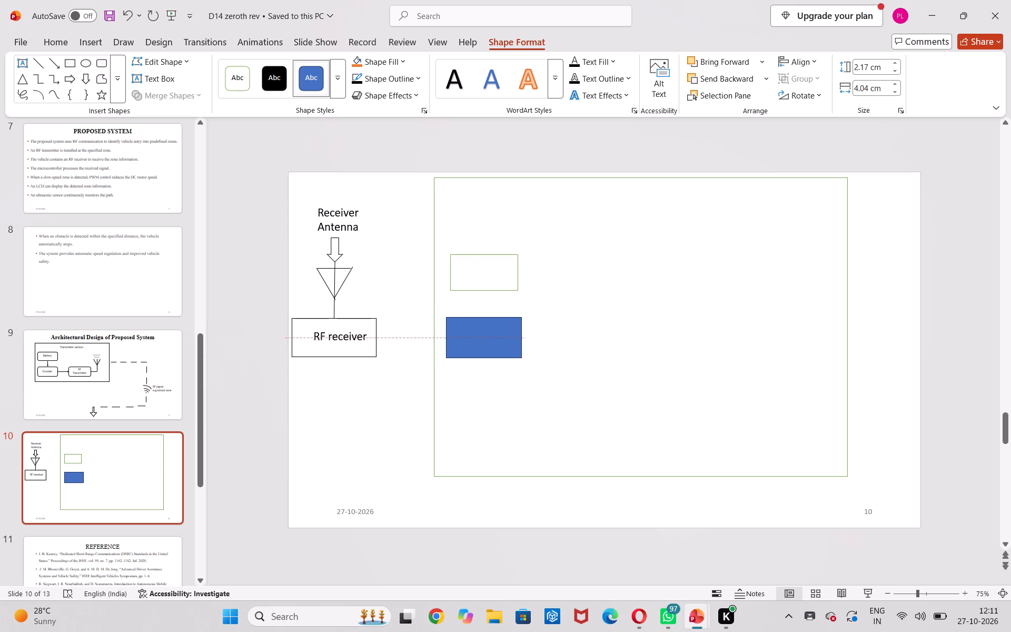
drag(469, 319, 471, 313)
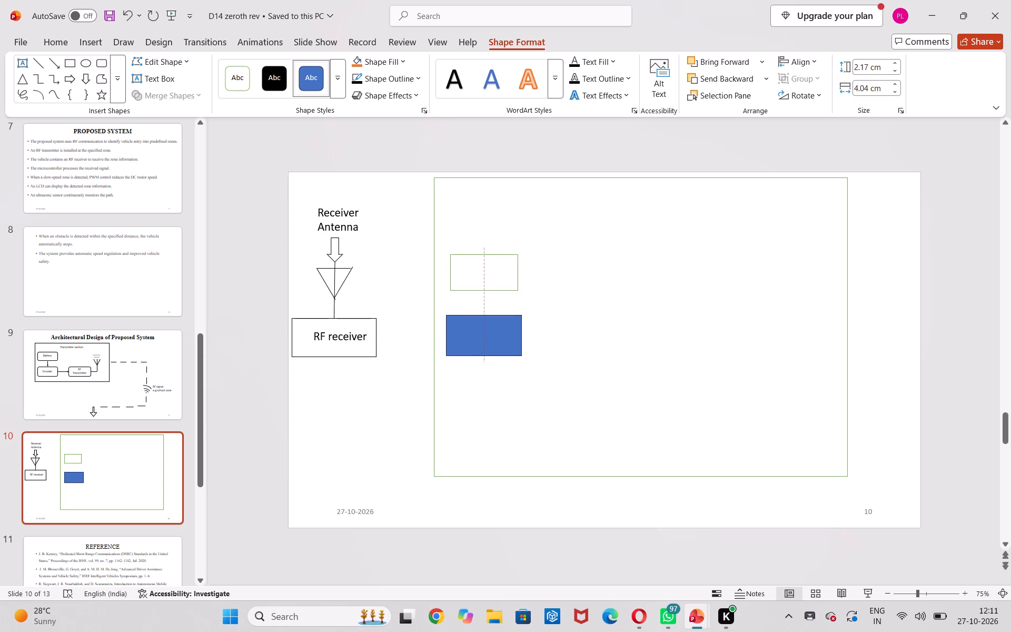
drag(471, 313, 471, 315)
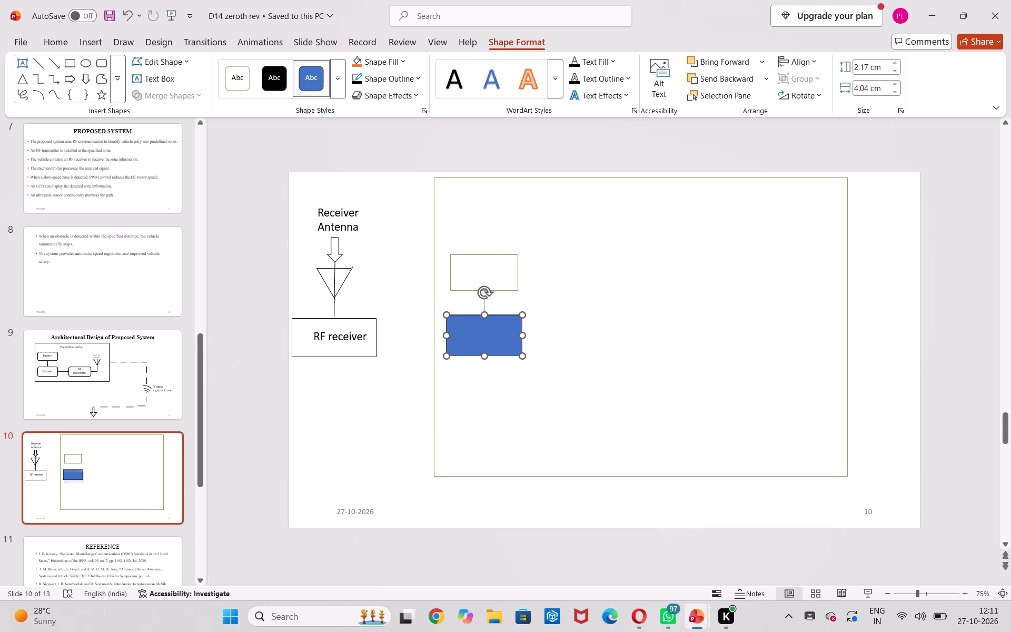
Apply the Colored Outline - Green, Accent 6 style to the second small rectangle inside the frame.
click(238, 78)
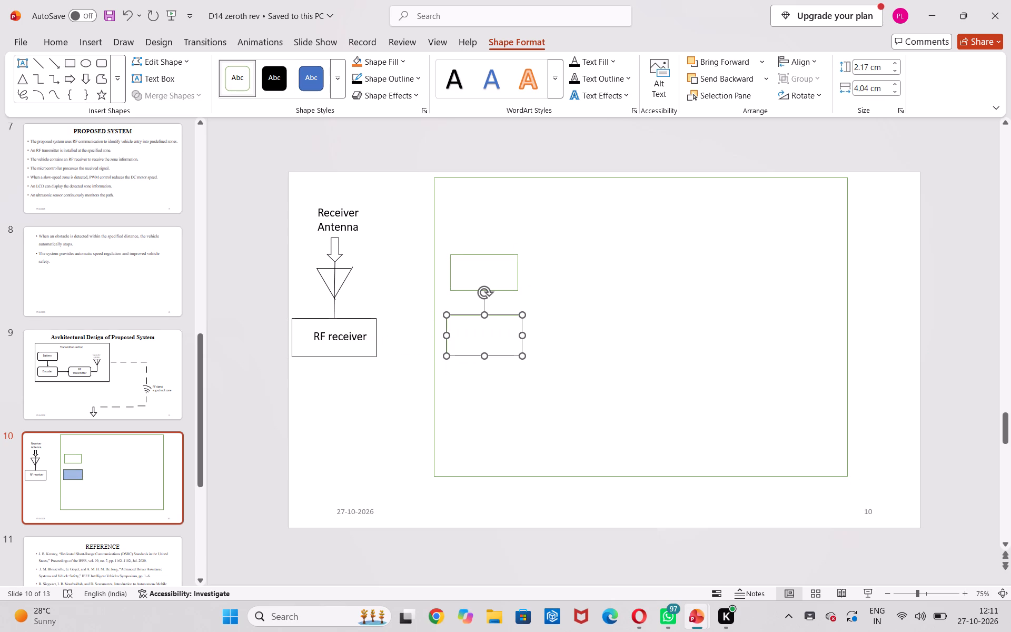
Draw a third rectangle about 2.2 cm high and 4 cm wide, aligned below the second one, with the Colored Outline - Green, Accent 6 style.
click(66, 64)
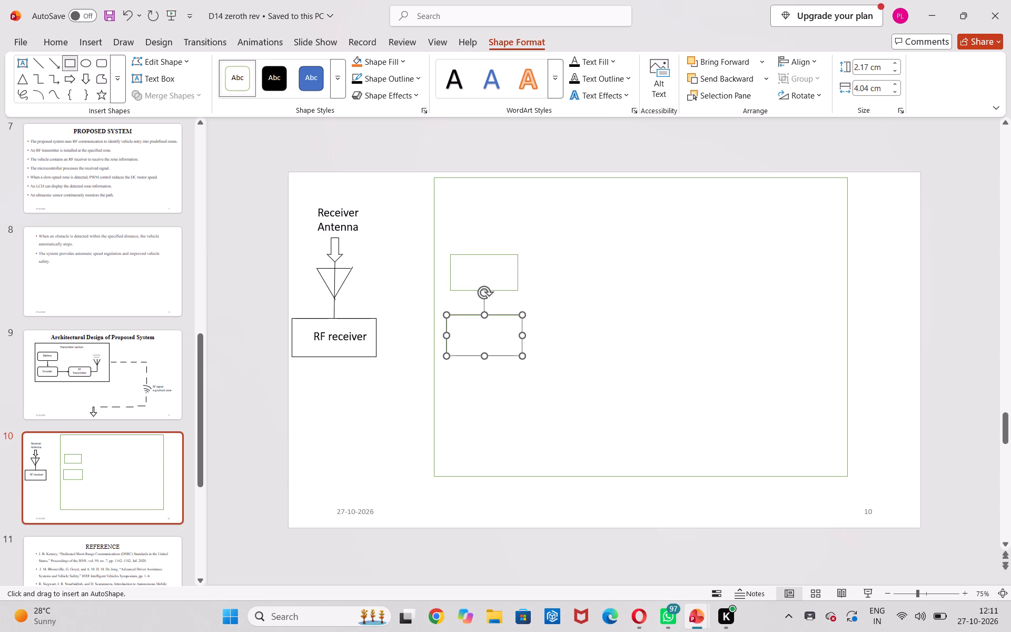
drag(450, 380, 527, 424)
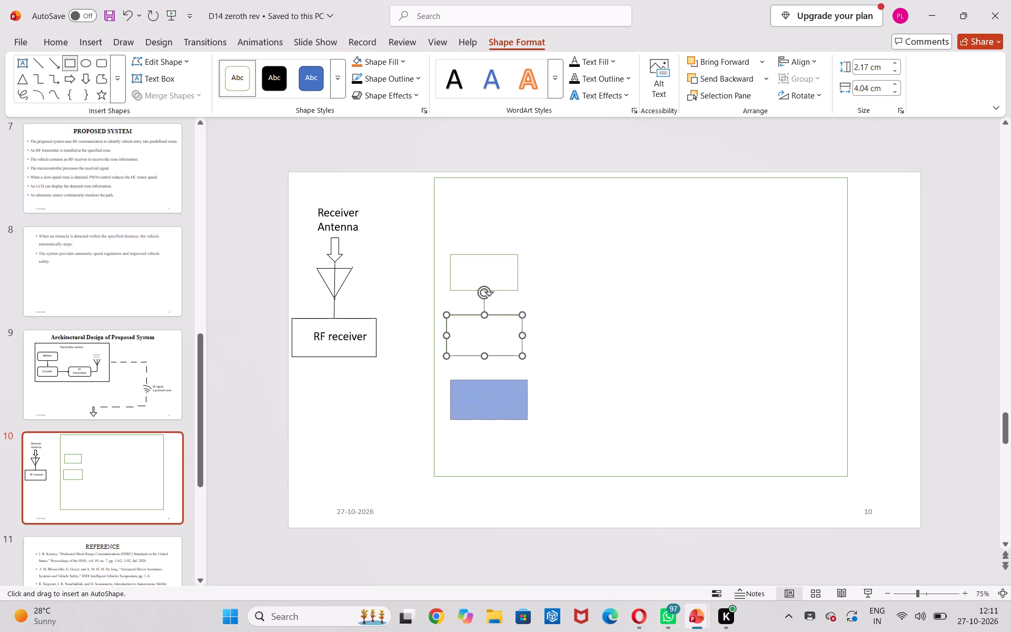
drag(527, 424, 525, 421)
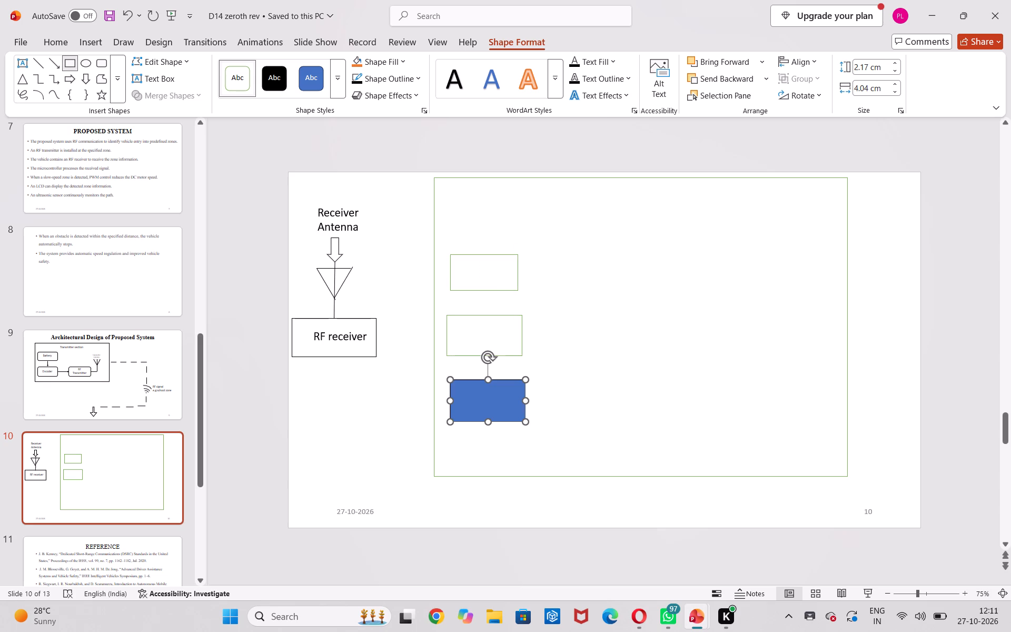
click(464, 380)
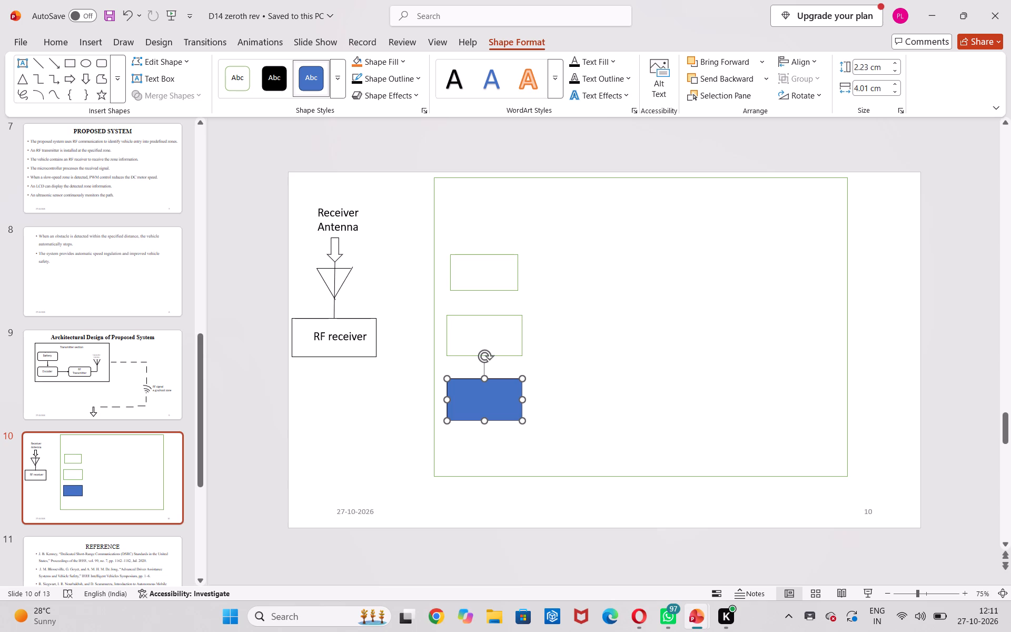
click(534, 438)
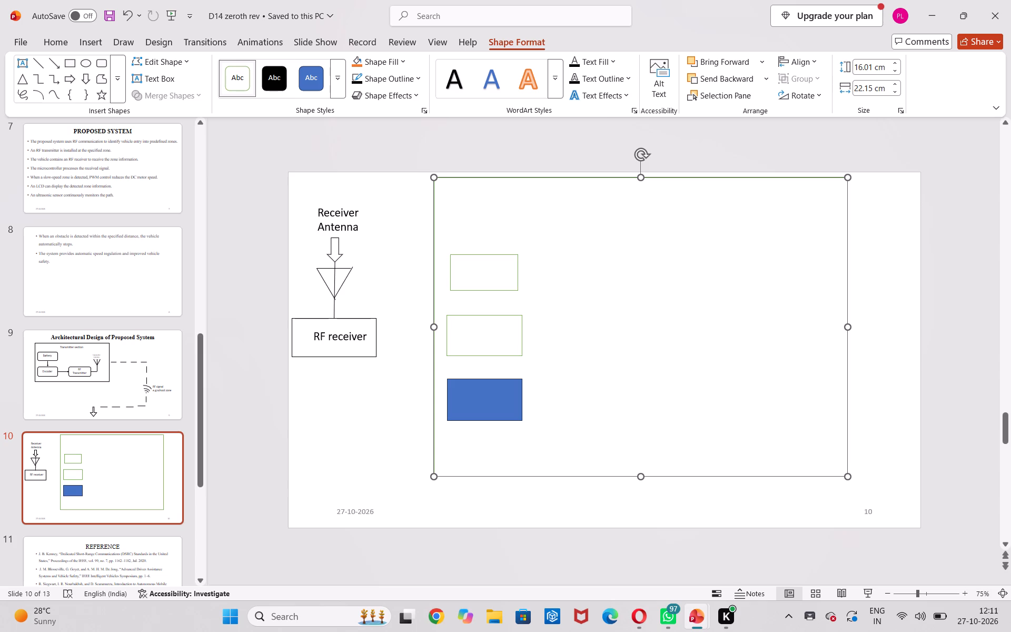
click(232, 76)
click(493, 405)
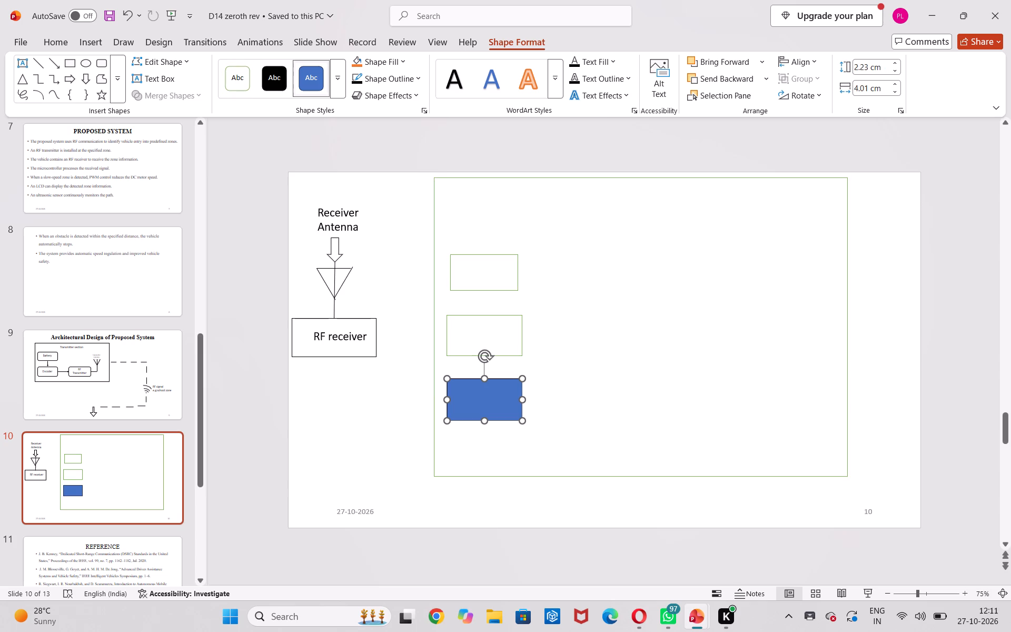
click(239, 68)
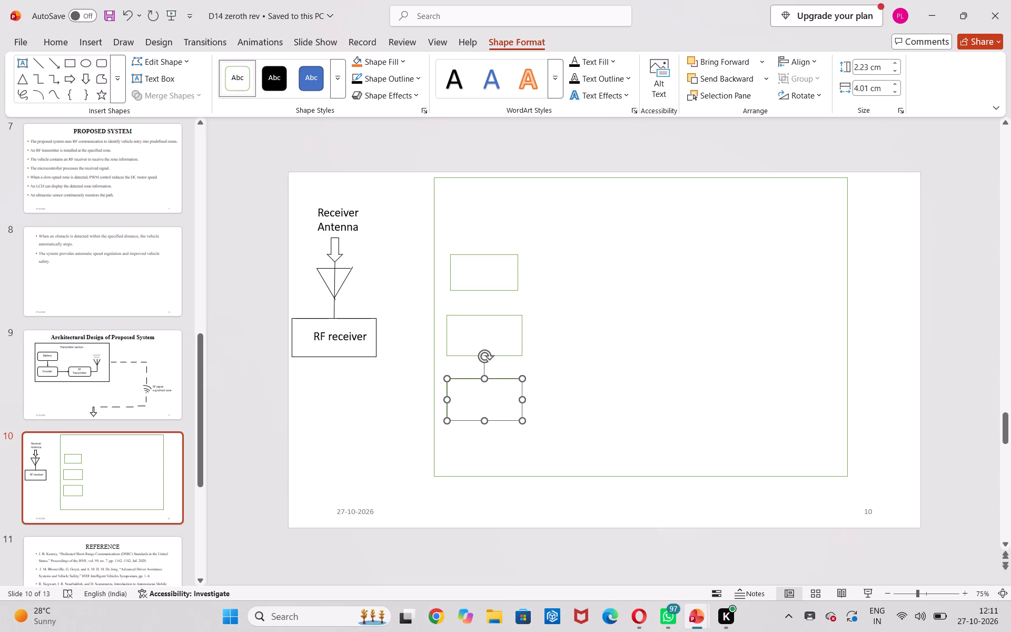
Draw a central rectangle about 8.1 cm high and 6.9 cm wide inside the frame with the Colored Outline - Green, Accent 6 style.
click(70, 61)
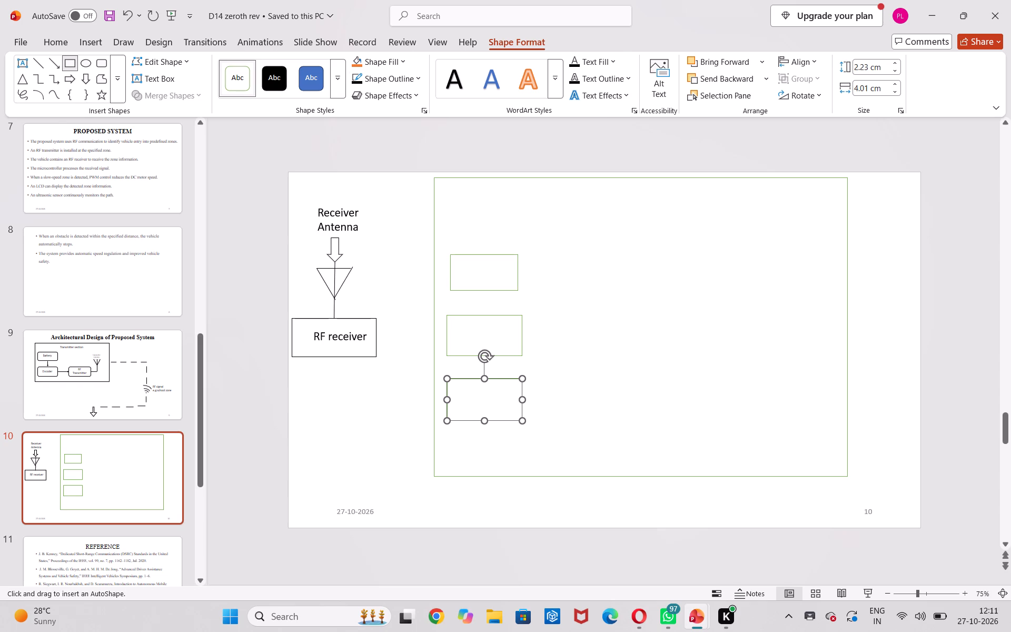
drag(580, 258, 703, 361)
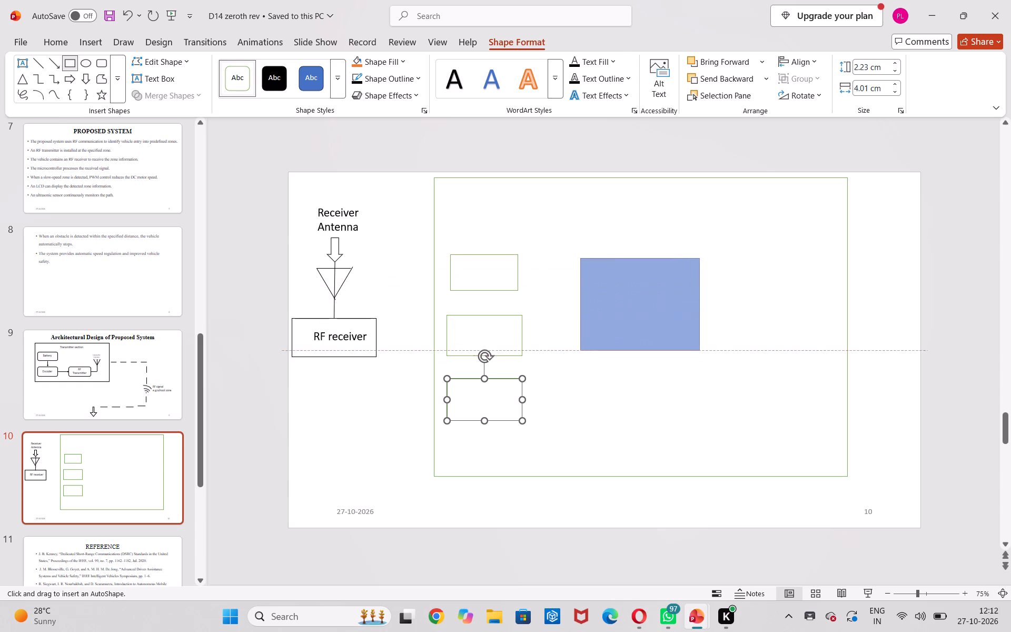
drag(703, 361, 712, 402)
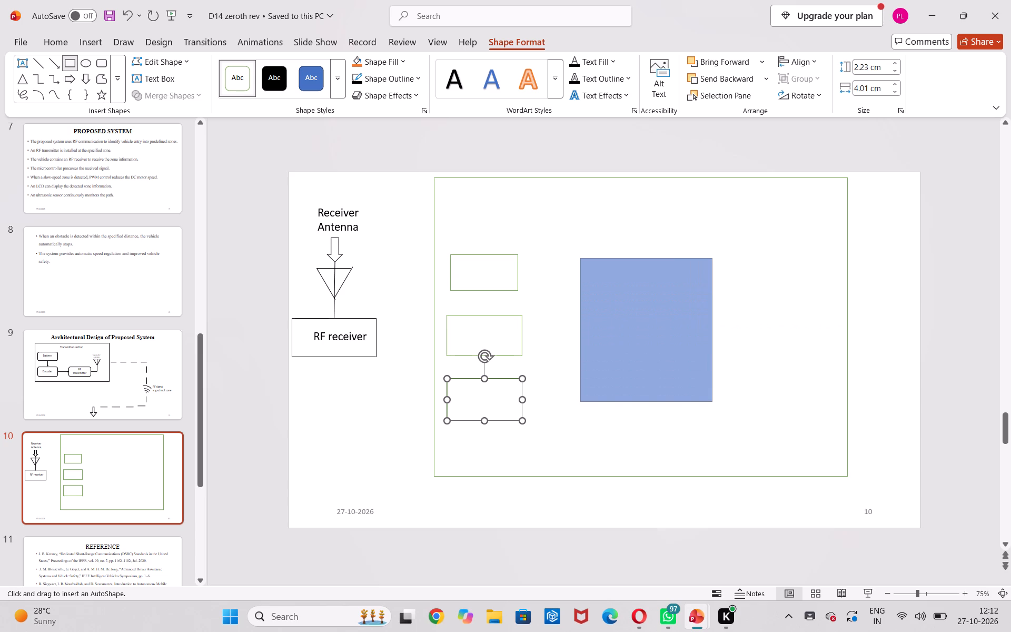
drag(712, 402, 709, 389)
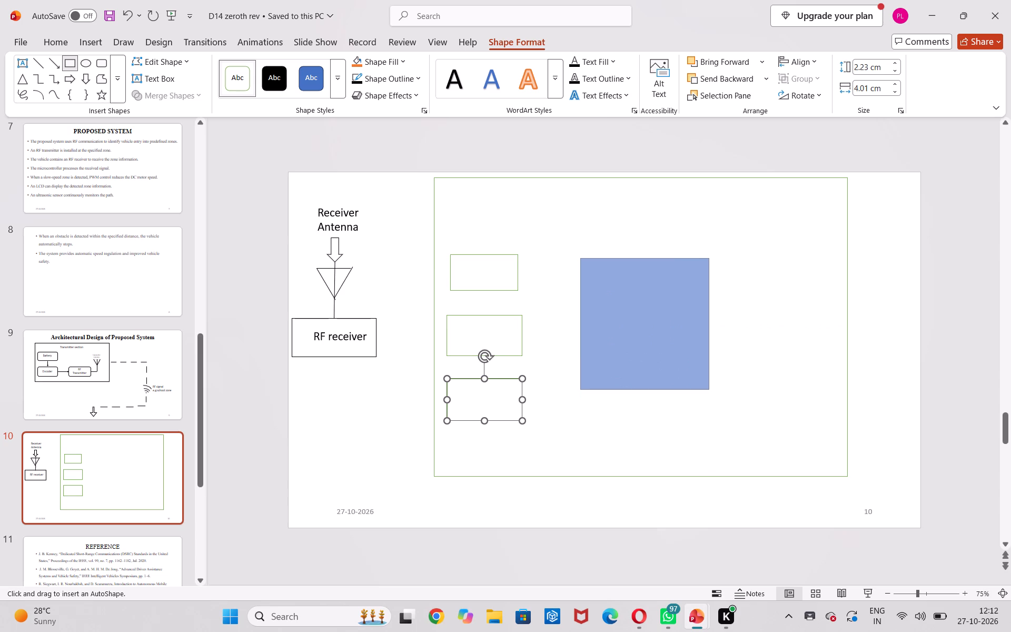
drag(709, 389, 709, 387)
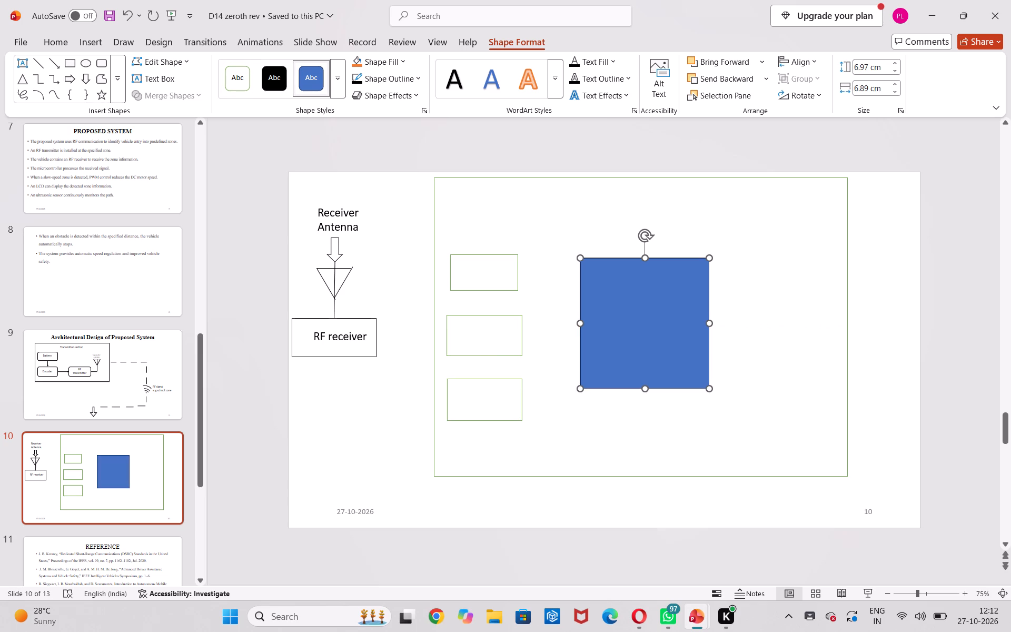
drag(645, 259, 635, 239)
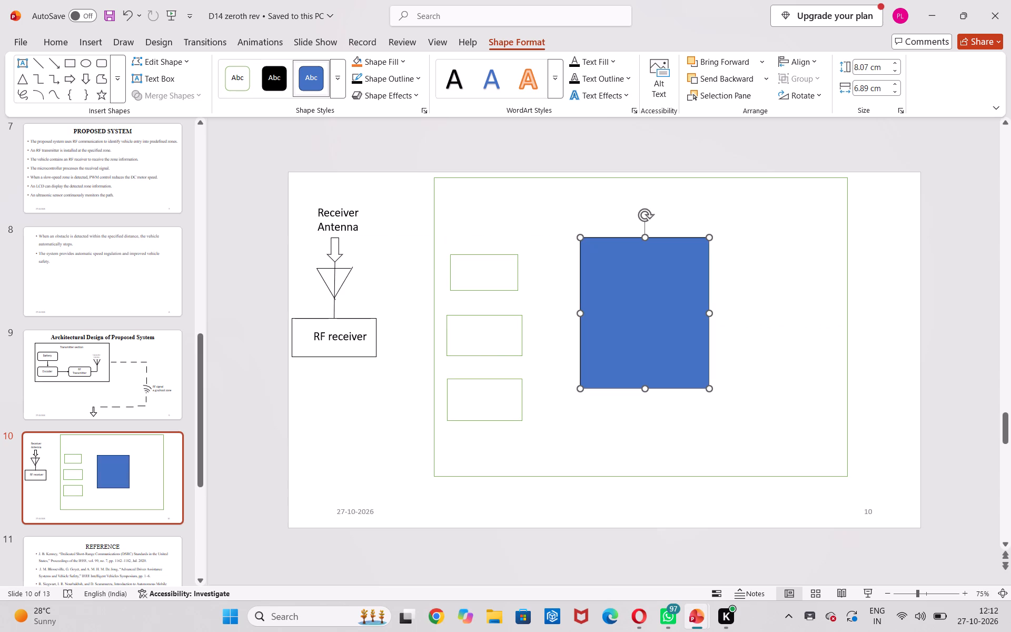
click(240, 83)
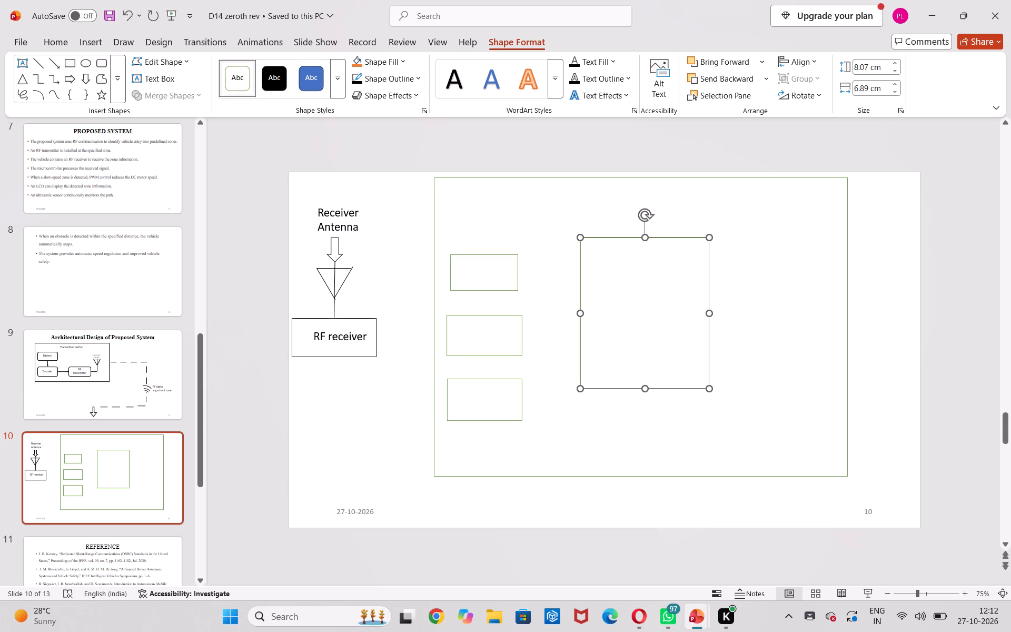
click(230, 85)
Shift the large outer frame slightly left and down, and extend its right edge so it is about 23.1 cm wide.
drag(752, 250, 790, 252)
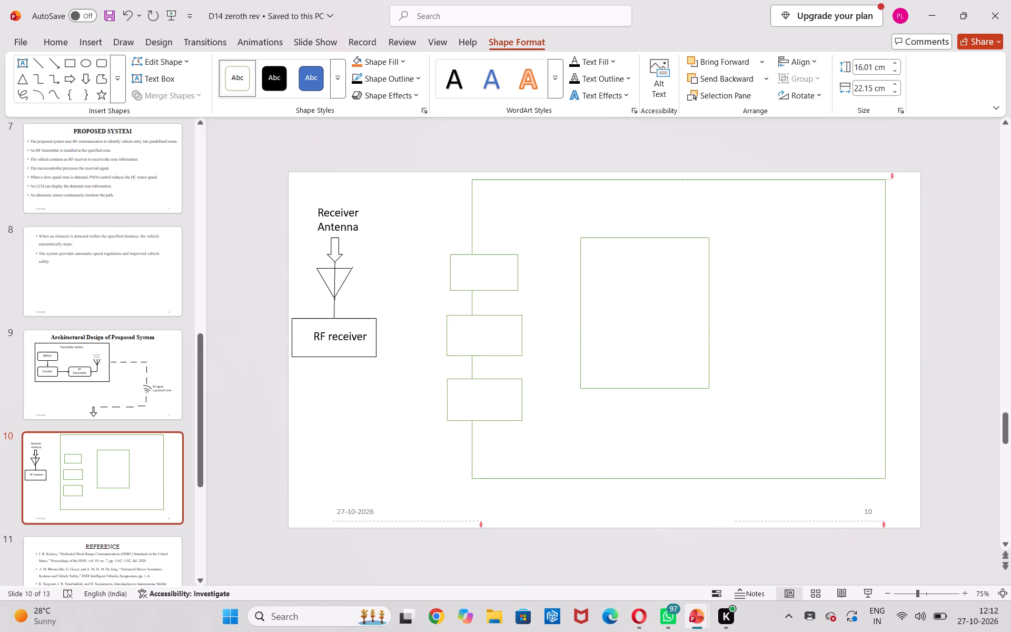
drag(790, 252, 746, 262)
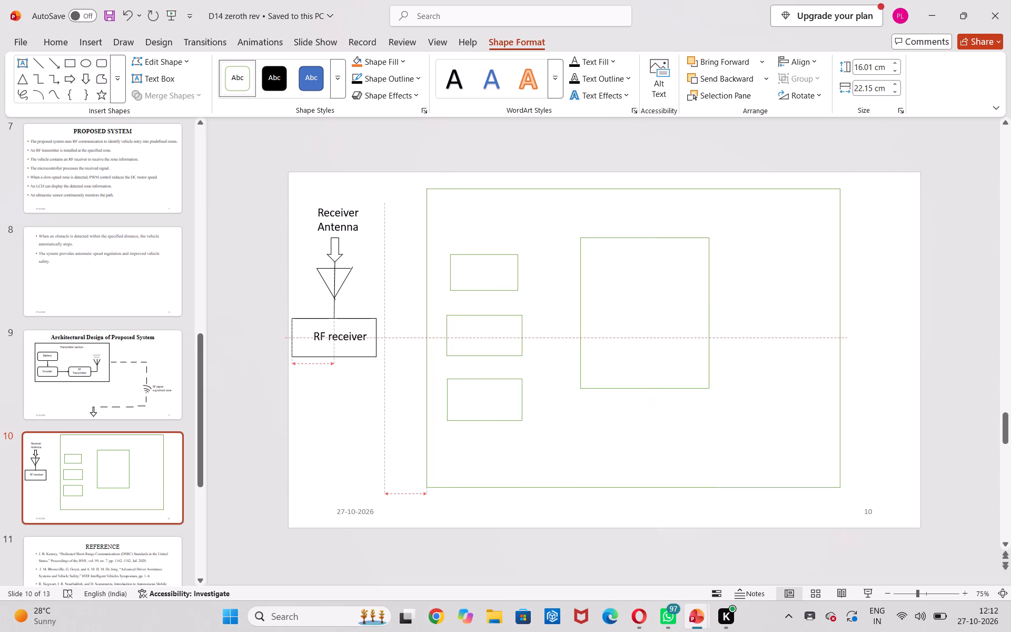
drag(746, 262, 739, 265)
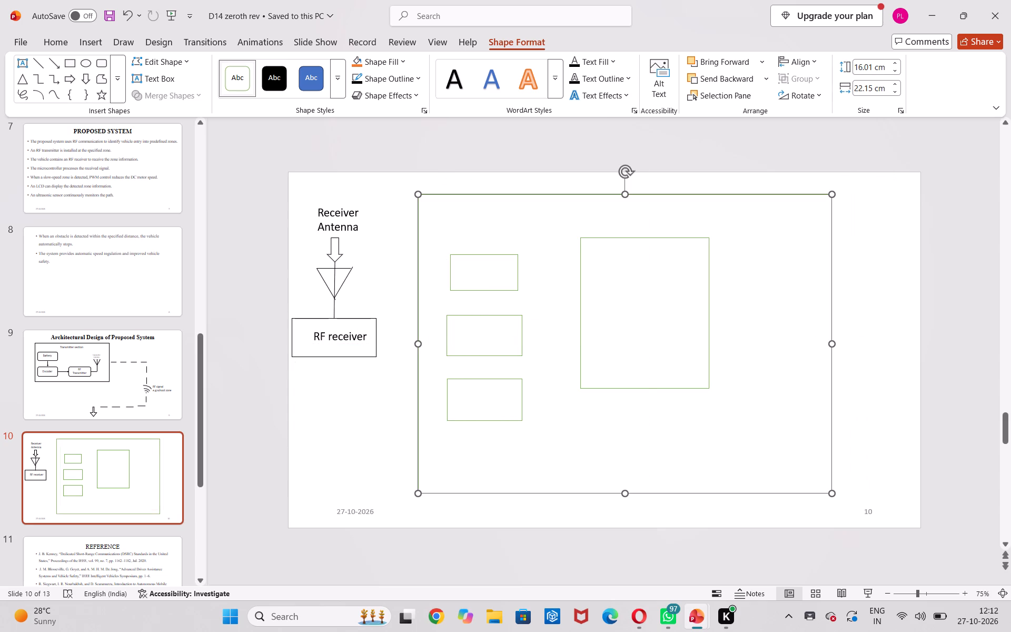
drag(831, 345, 847, 344)
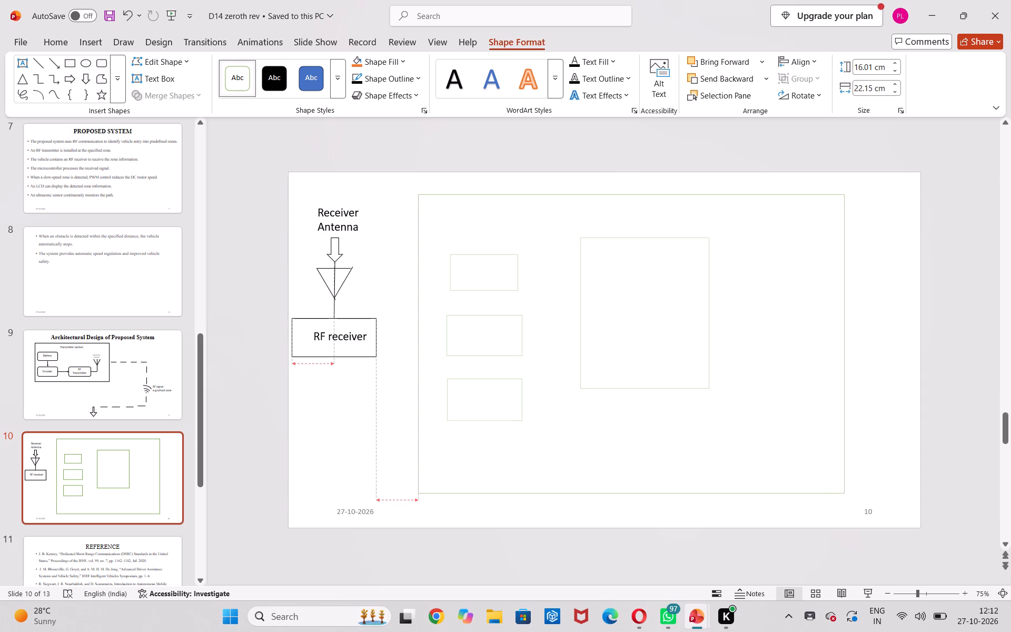
drag(847, 344, 850, 344)
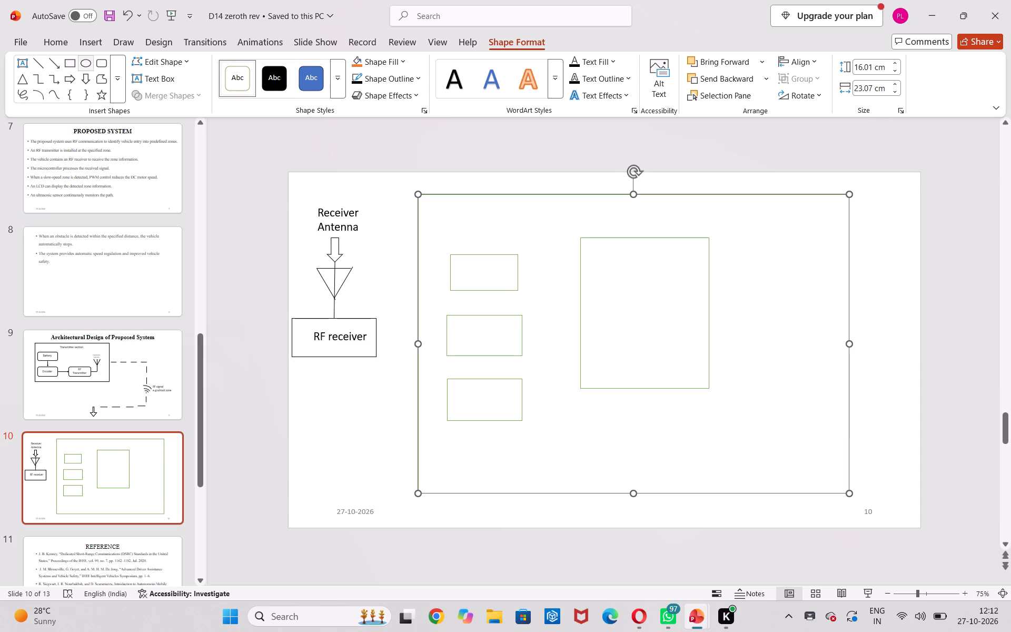
Draw a rectangle about 1.9 by 4.2 cm in the frame's upper-right area with the Colored Outline - Green, Accent 6 style.
click(71, 63)
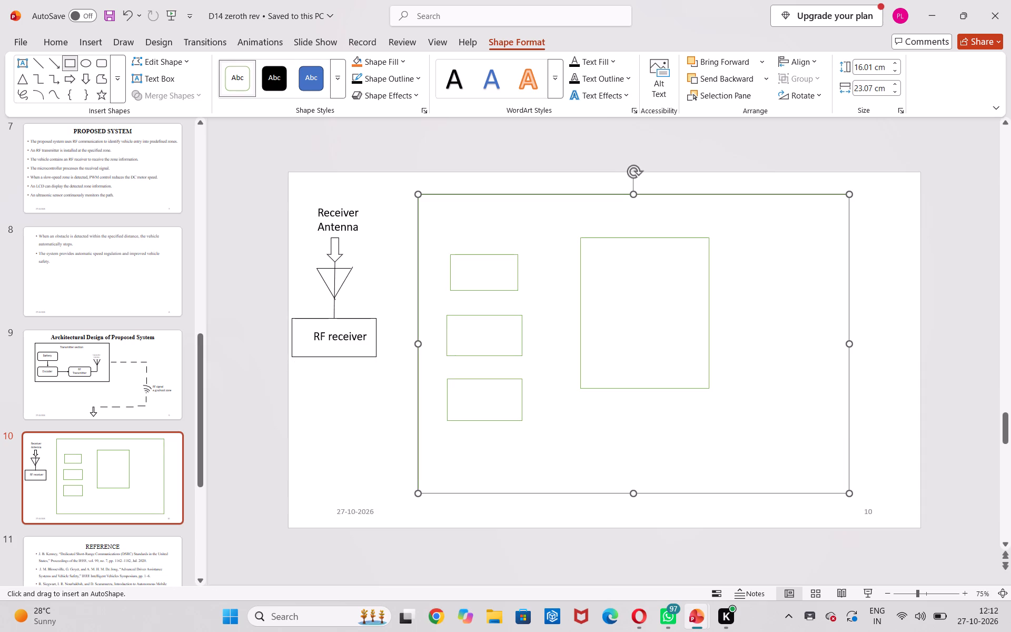
drag(754, 254, 831, 287)
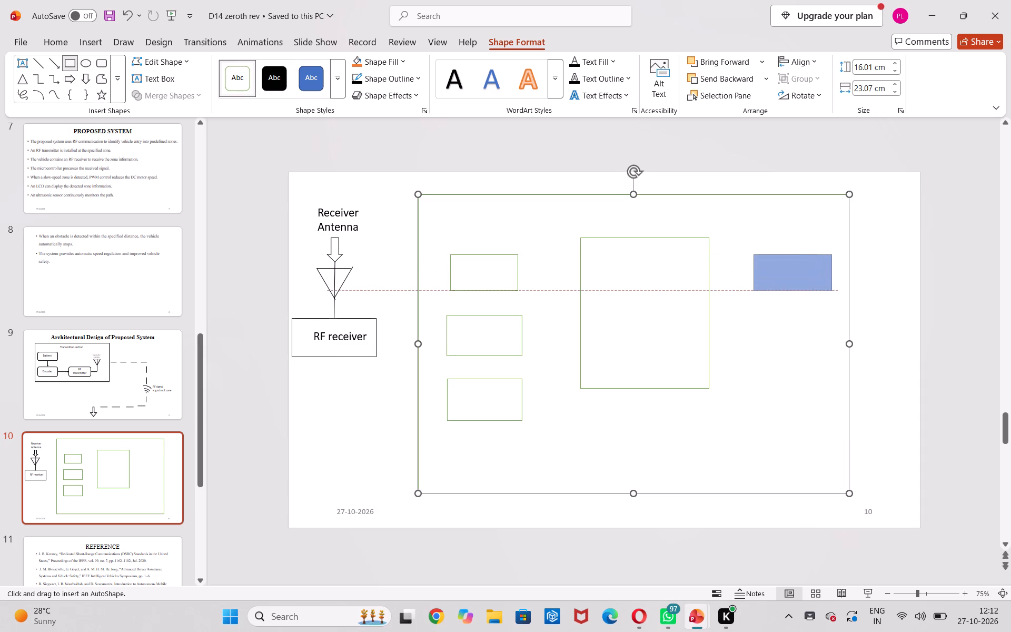
drag(831, 287, 831, 289)
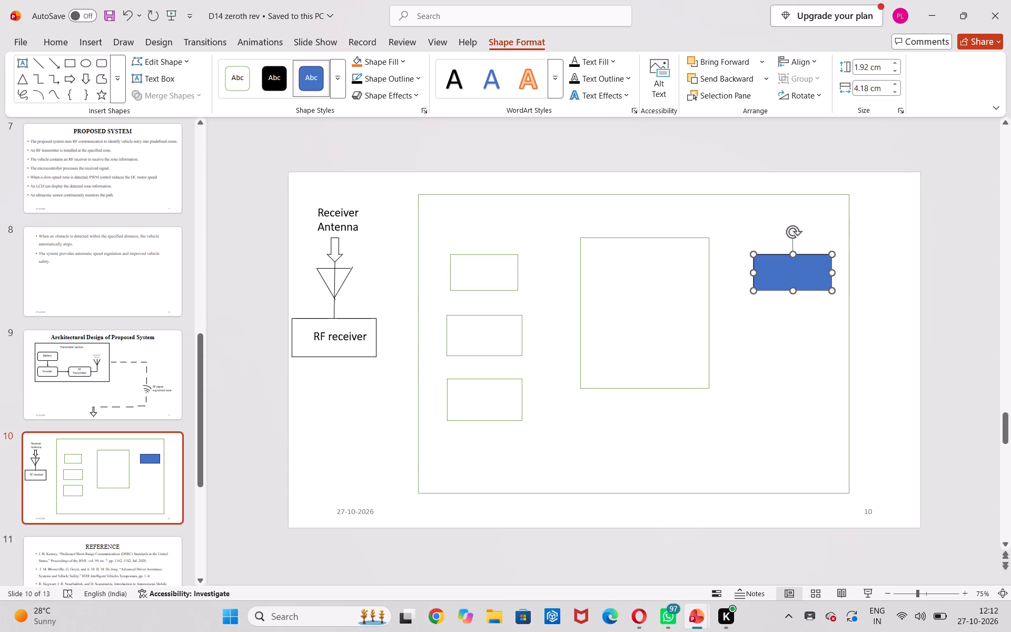
click(244, 86)
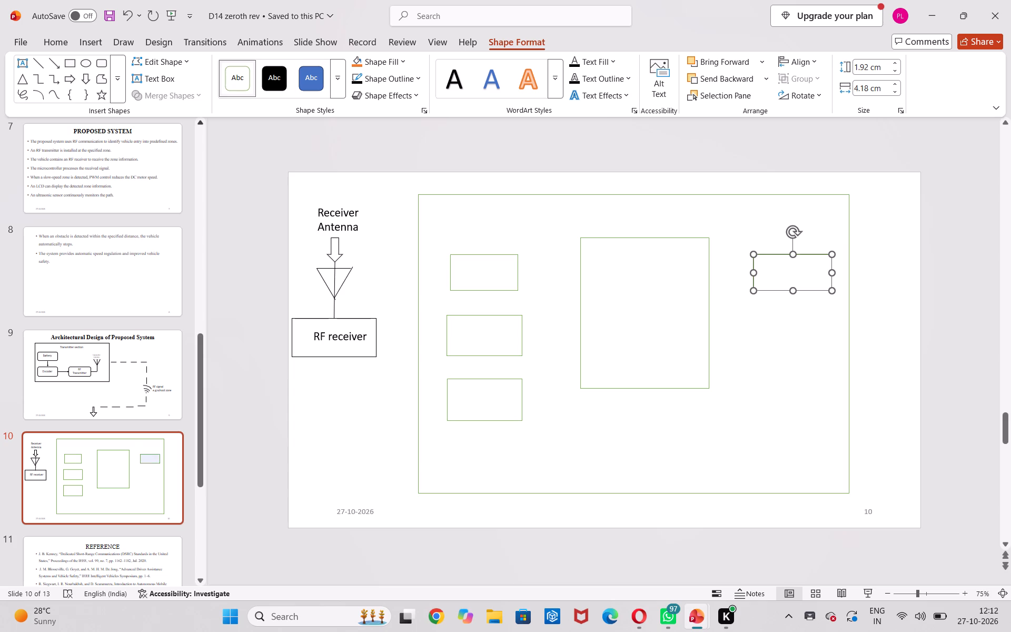
Draw a green-outlined rectangle about 2.4 cm high and 4.3 cm wide directly below the upper-right one, roughly centred under it.
click(63, 63)
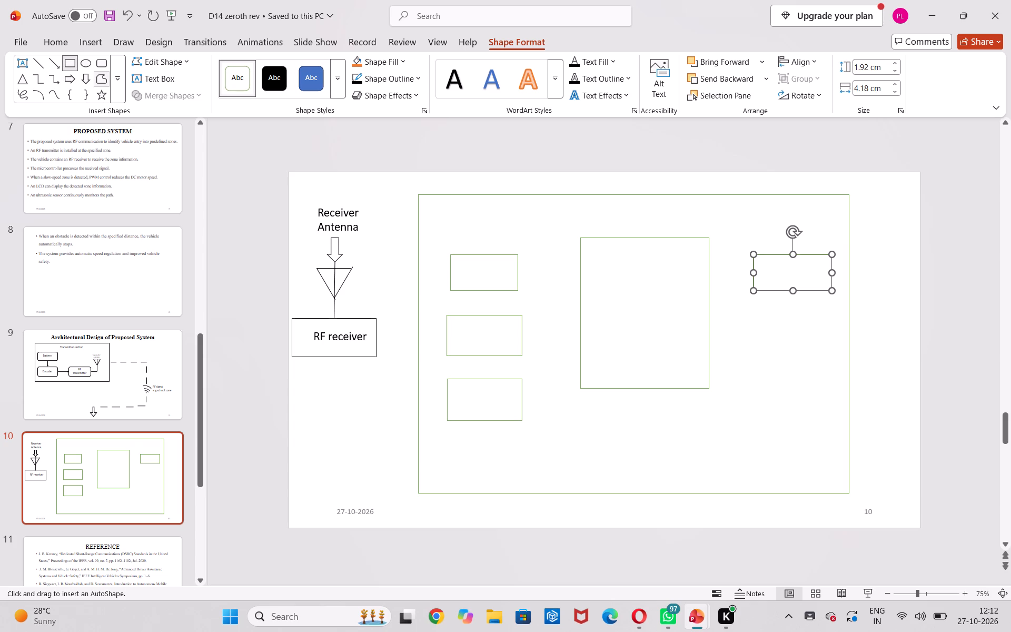
drag(760, 321, 833, 352)
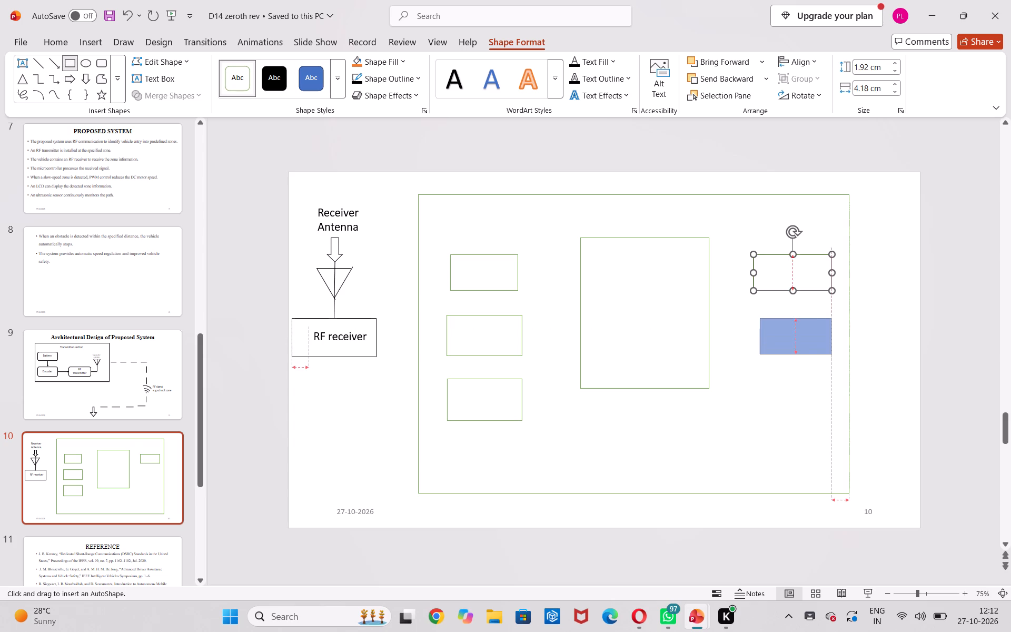
drag(833, 352, 835, 362)
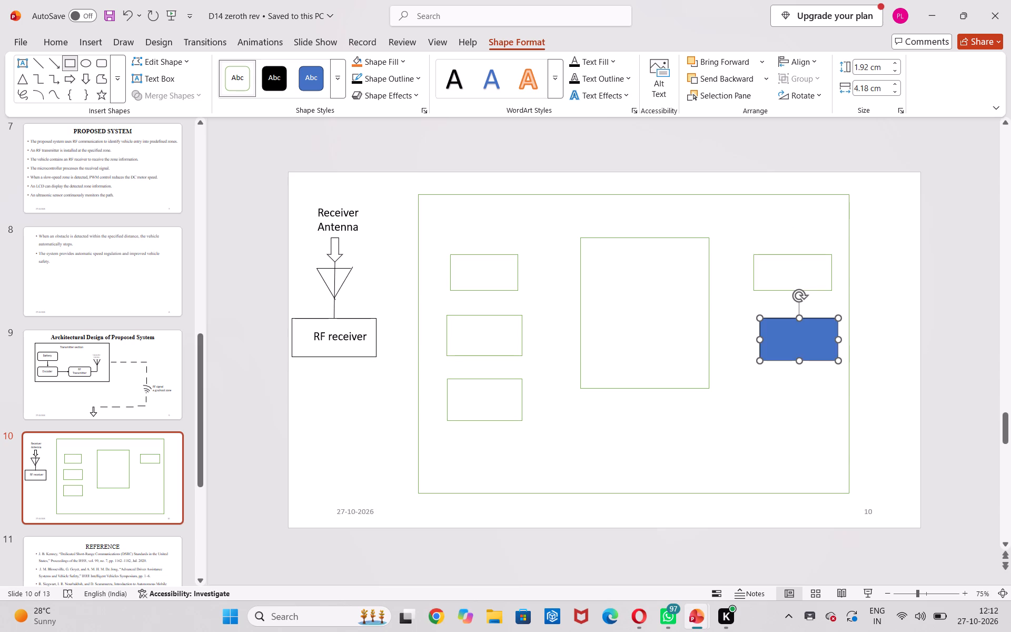
drag(758, 318, 752, 311)
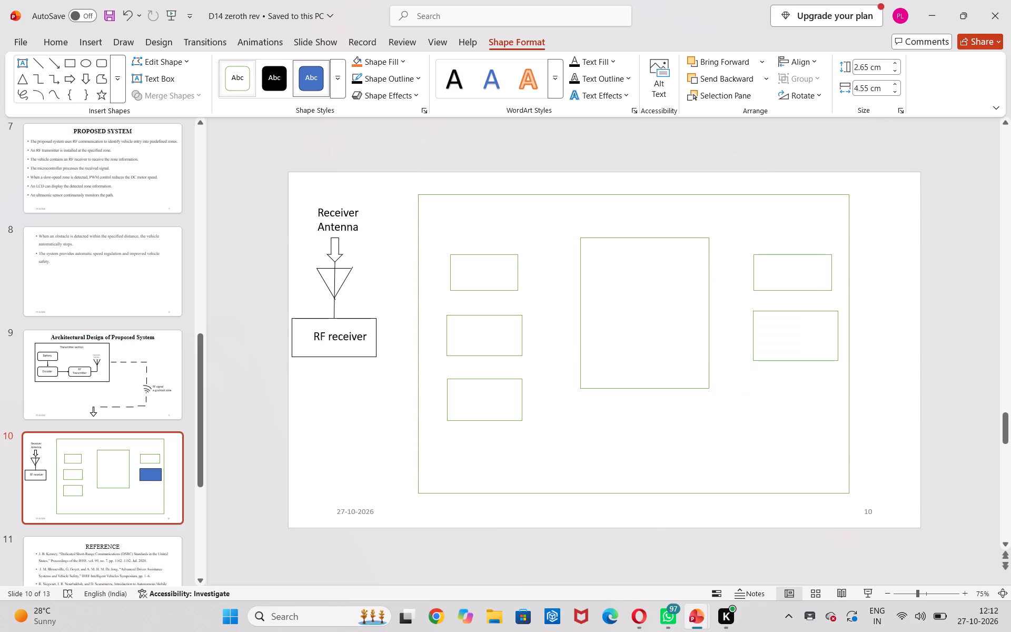
click(233, 73)
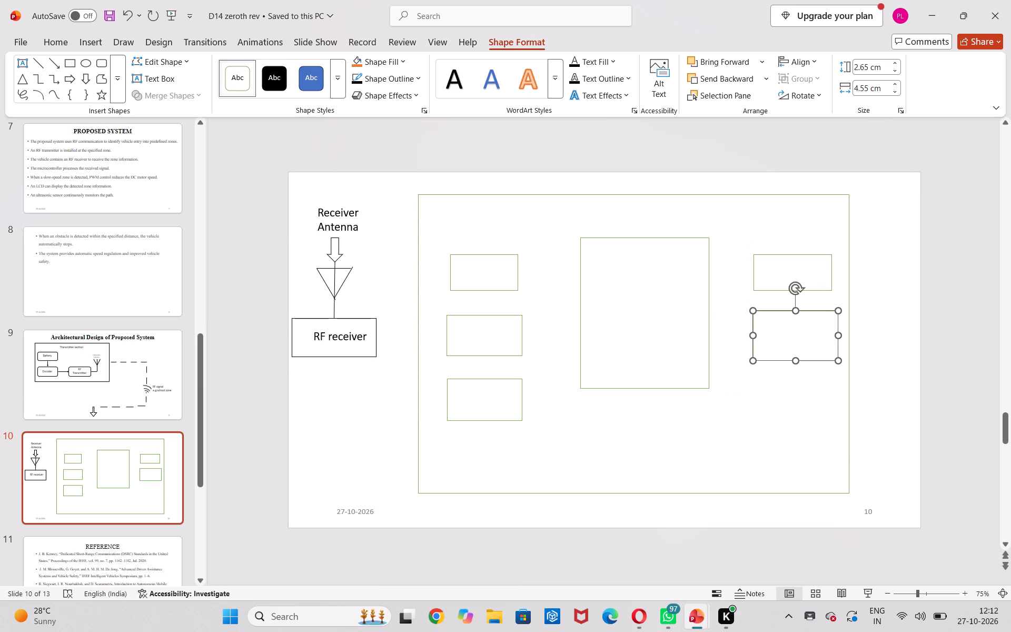
click(800, 361)
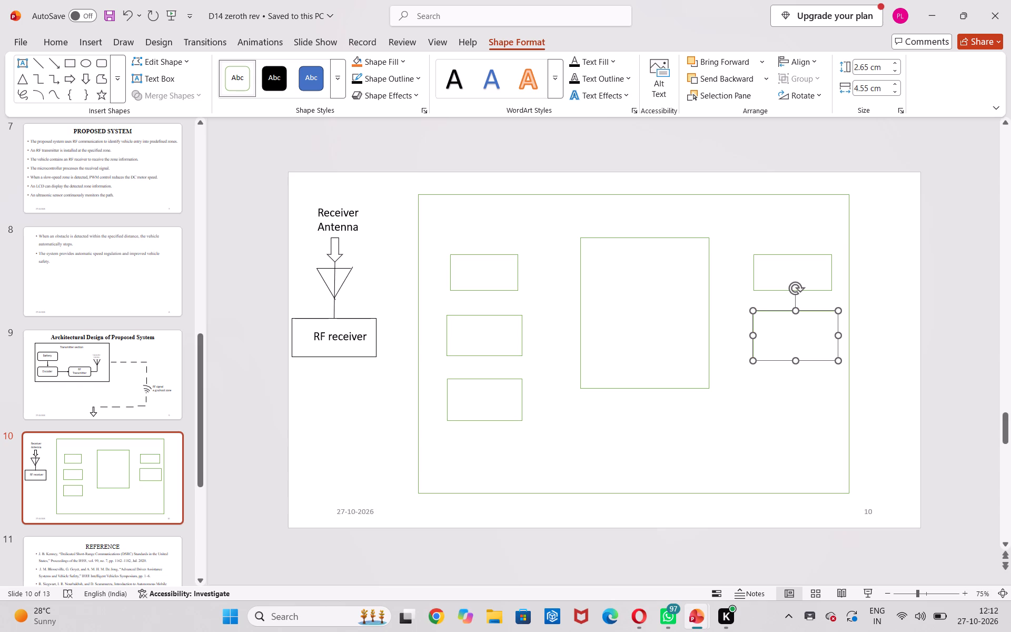
click(798, 361)
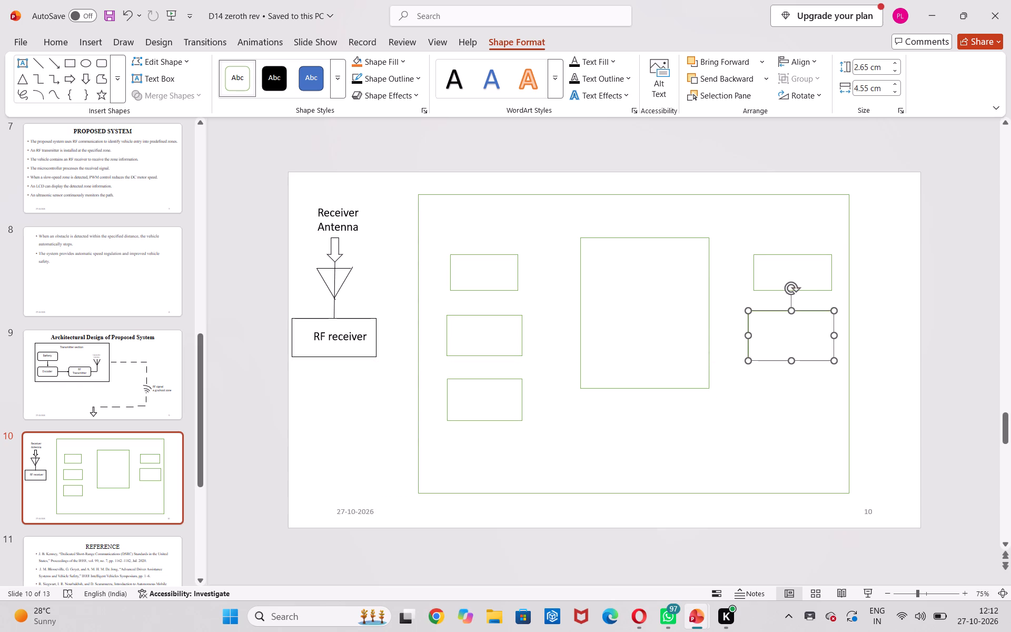
drag(789, 361, 791, 355)
click(750, 330)
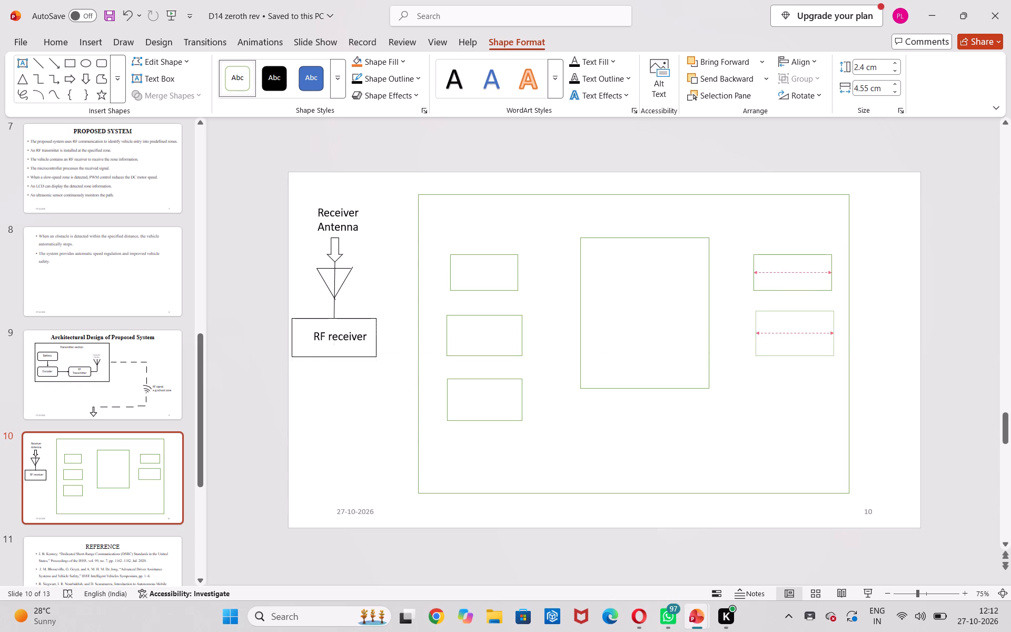
click(780, 343)
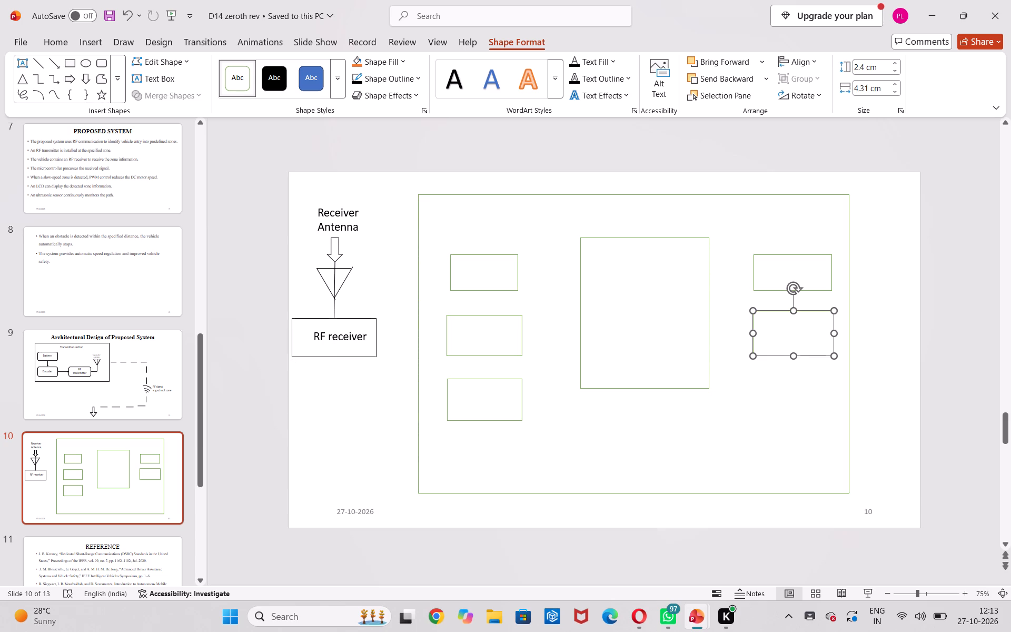
Label the upper-left green block inside the frame "Rf Decoder", split over two lines.
click(19, 61)
click(467, 269)
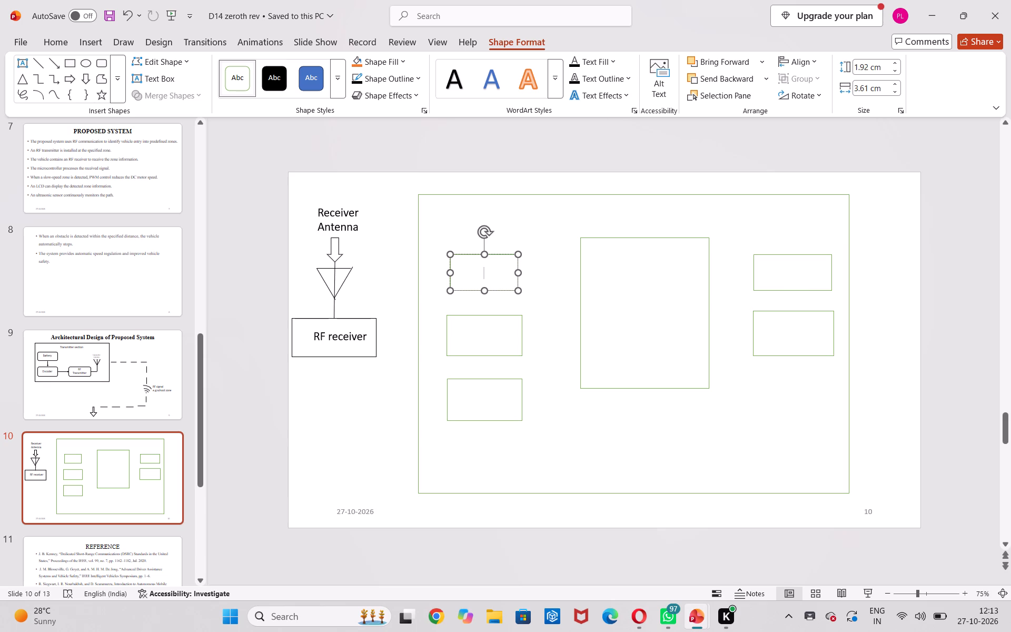
text(Rf)
key(space)
key(shift+Return)
text(Decoder)
Label the block below Rf Decoder "Reset circiut", with each word on its own line.
click(473, 331)
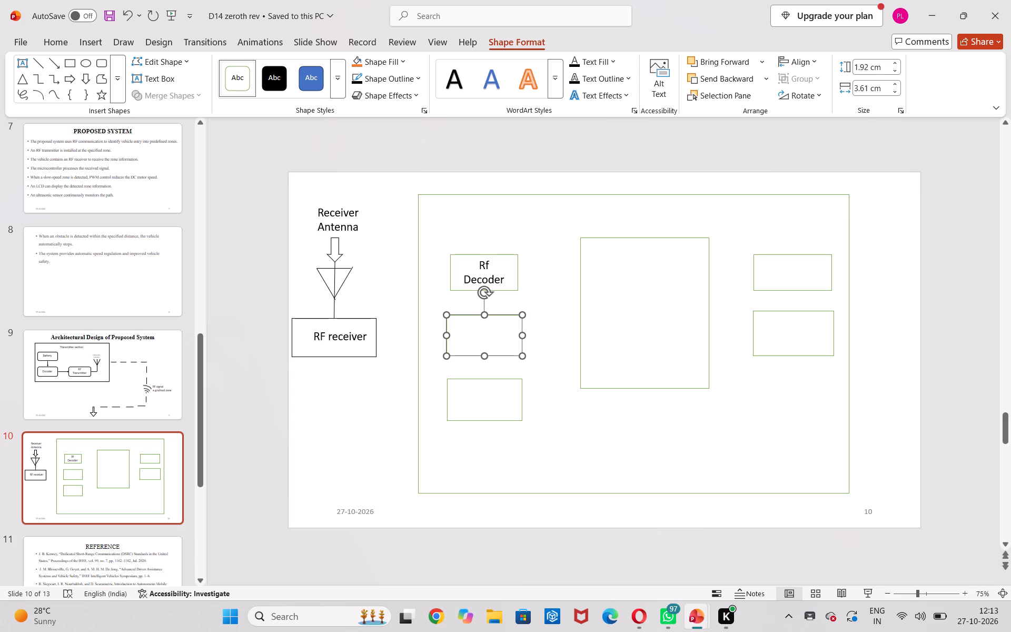
text(re)
key(BackSpace)
key(BackSpace)
text(Reset)
key(shift+Return)
text(circiut)
Label the lowest block of the left column "Crystal oscillator", split over two lines.
click(480, 392)
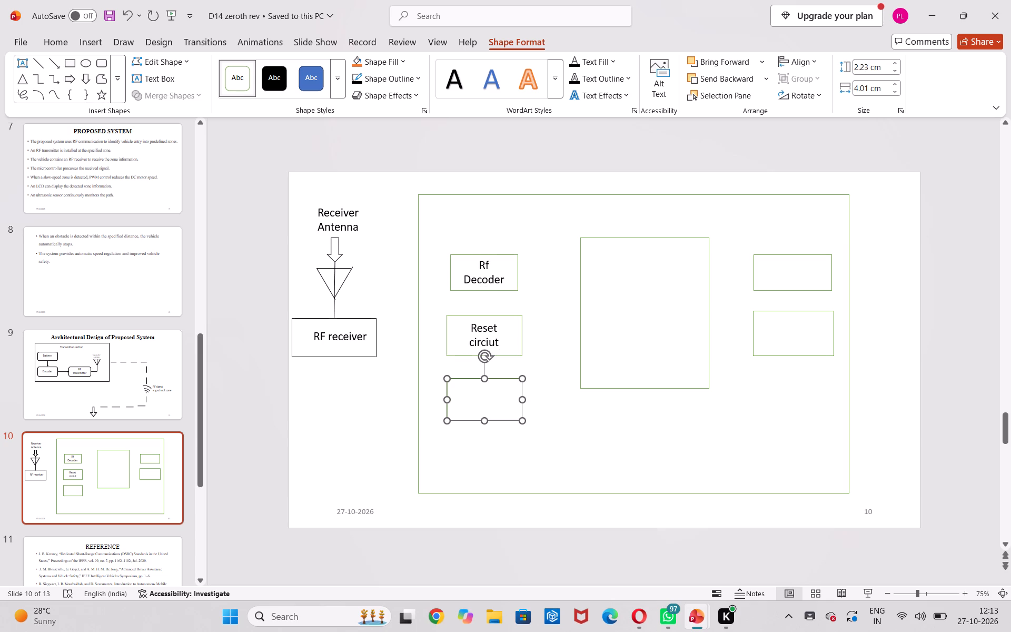
text(crystal)
key(space)
key(shift+Return)
key(o)
key(BackSpace)
text(oscillatpr)
key(BackSpace)
key(BackSpace)
text(or)
Label the large central block "Micro controller" and add an empty line below the text.
click(639, 320)
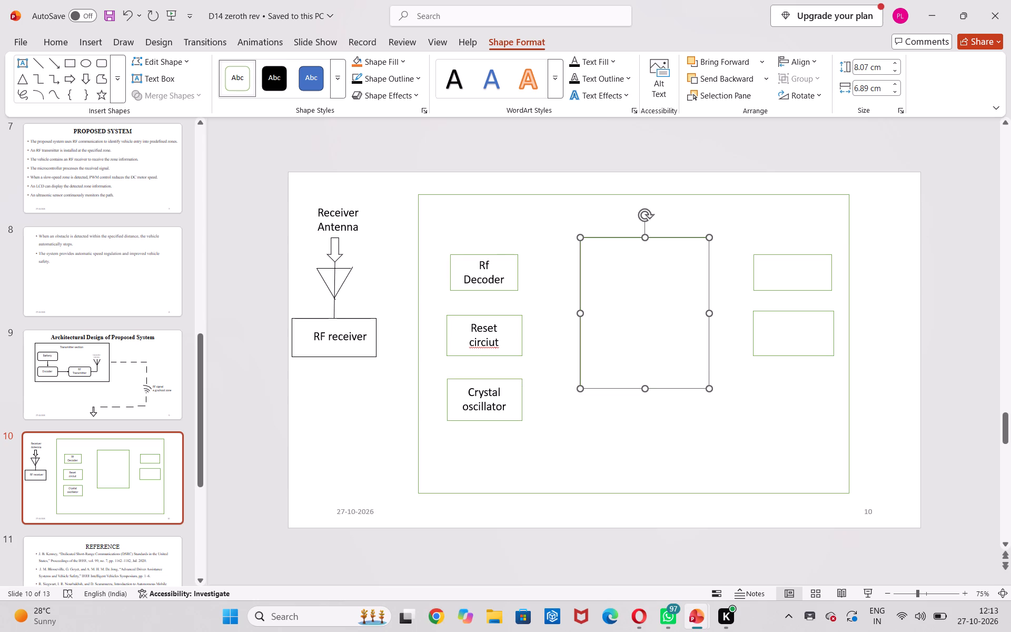
click(630, 300)
key(m)
key(i)
key(BackSpace)
key(BackSpace)
text(Micro)
key(space)
text(con)
text(troller)
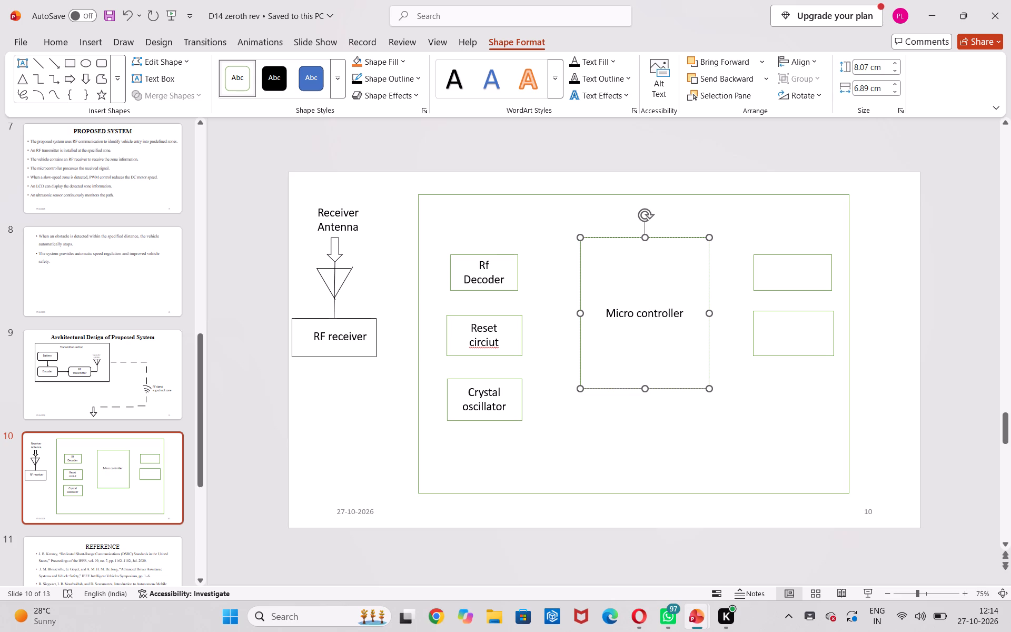
key(Return)
Lower the top edge of the Micro controller block so it is about 6.8 cm high.
drag(643, 238, 645, 254)
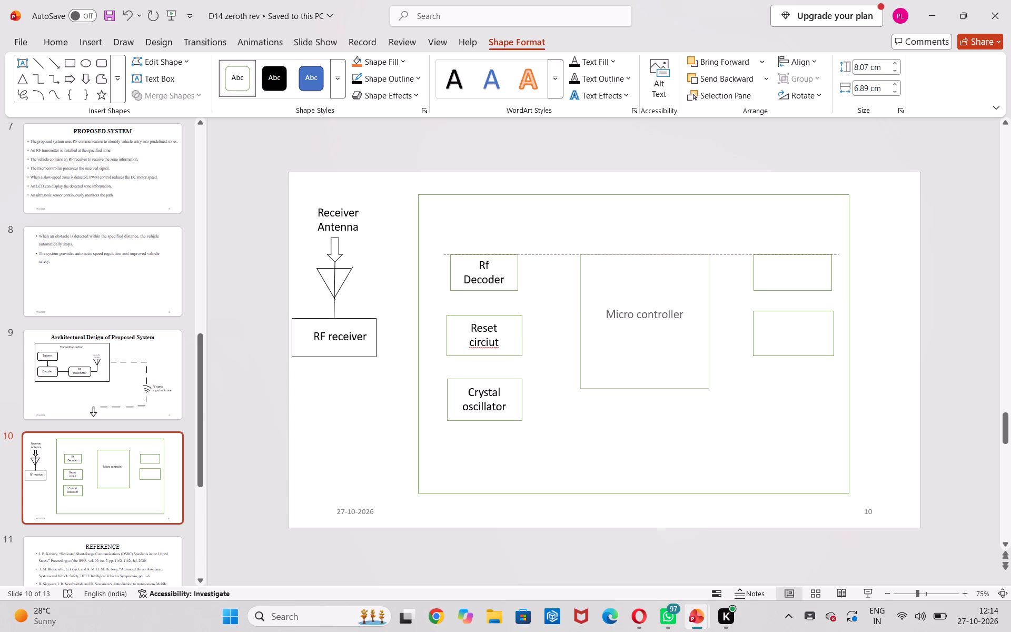
drag(645, 254, 645, 260)
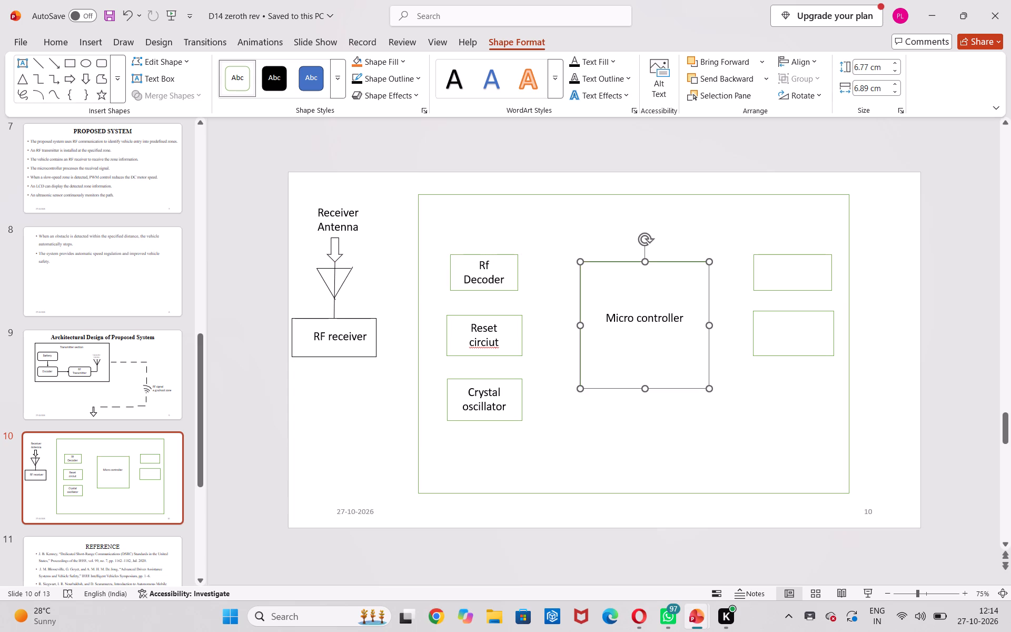
Draw a rectangle about 1.5 cm high and 5.1 cm wide above the Micro controller block, with the Colored Outline - Green, Accent 6 style.
click(68, 60)
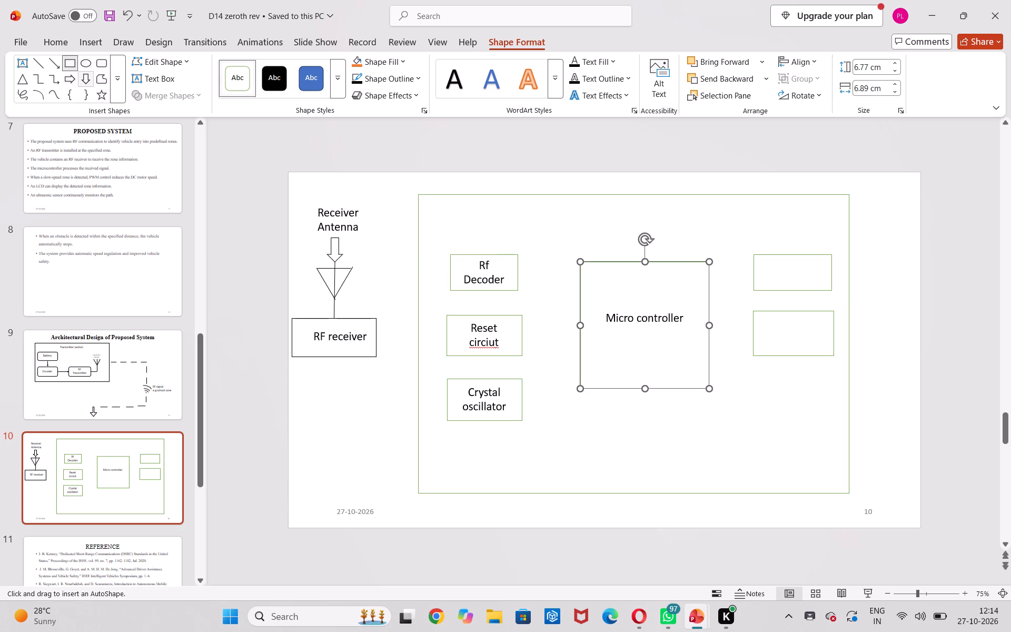
drag(598, 214, 664, 222)
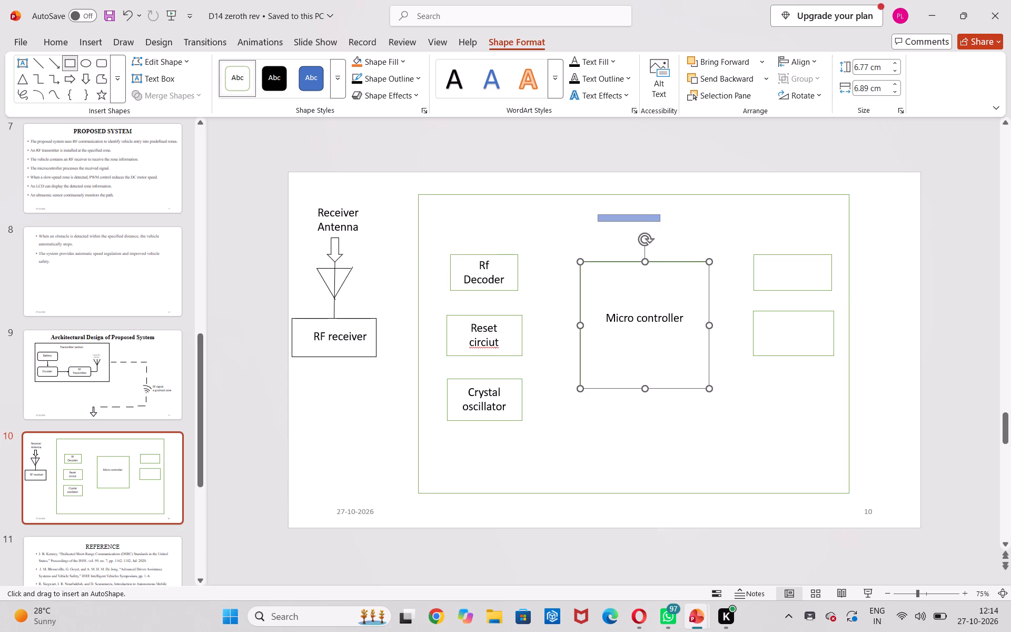
drag(664, 222, 693, 248)
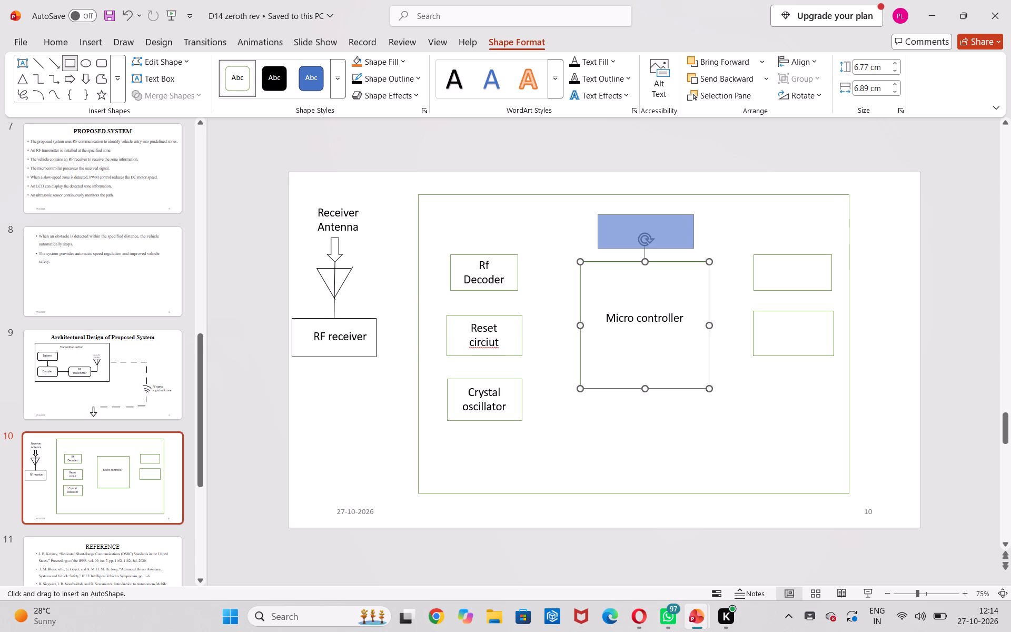
drag(693, 248, 655, 216)
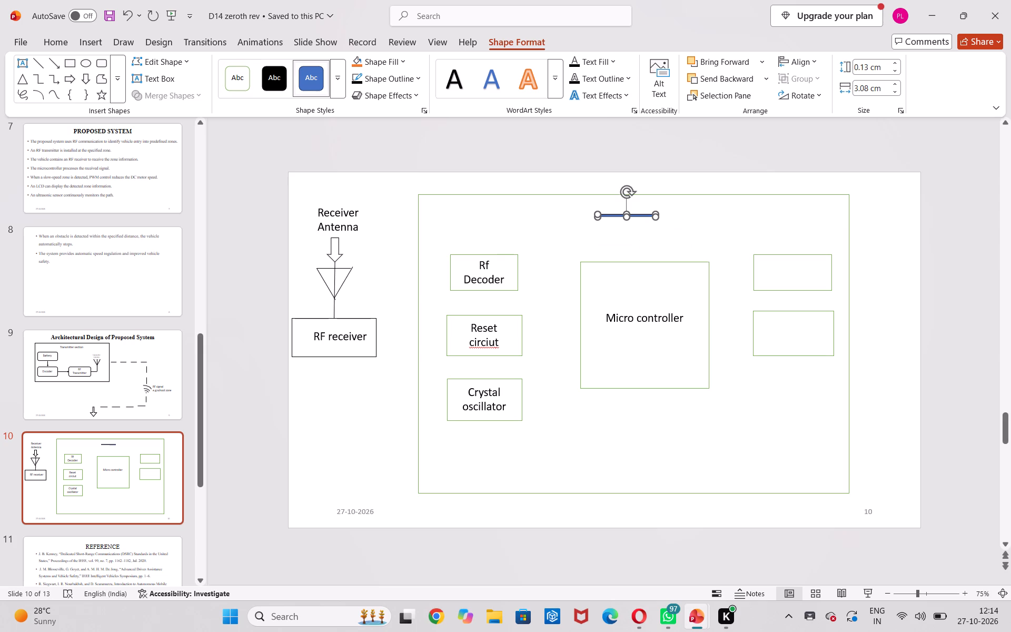
drag(624, 211, 623, 201)
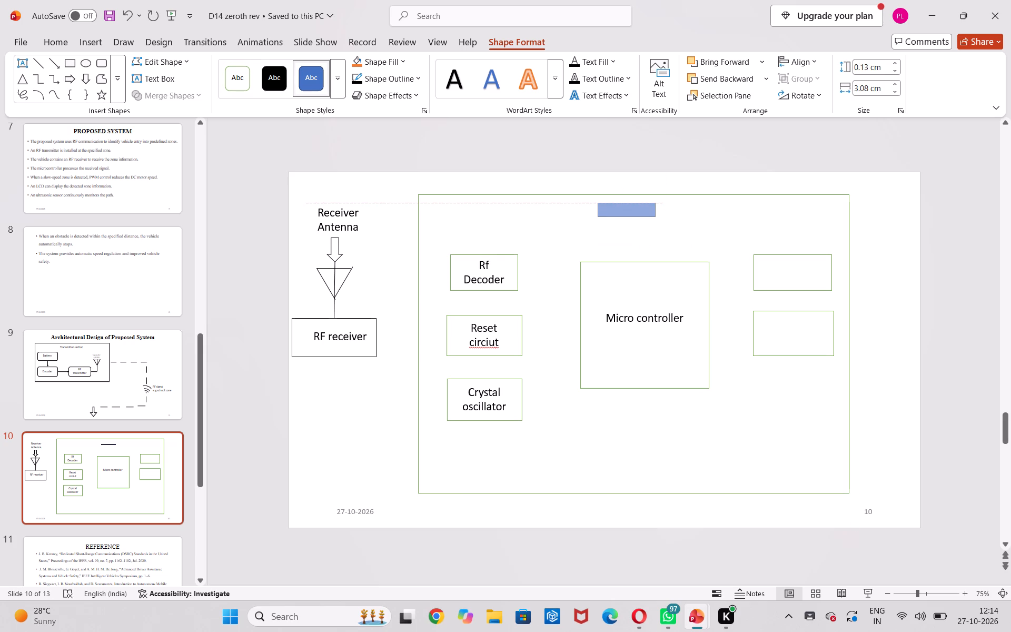
drag(623, 201, 622, 197)
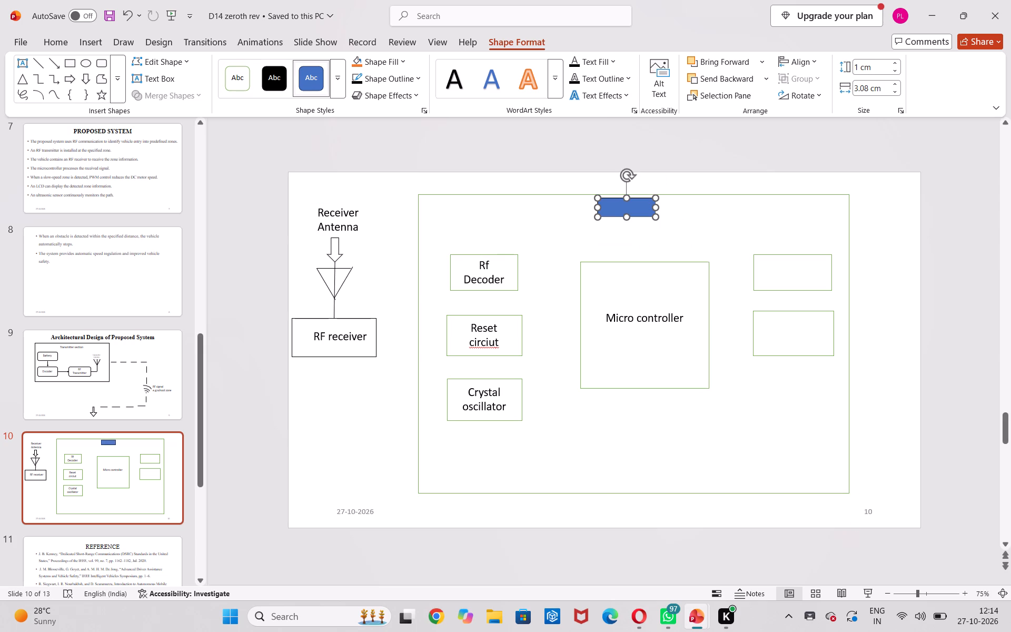
drag(628, 217, 674, 242)
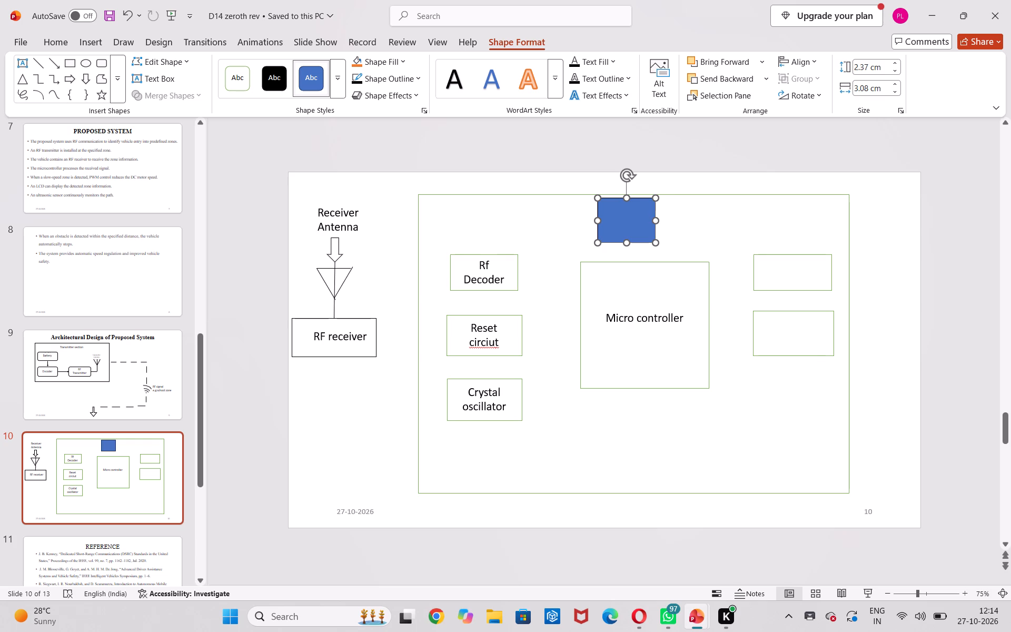
drag(656, 220, 692, 230)
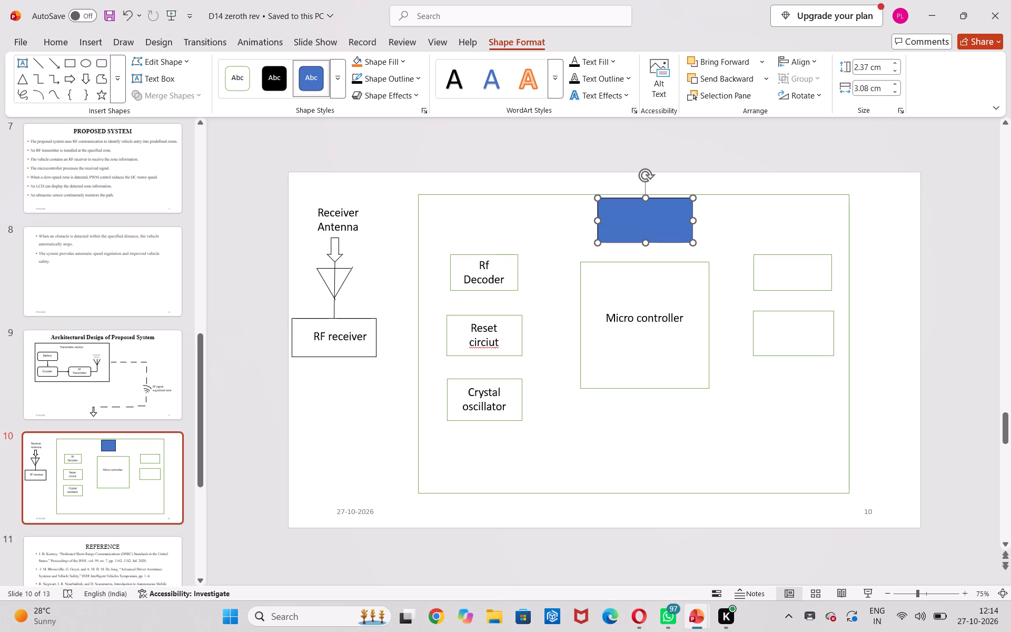
click(692, 230)
drag(647, 199, 632, 215)
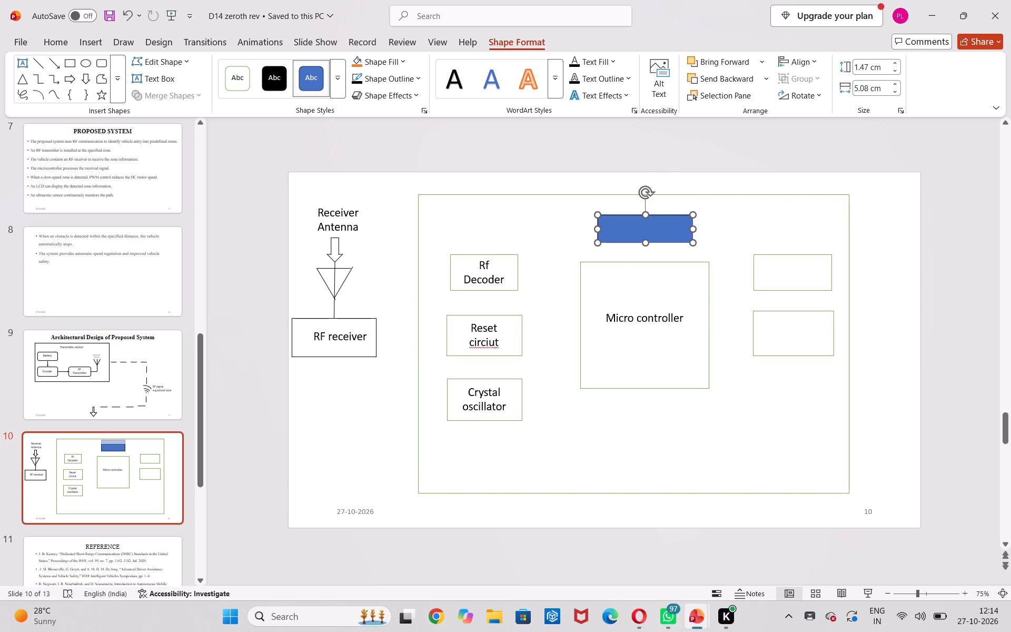
drag(614, 215, 606, 217)
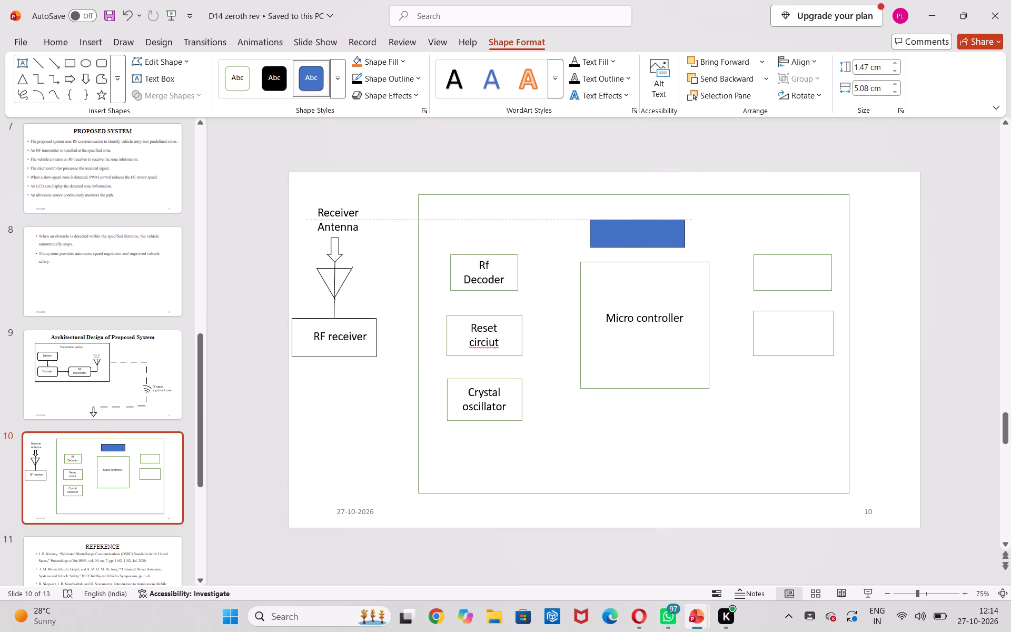
drag(606, 217, 605, 217)
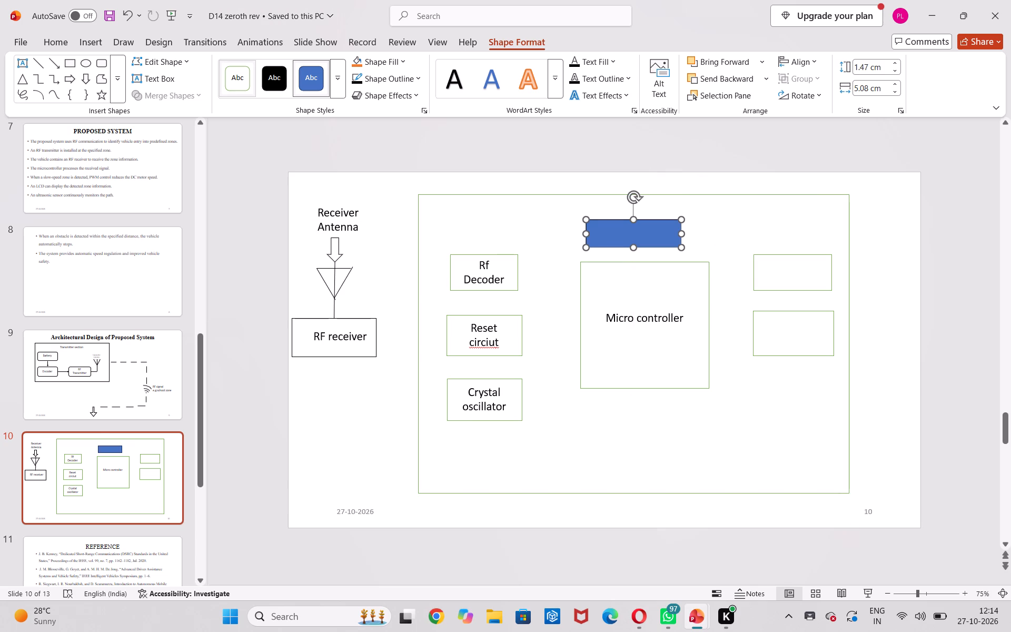
click(232, 75)
click(599, 233)
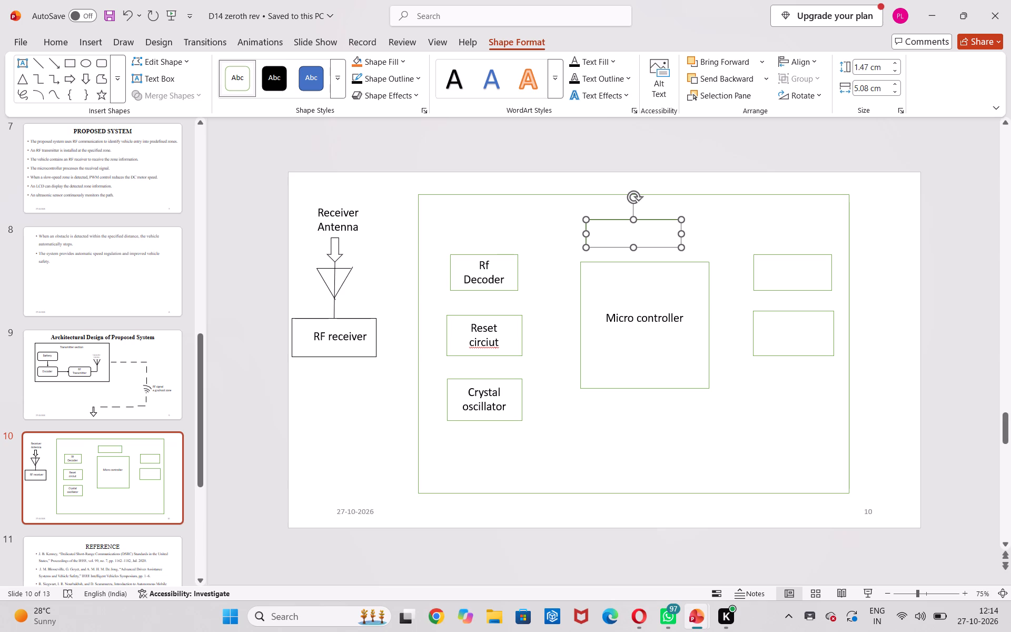
Label the block above the Micro controller block "Regulated Power supply".
click(619, 232)
click(24, 59)
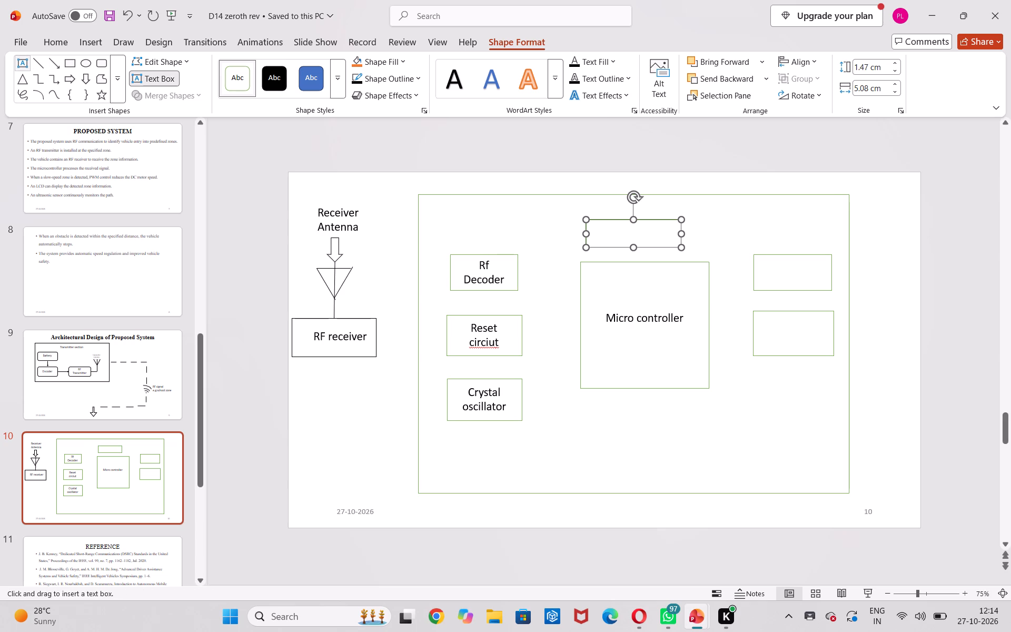
click(628, 239)
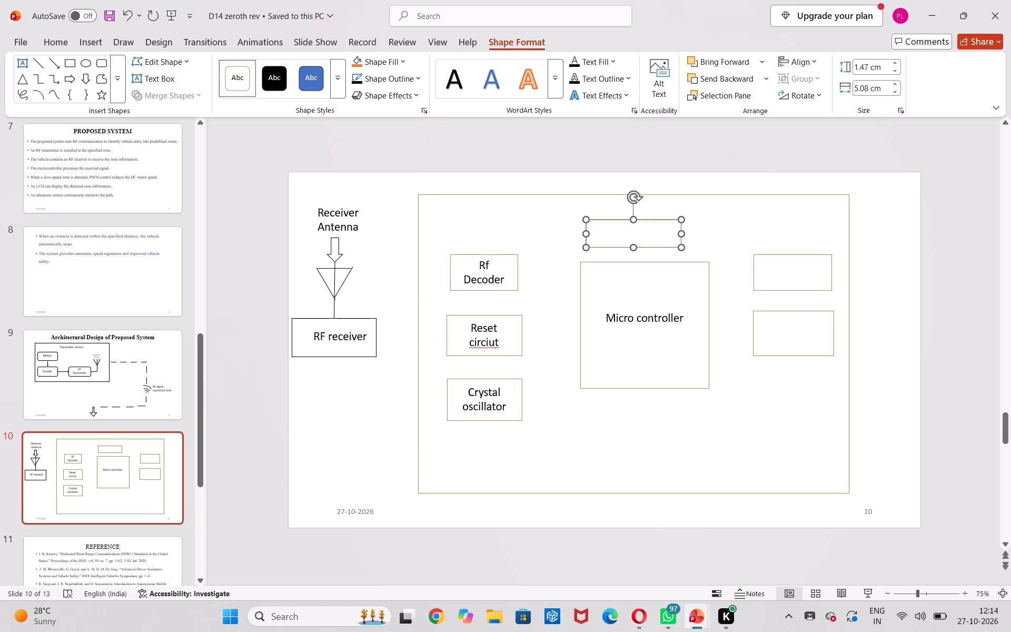
text(Re)
text(guk)
key(BackSpace)
text(lated)
key(space)
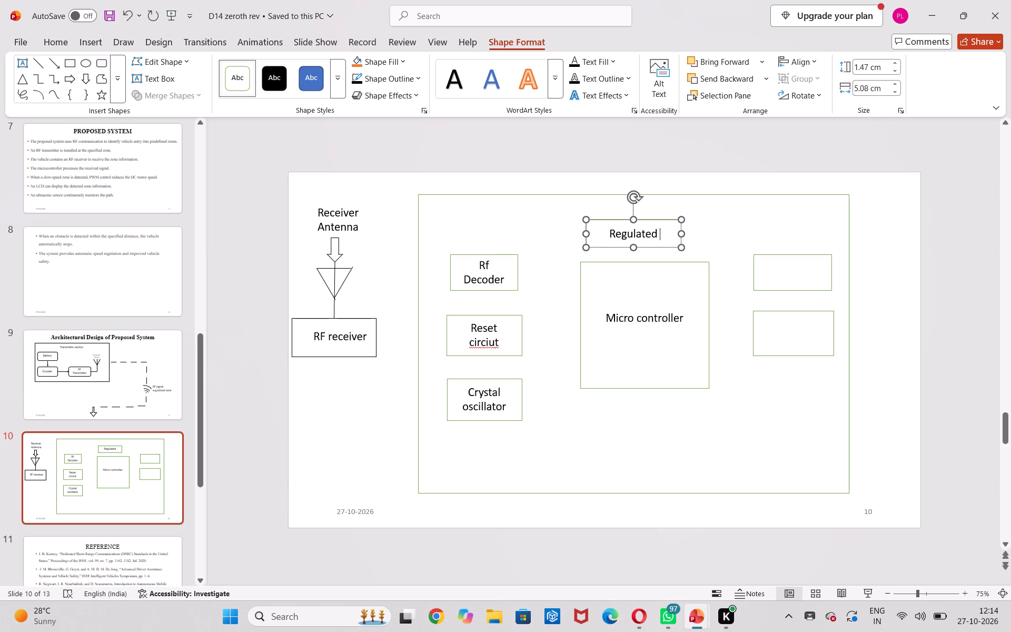
text(Po)
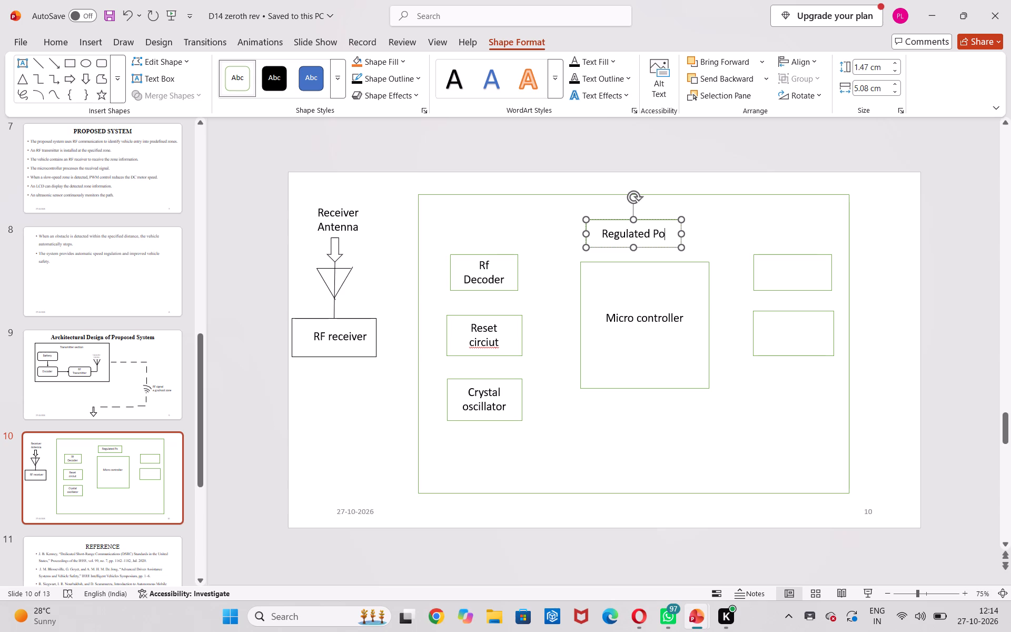
text(wer supply)
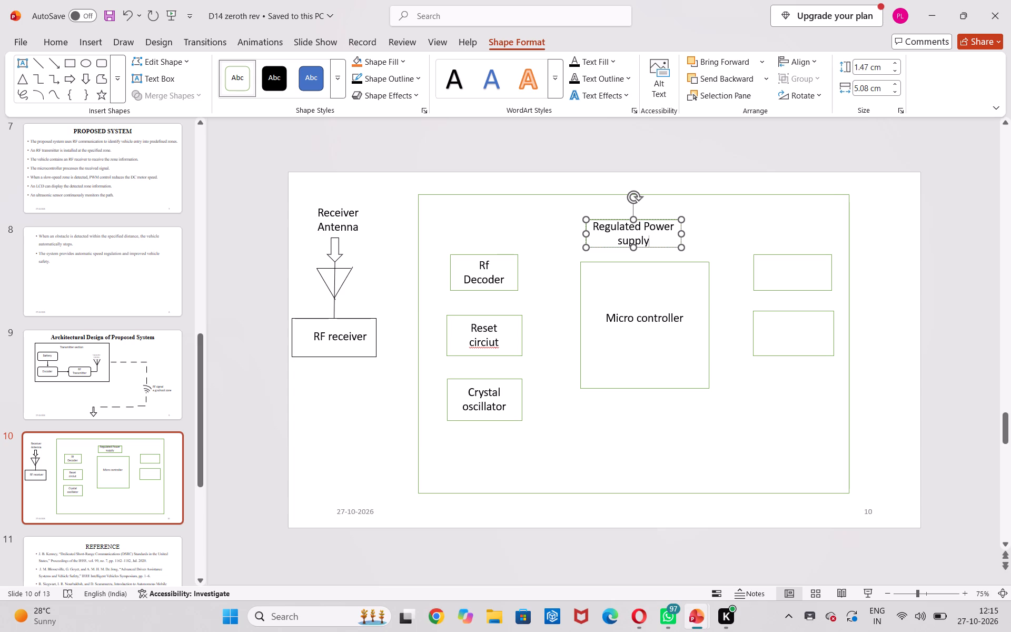
Label the upper empty block of the column on the far side of the Micro controller "LED indicators", split over two lines.
click(804, 266)
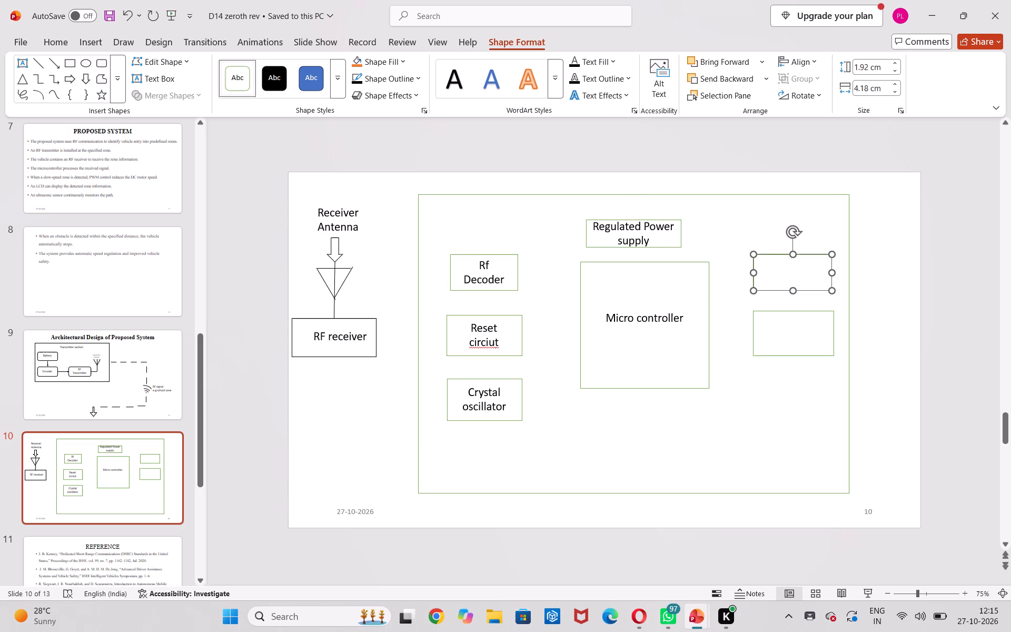
text(Led)
key(space)
key(BackSpace)
key(BackSpace)
key(BackSpace)
text(ED)
key(shift+Return)
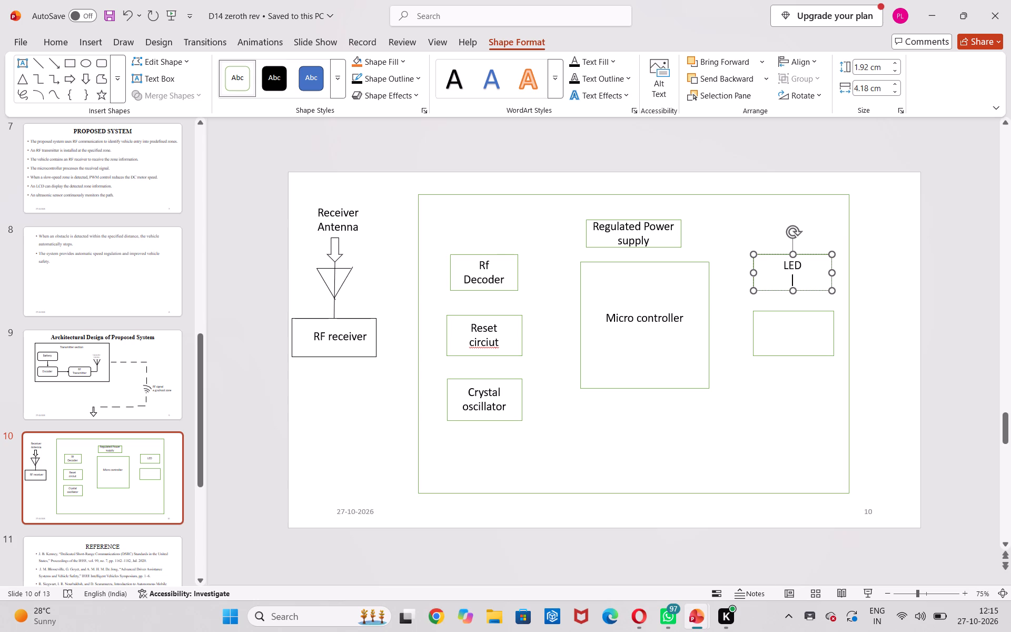
text(indi cators)
key(BackSpace)
key(BackSpace)
key(BackSpace)
key(BackSpace)
key(BackSpace)
key(BackSpace)
key(BackSpace)
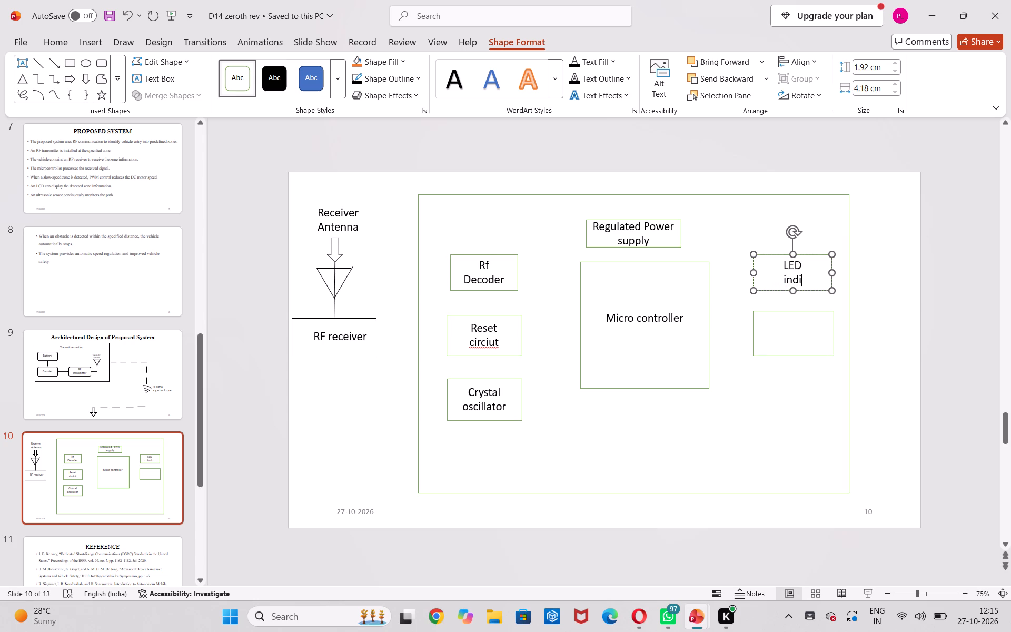
text(cators)
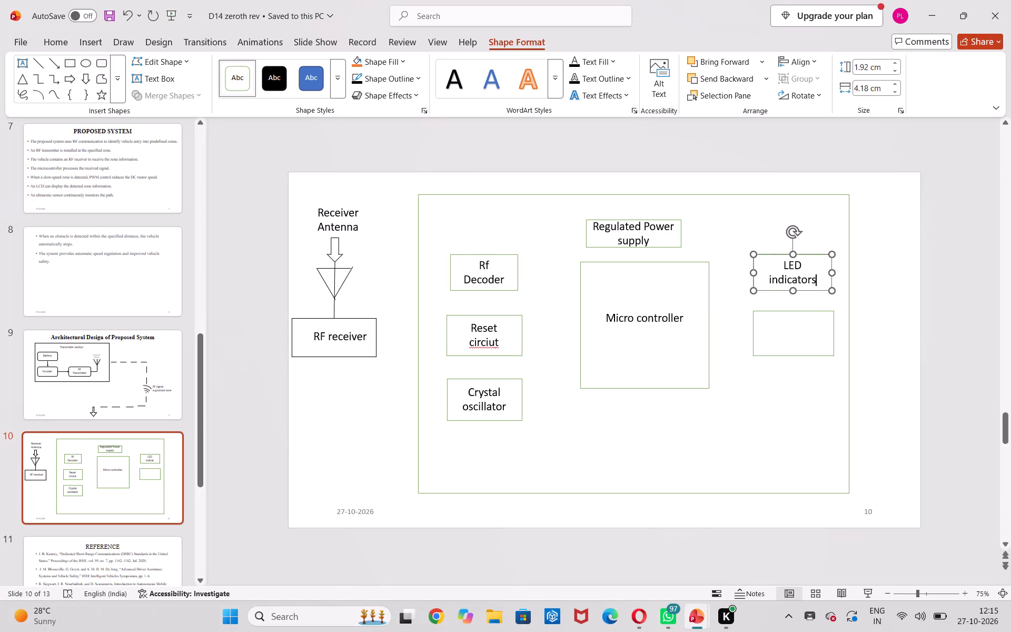
Label the empty block below the LED indicators block "Ultrasonic sensor".
click(794, 328)
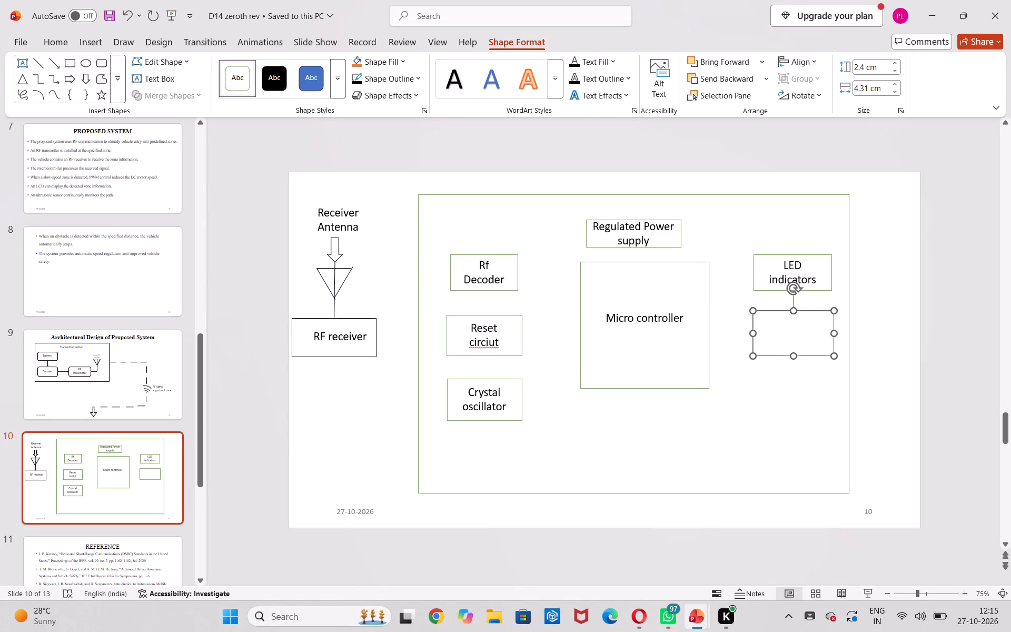
text(Ulyr)
key(BackSpace)
key(BackSpace)
text(tr)
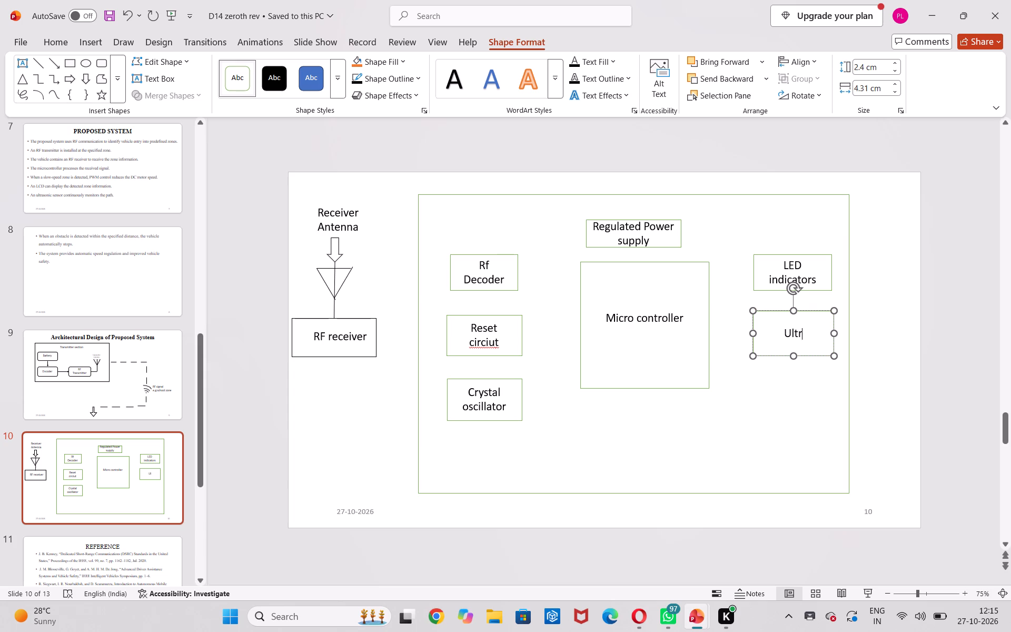
text(asonic)
key(space)
text(sensor)
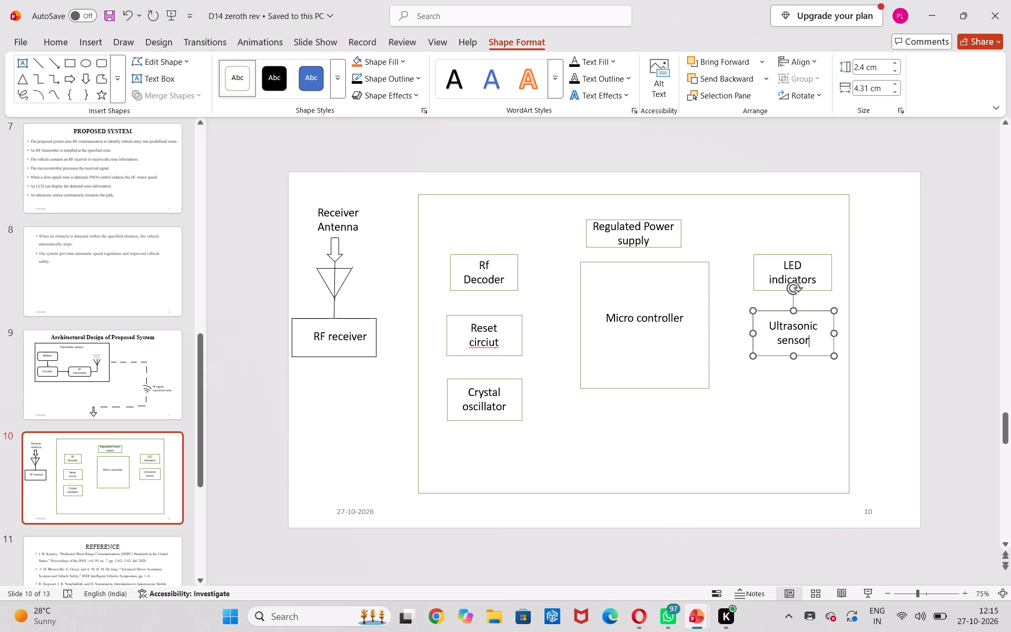
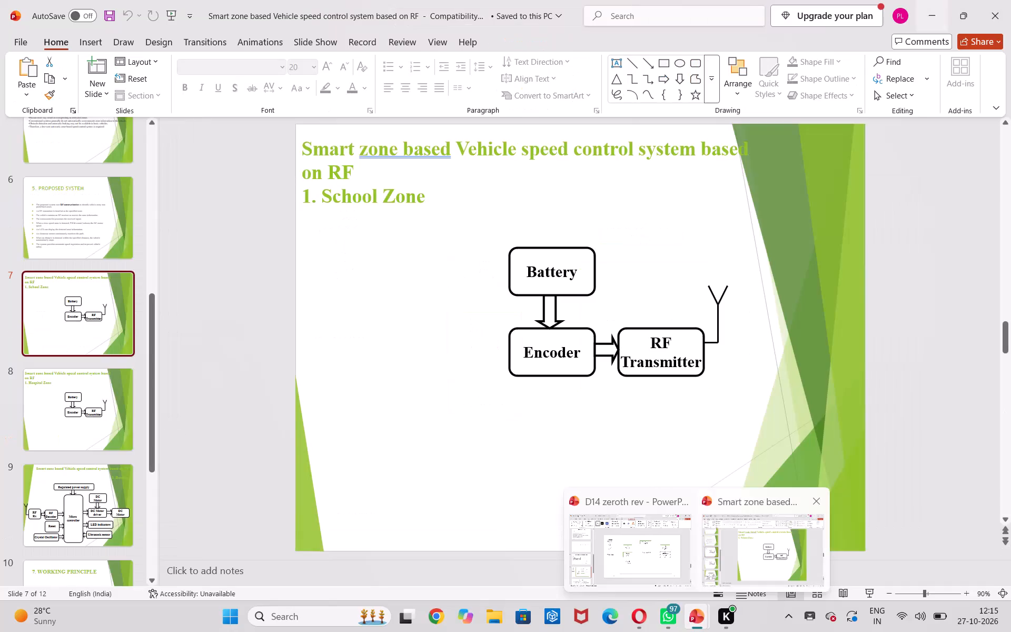
Switch to the Smart zone based Vehicle speed control presentation and examine its block diagram slides from slide 8 onward.
click(719, 568)
scroll(582, 458, down, 1)
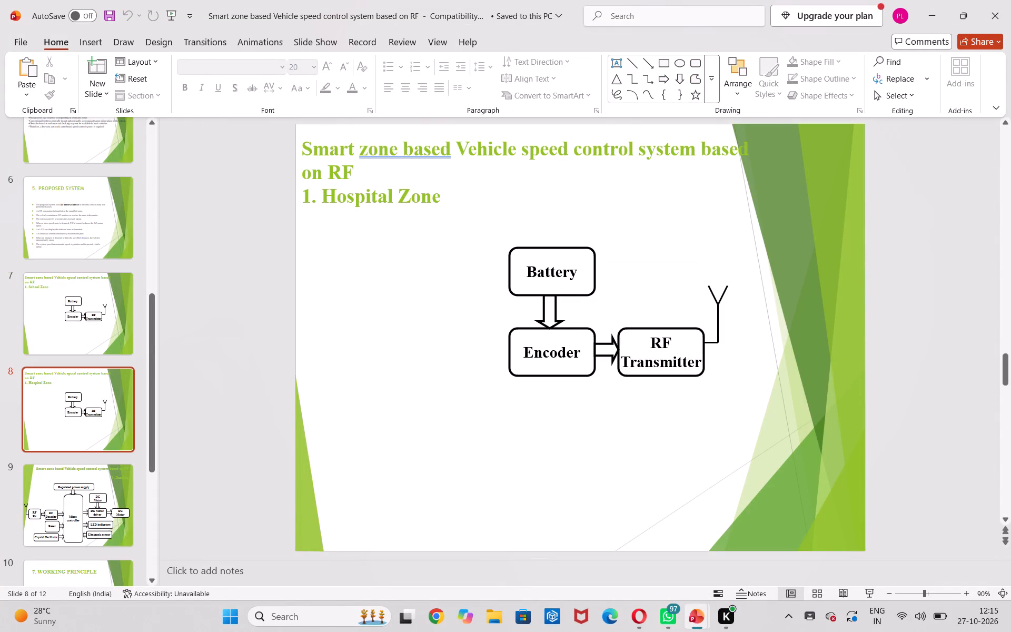
key(Down)
key(Down)
key(Up)
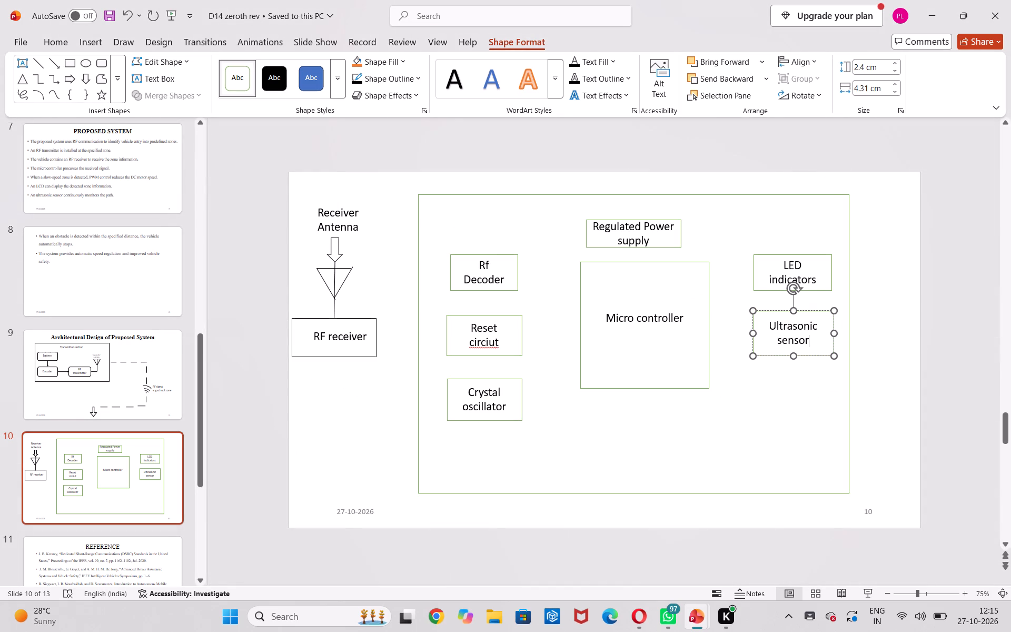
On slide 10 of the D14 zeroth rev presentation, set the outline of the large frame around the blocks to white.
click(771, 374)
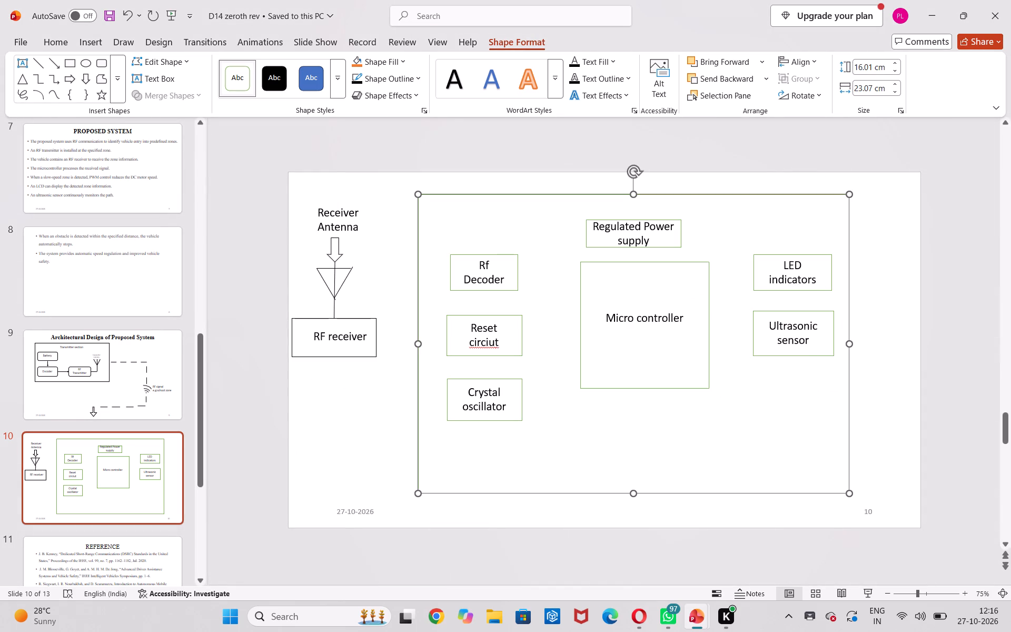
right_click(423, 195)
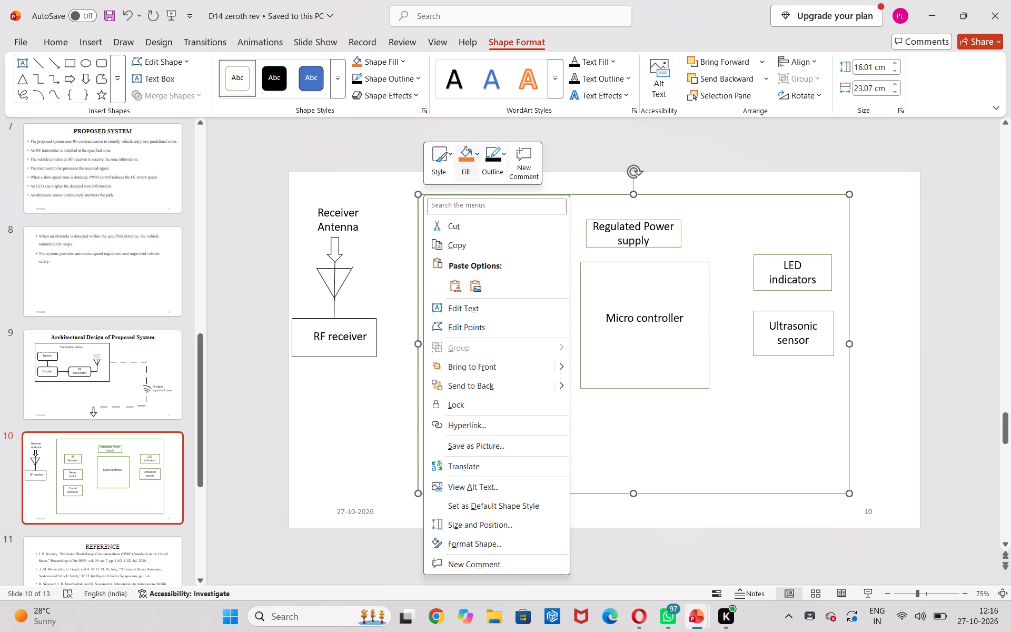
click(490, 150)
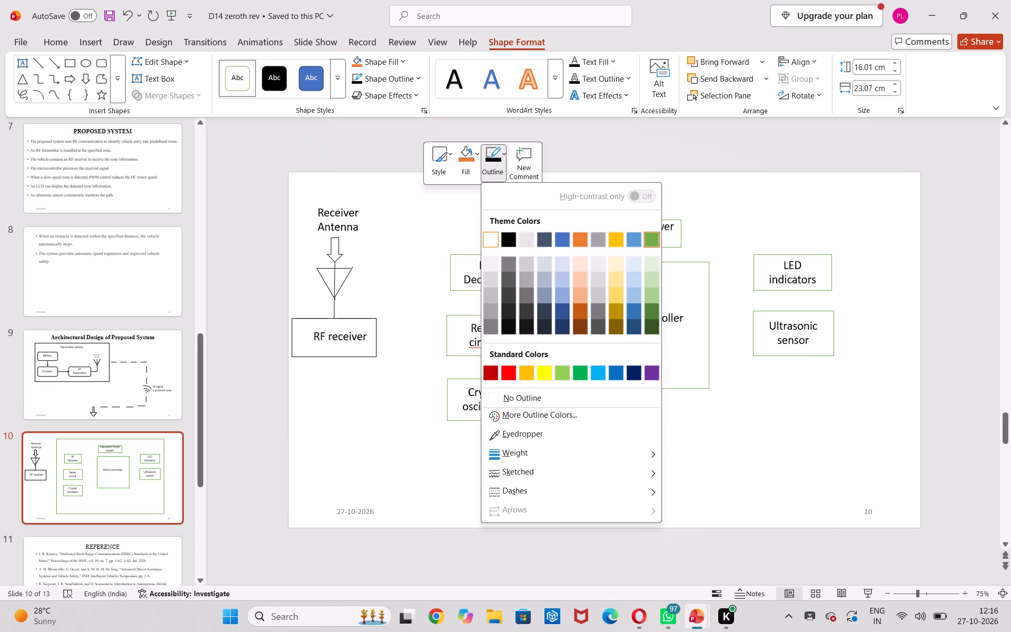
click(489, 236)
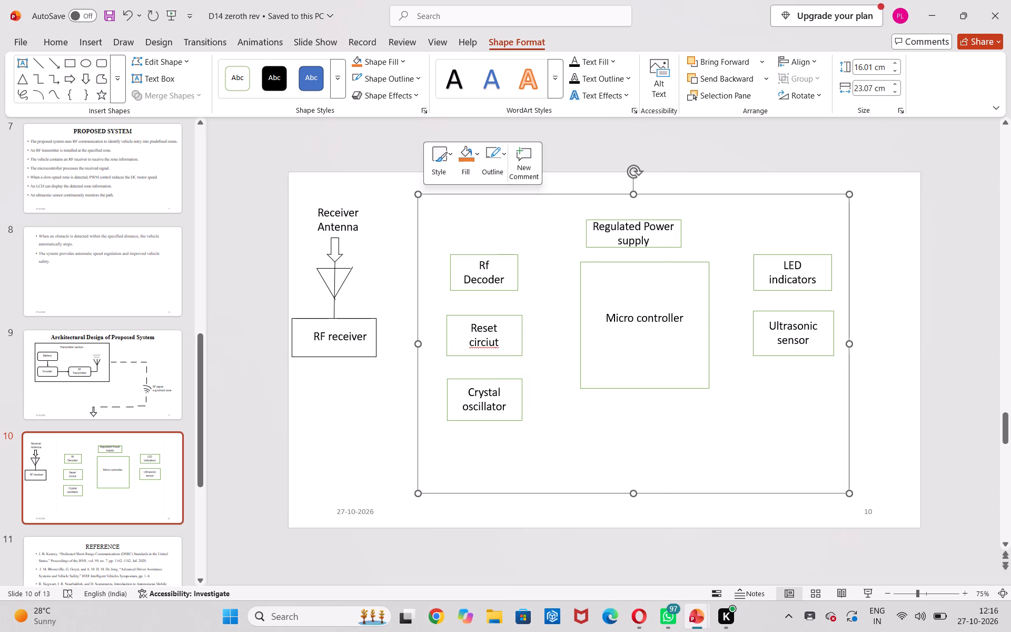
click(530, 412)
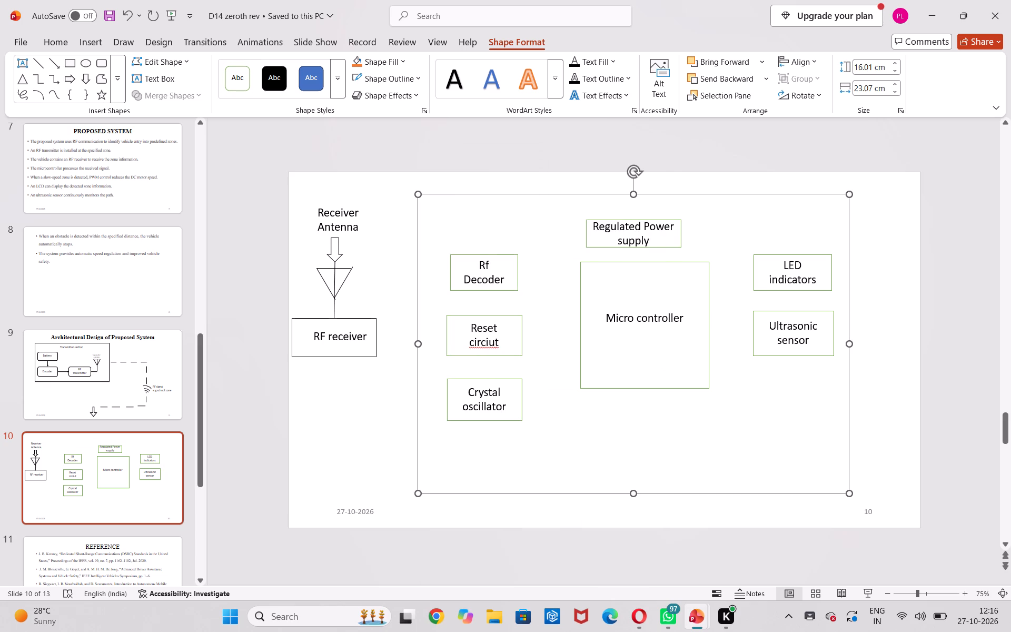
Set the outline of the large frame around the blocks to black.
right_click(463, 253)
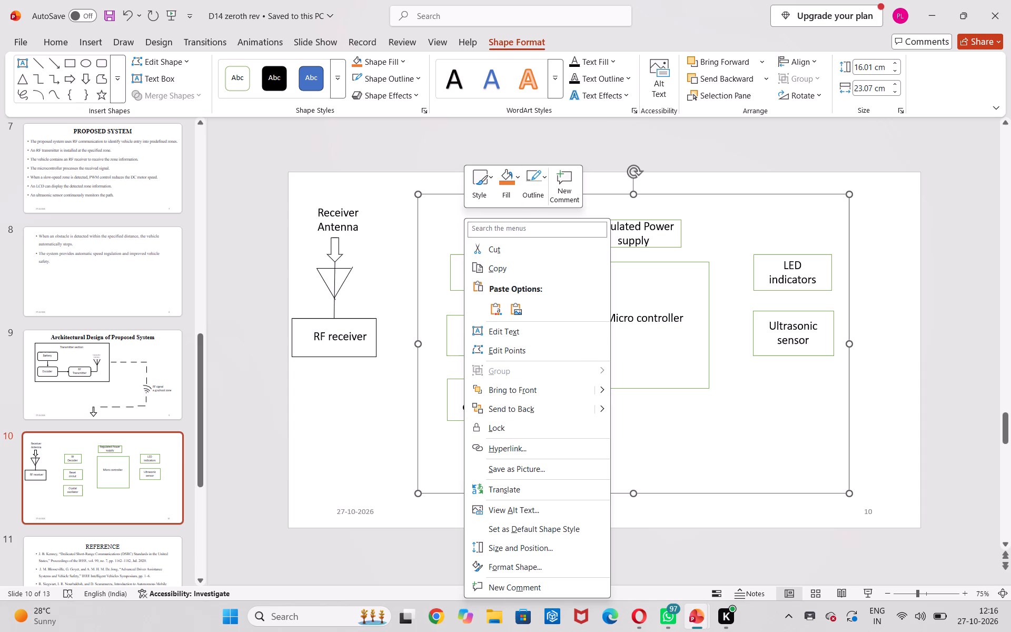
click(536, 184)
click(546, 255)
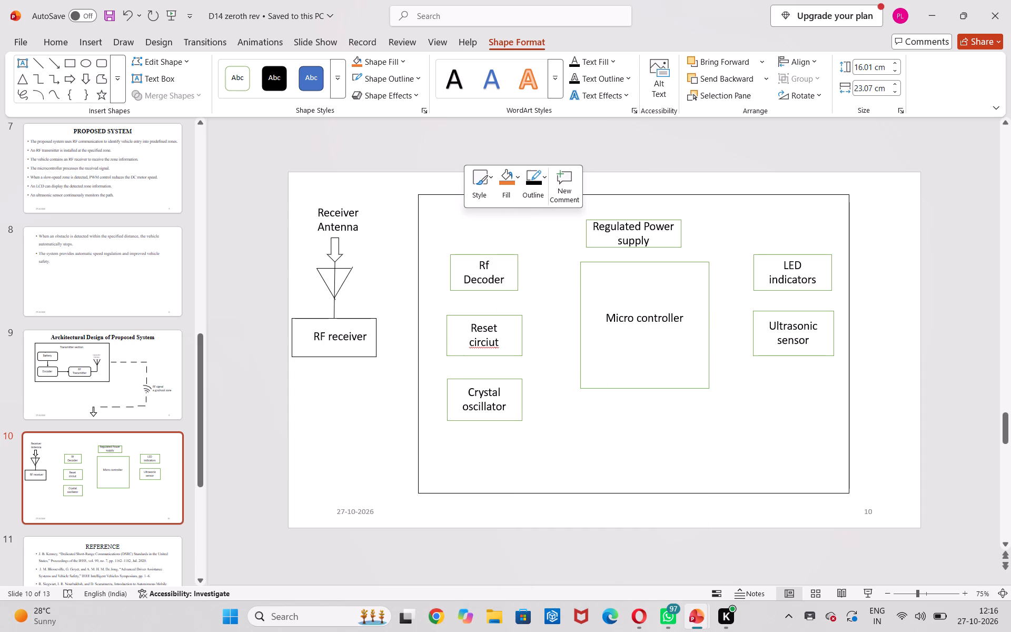
Set the outline of the Rf Decoder block to black.
click(490, 255)
right_click(490, 255)
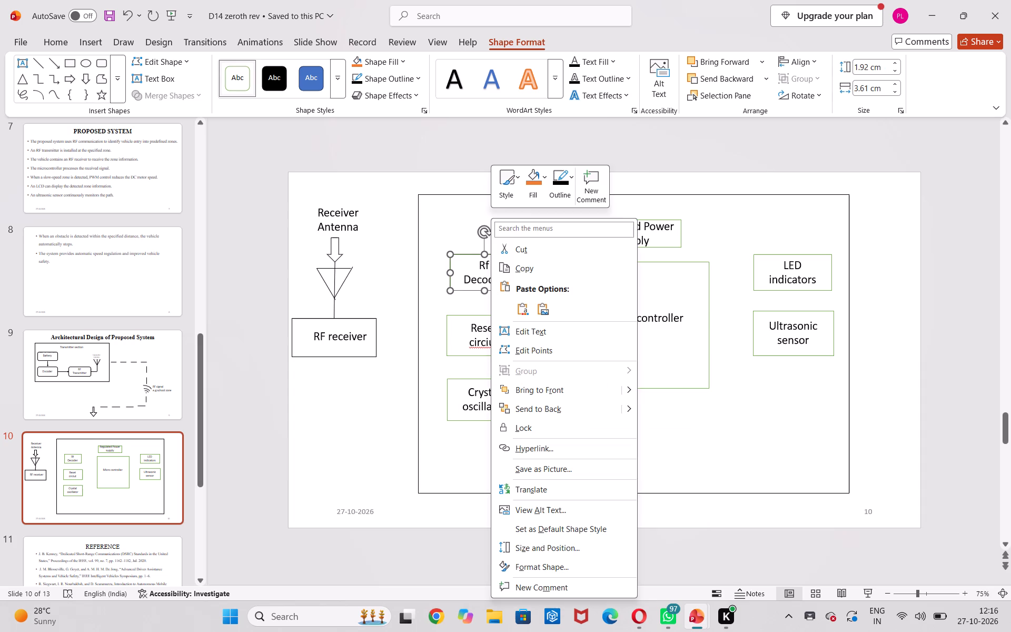
click(558, 181)
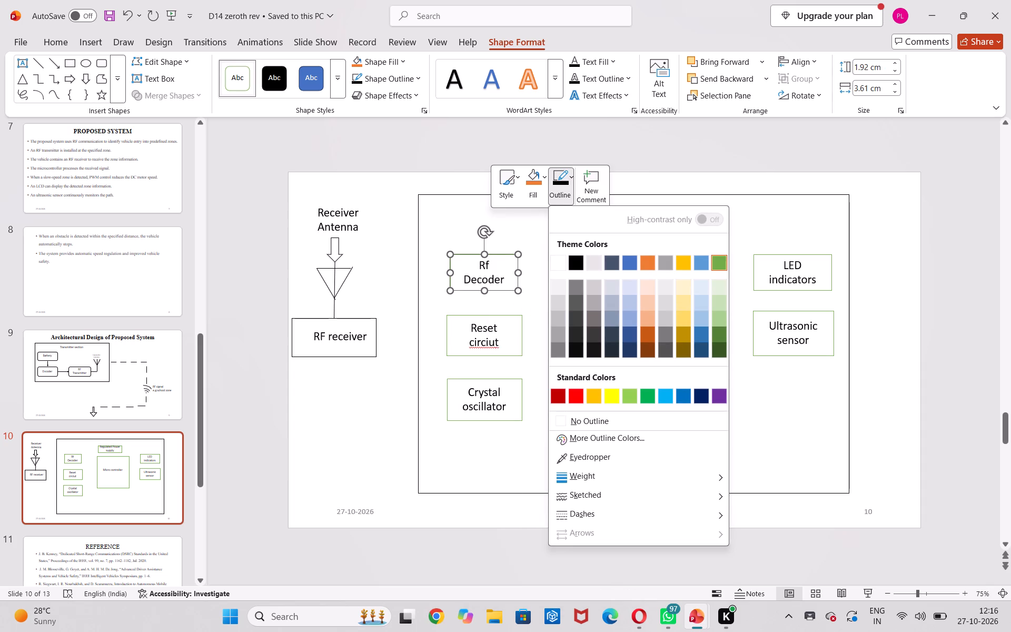
click(575, 260)
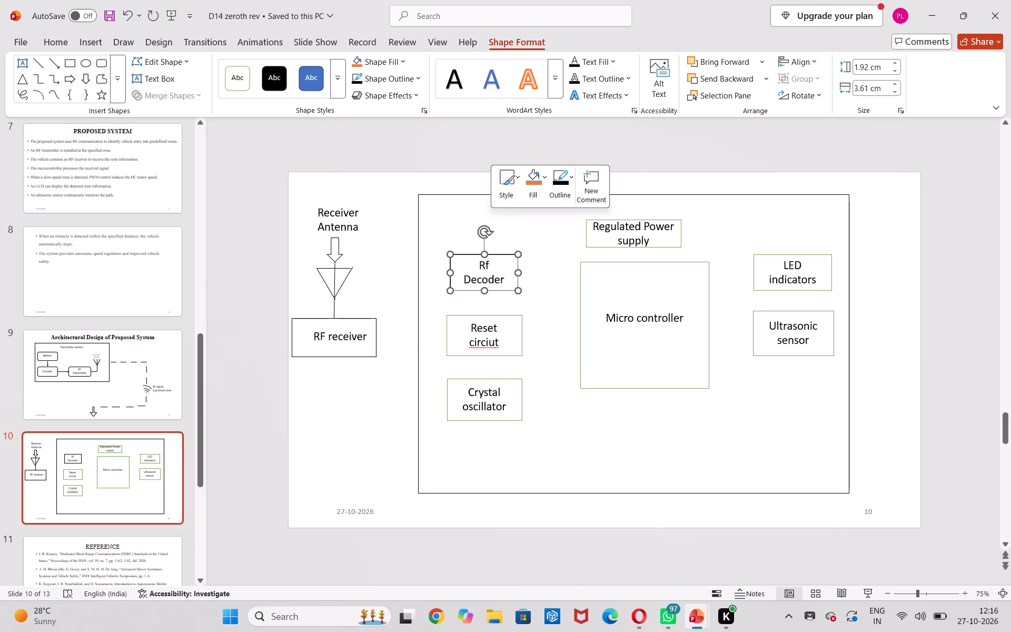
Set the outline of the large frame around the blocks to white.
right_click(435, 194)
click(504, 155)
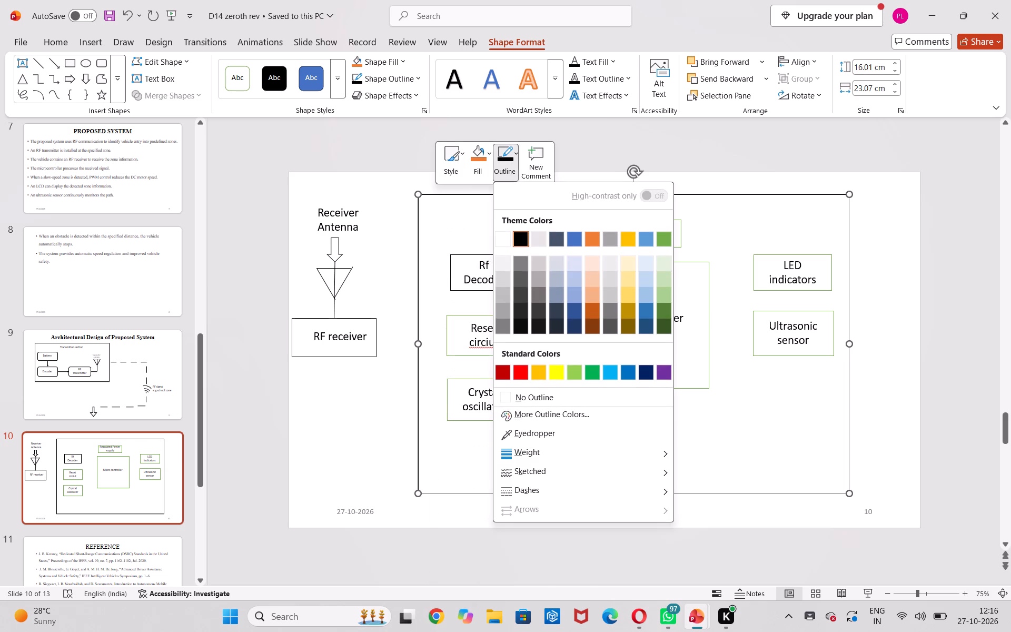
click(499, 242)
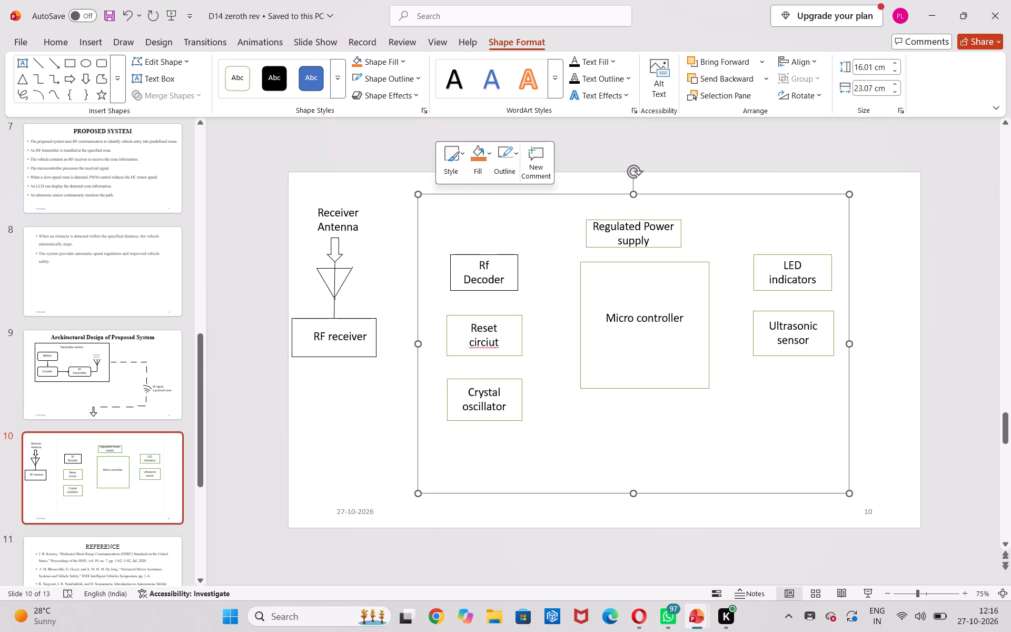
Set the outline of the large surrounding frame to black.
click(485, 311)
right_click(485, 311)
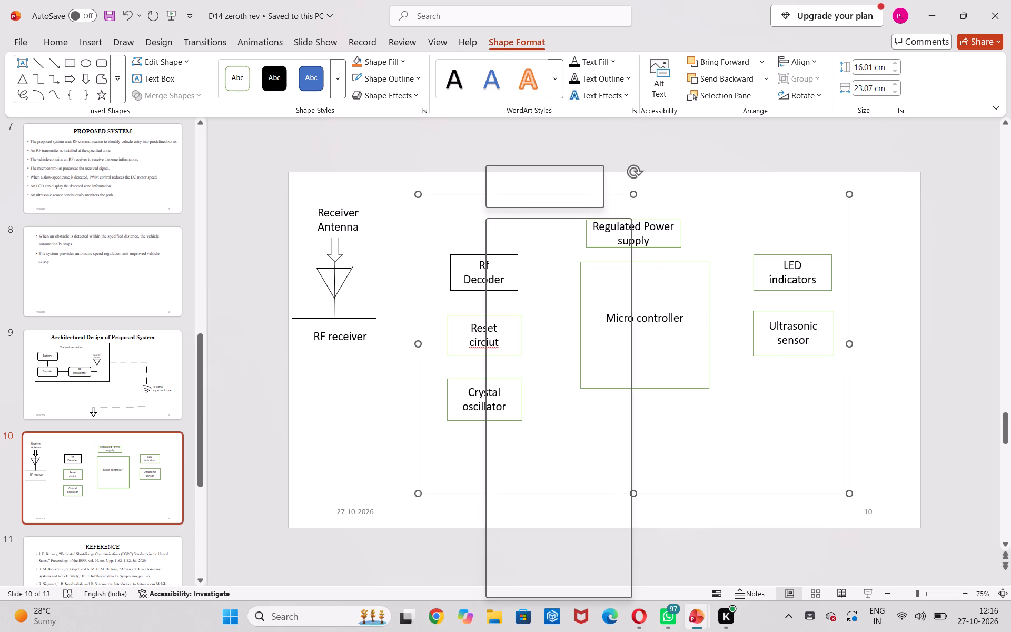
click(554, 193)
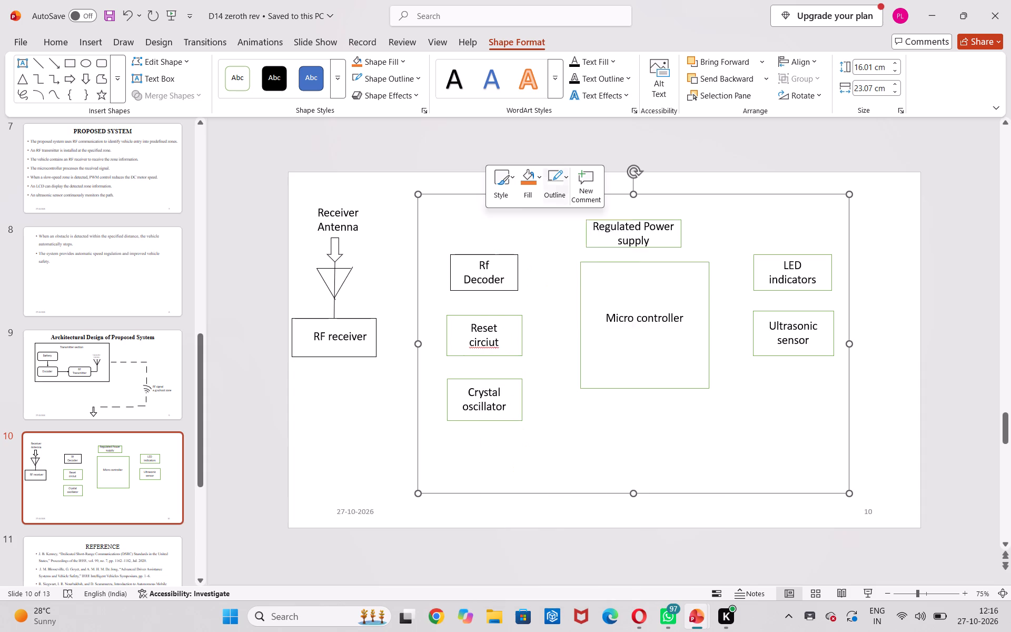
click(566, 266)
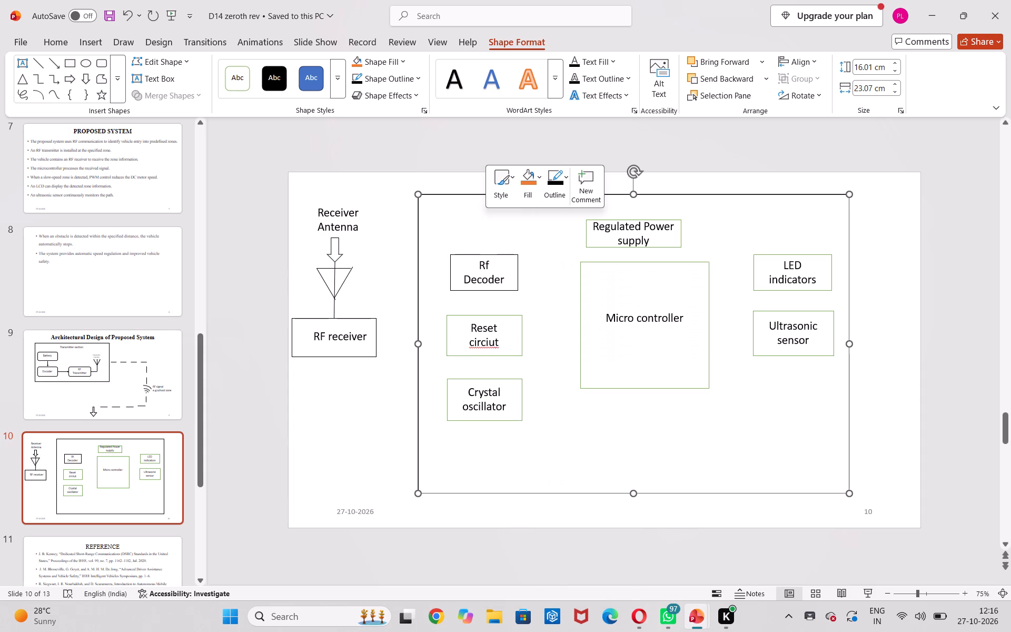
Capitalize the second word of the Reset block's label so it reads "Reset Circiut".
click(474, 342)
key(BackSpace)
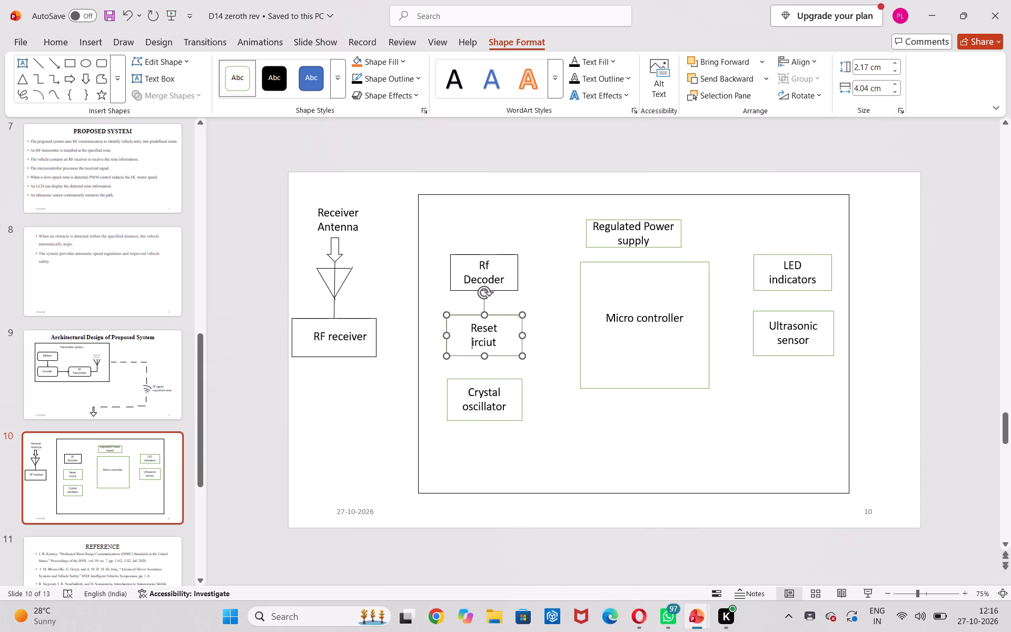
key(shift+c)
Set the outline of the large frame around the blocks to white.
right_click(437, 192)
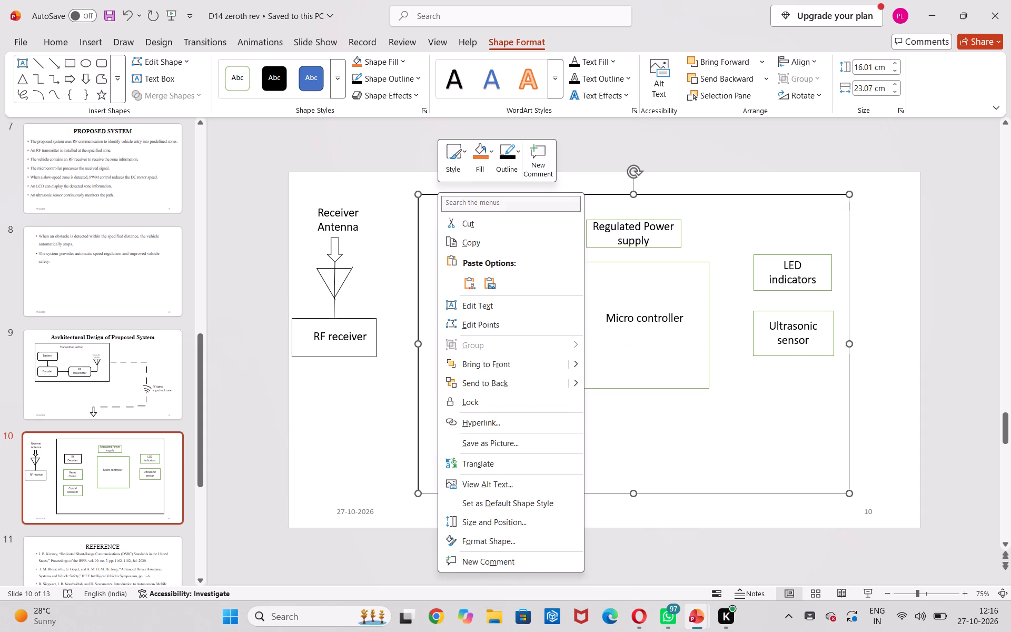
click(504, 173)
click(506, 230)
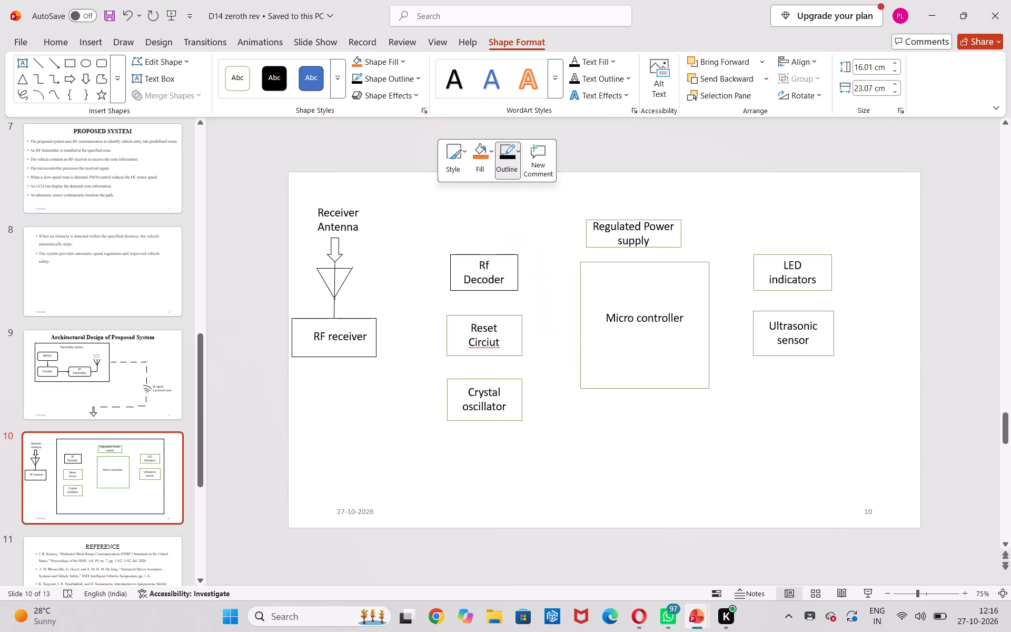
click(575, 379)
Set the outline of the Reset Circiut block to black.
drag(511, 311, 513, 331)
click(513, 331)
right_click(503, 314)
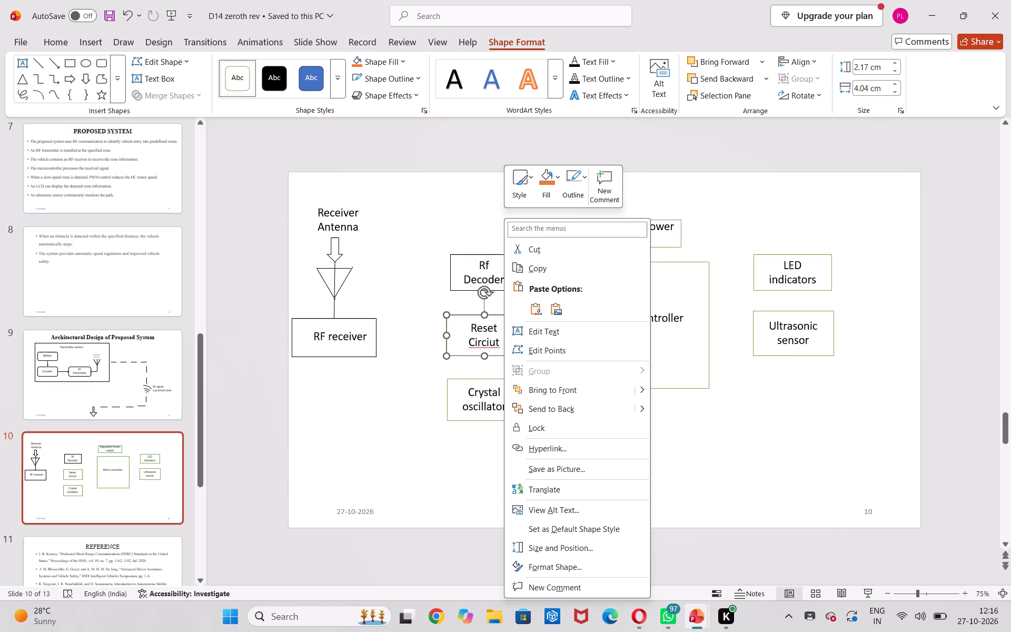
click(572, 175)
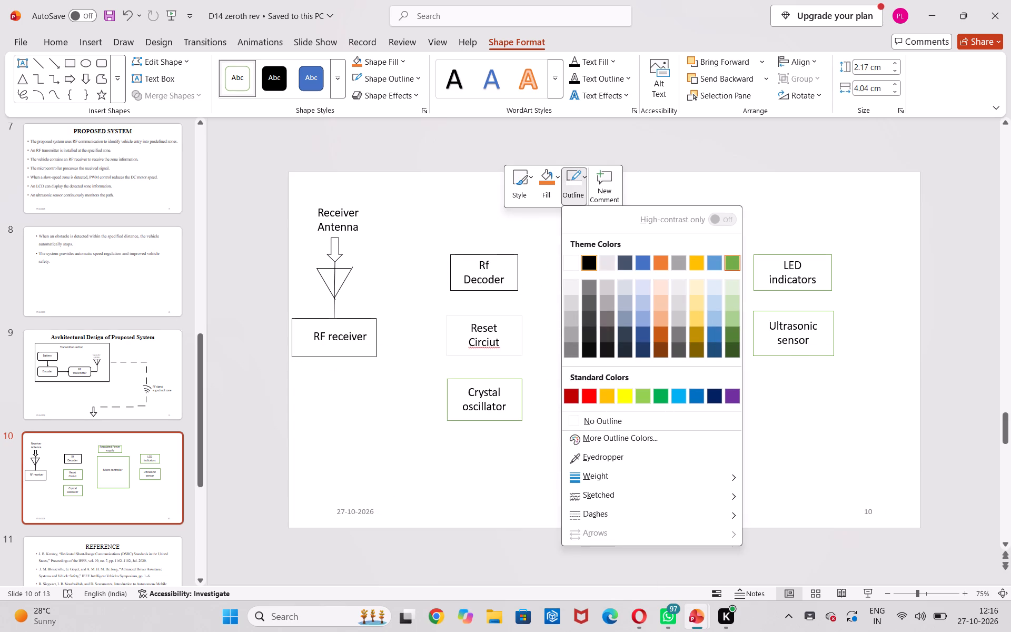
click(587, 260)
Capitalize the second word of the Crystal block's label so it reads "Crystal Oscillator".
click(500, 391)
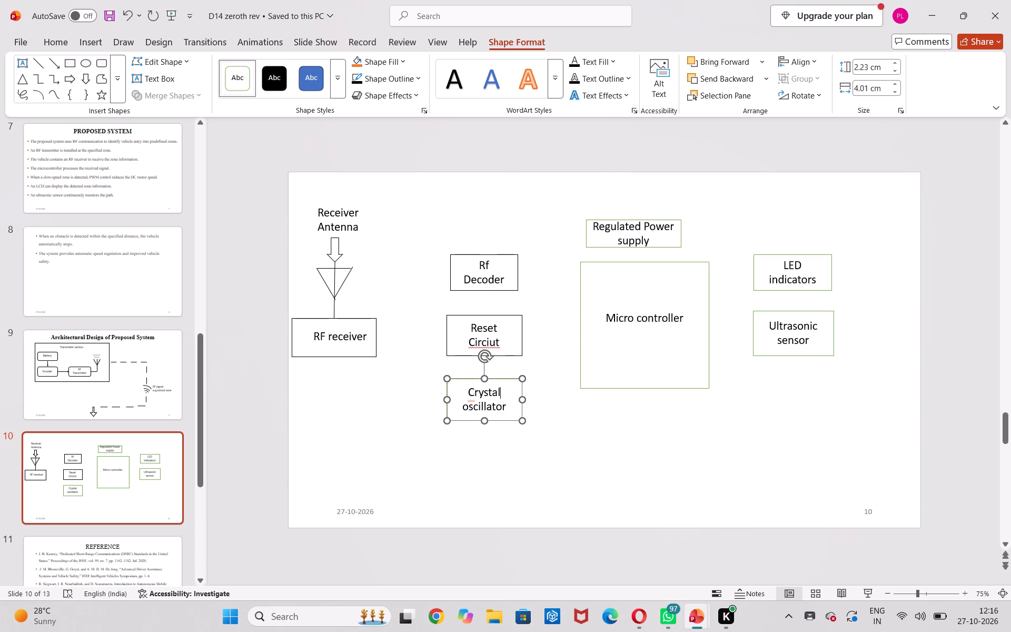
click(465, 405)
key(BackSpace)
key(shift+o)
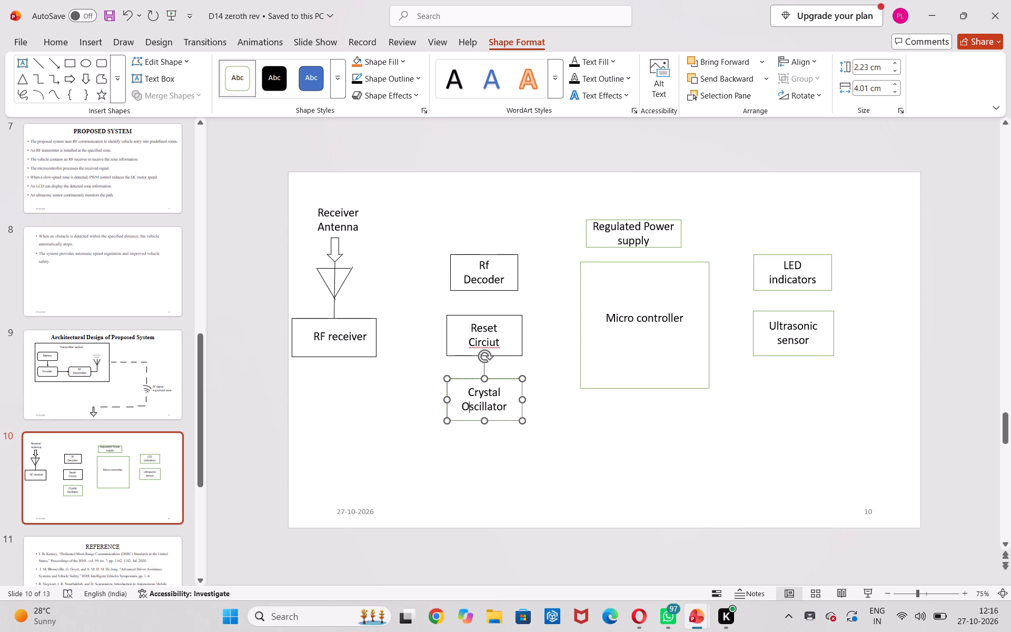
Set the outline of the Crystal Oscillator block to black.
click(509, 381)
right_click(507, 378)
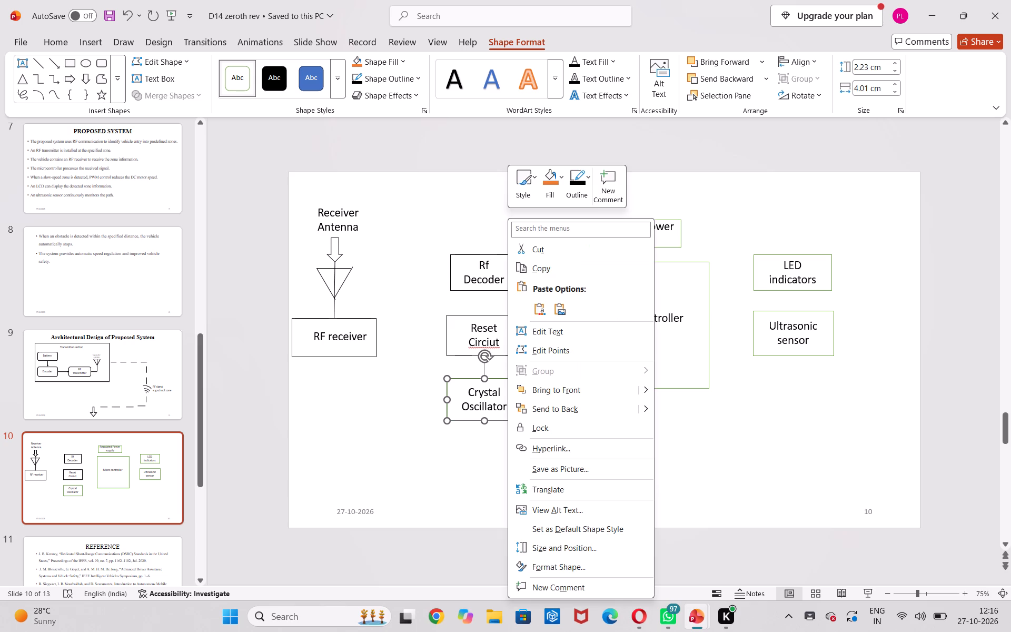
click(579, 182)
click(587, 260)
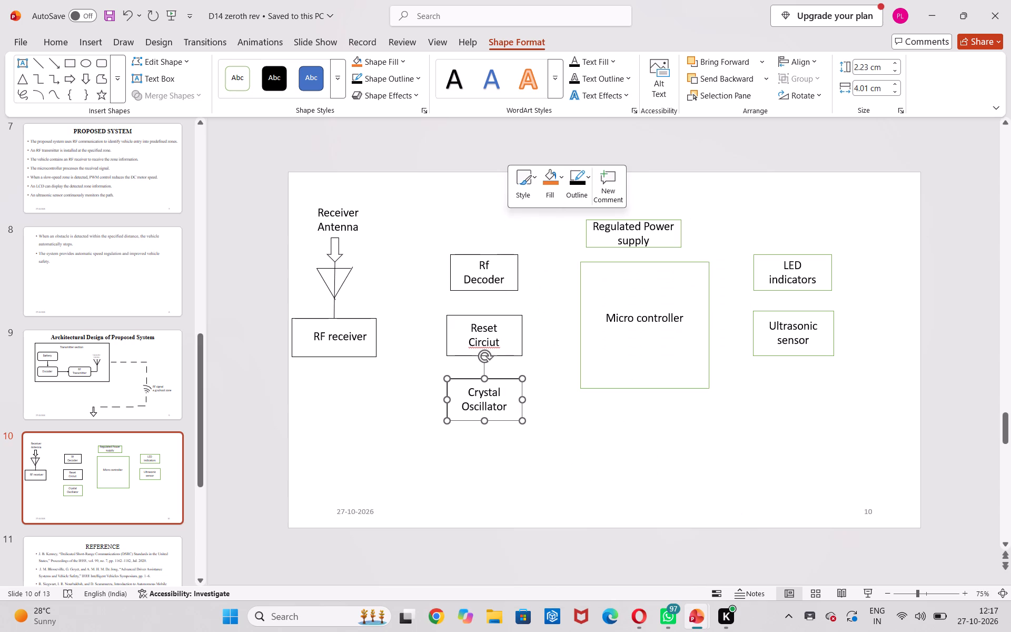
Set the outline of the Regulated Power supply block to black.
click(599, 219)
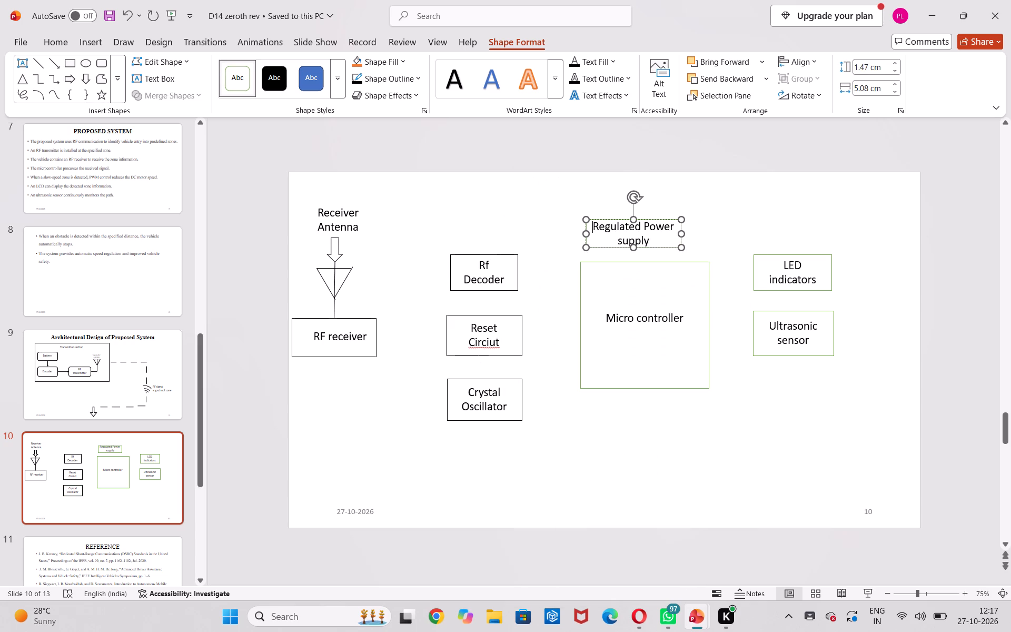
click(599, 219)
right_click(599, 219)
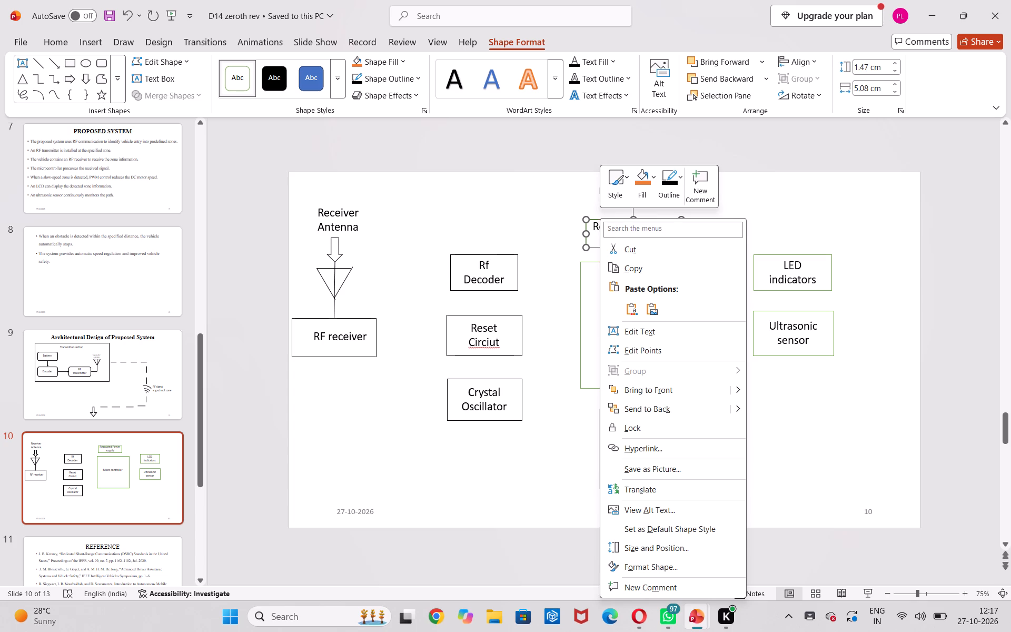
click(665, 173)
click(684, 260)
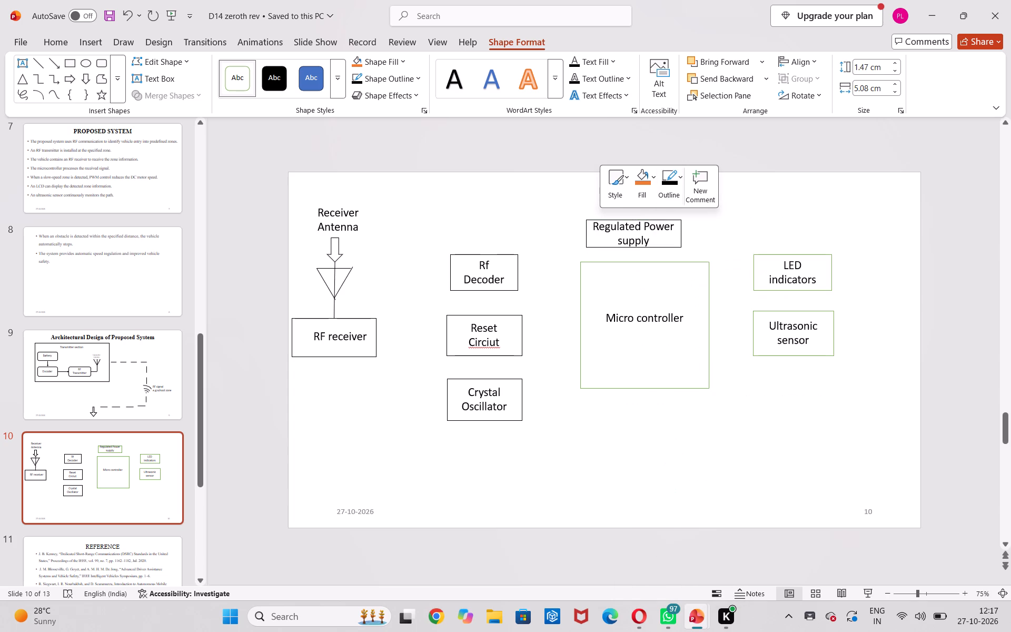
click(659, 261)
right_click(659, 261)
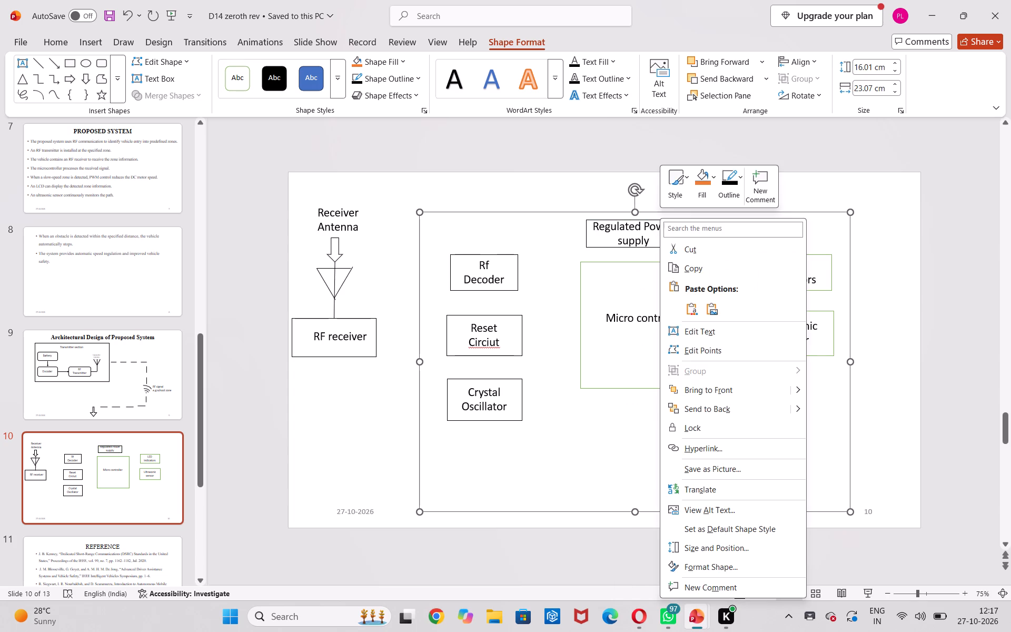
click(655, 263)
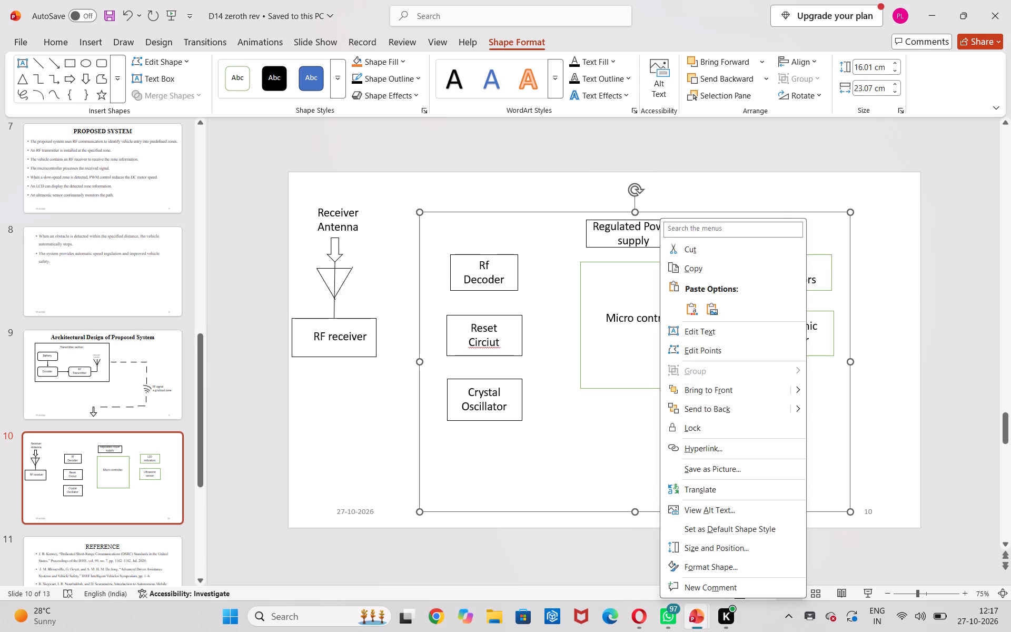
Extend the large white-outlined frame upward to a height of about 16.5 cm.
click(591, 211)
click(559, 239)
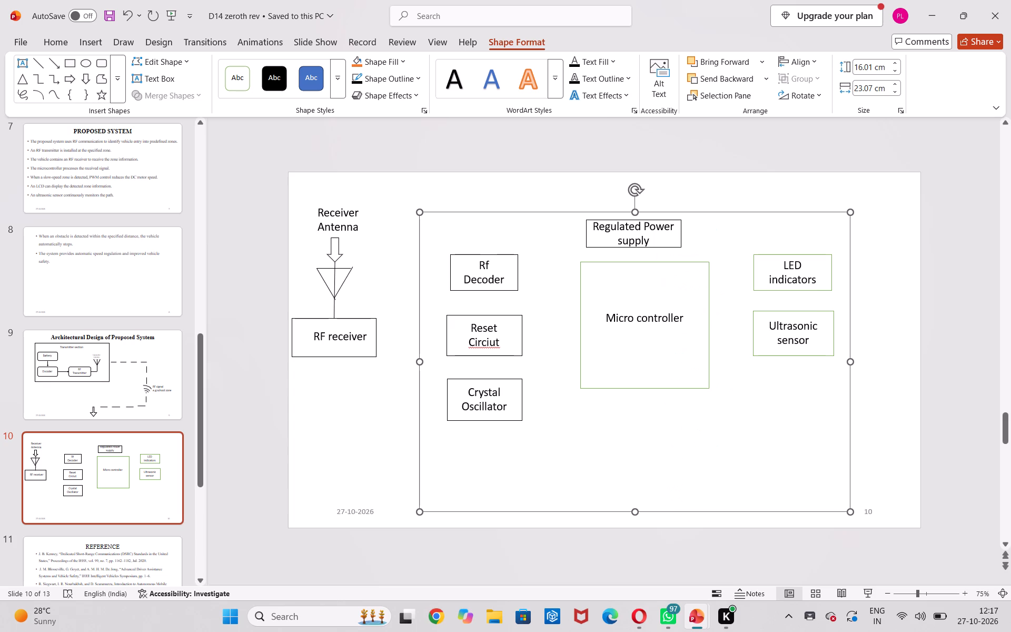
drag(634, 212, 635, 201)
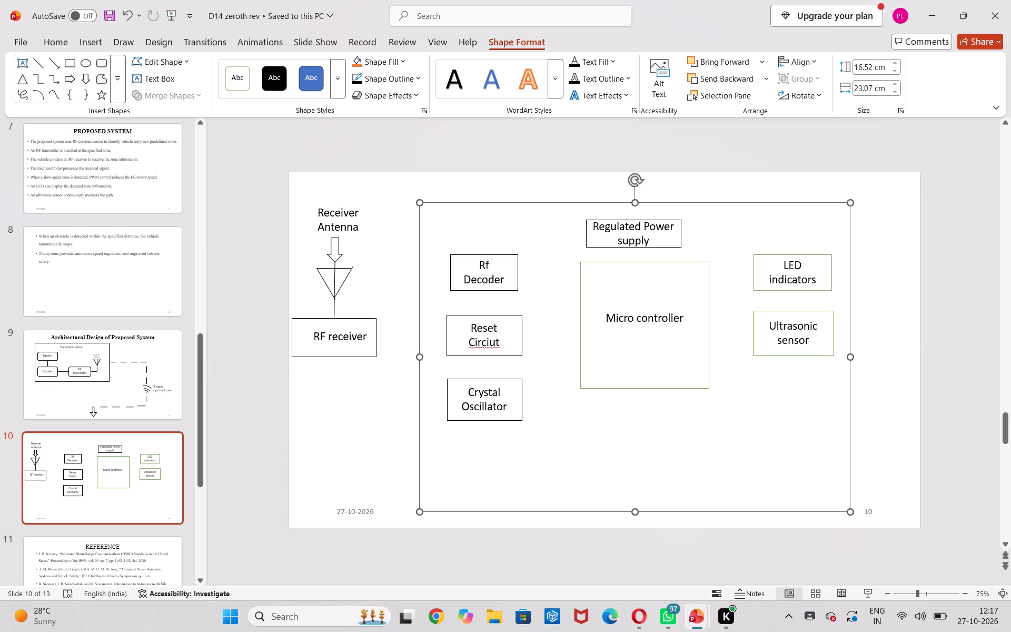
Set the outline of the large surrounding frame to white.
right_click(593, 201)
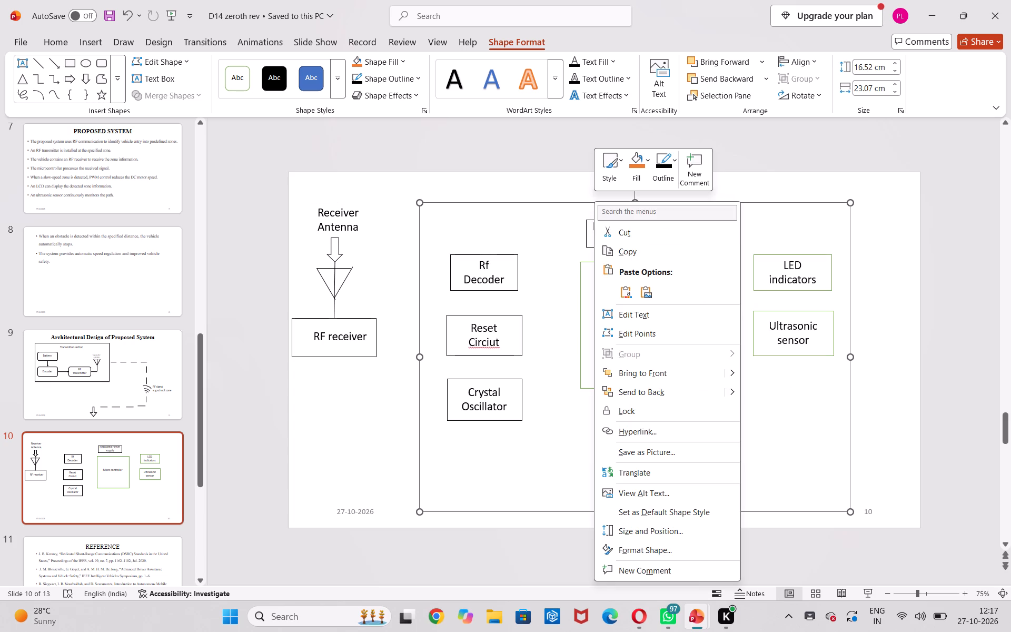
drag(659, 176, 651, 248)
click(651, 248)
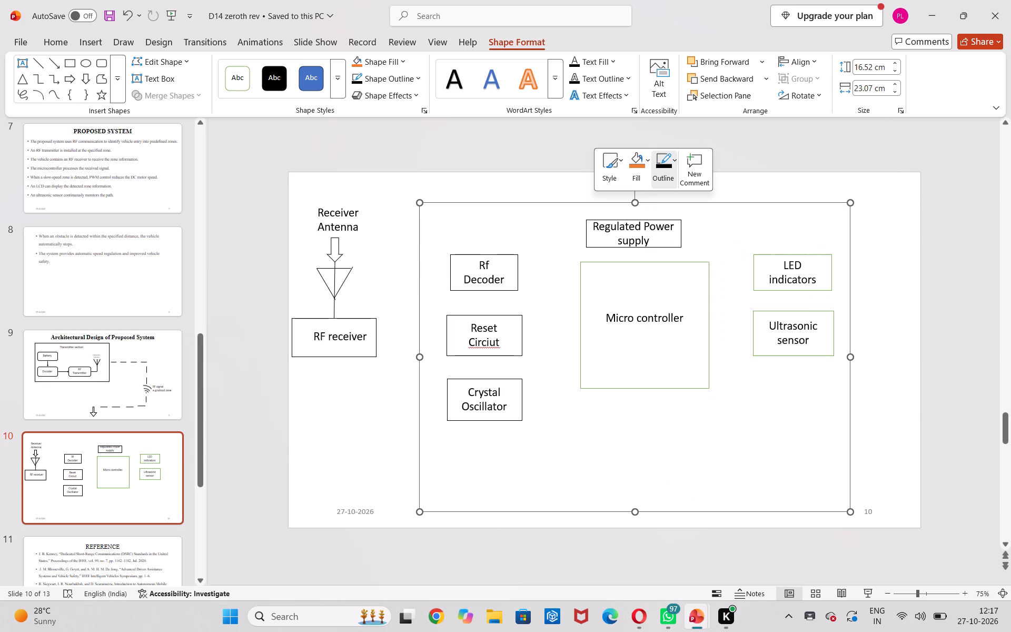
right_click(667, 203)
click(745, 166)
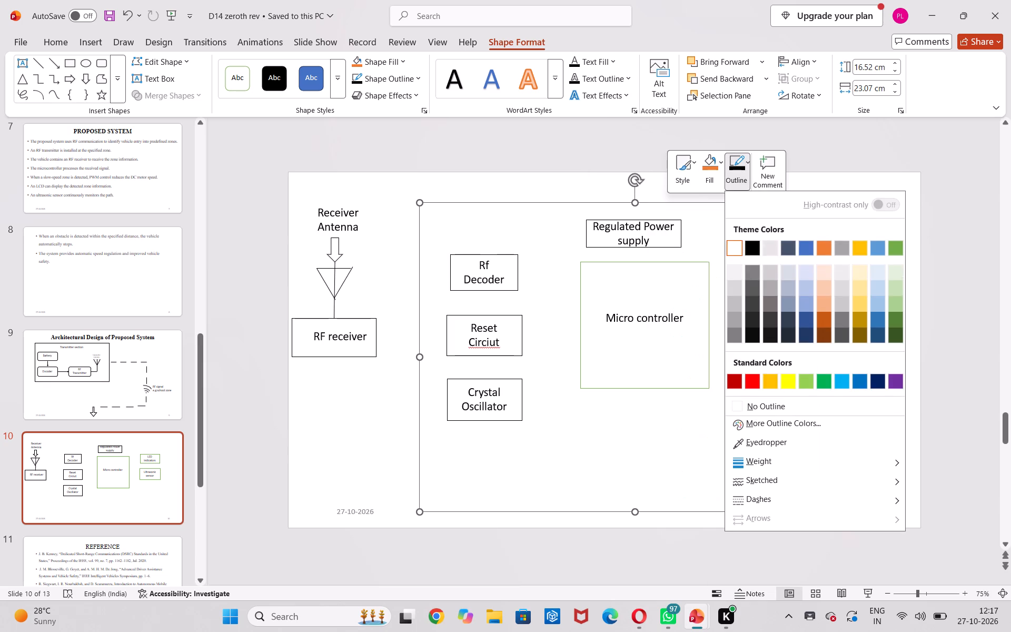
click(734, 246)
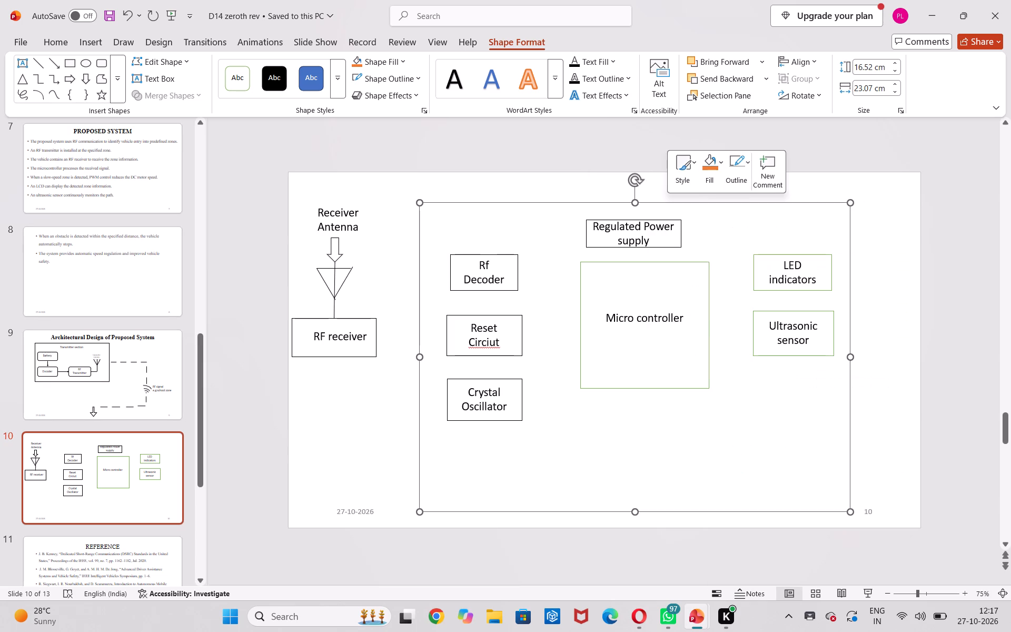
Set the outline of the Micro controller block to black.
click(676, 288)
right_click(656, 262)
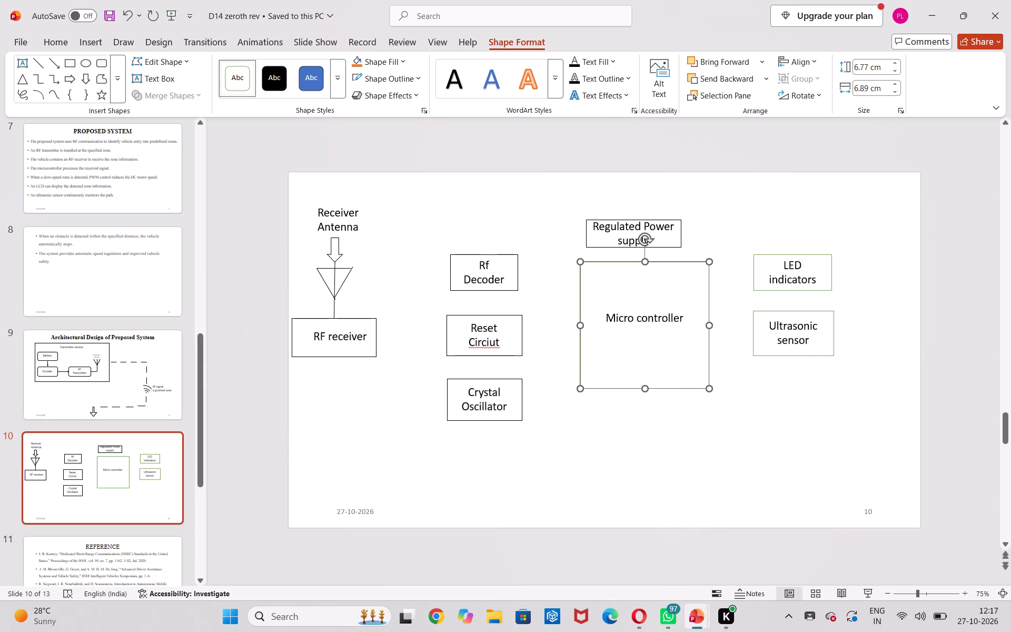
click(720, 184)
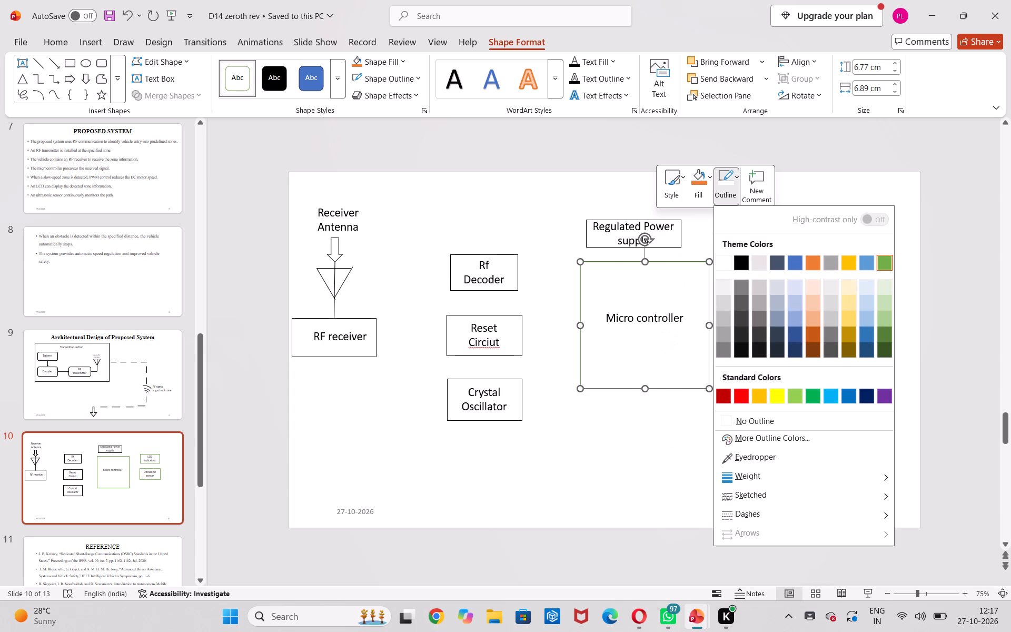
click(741, 264)
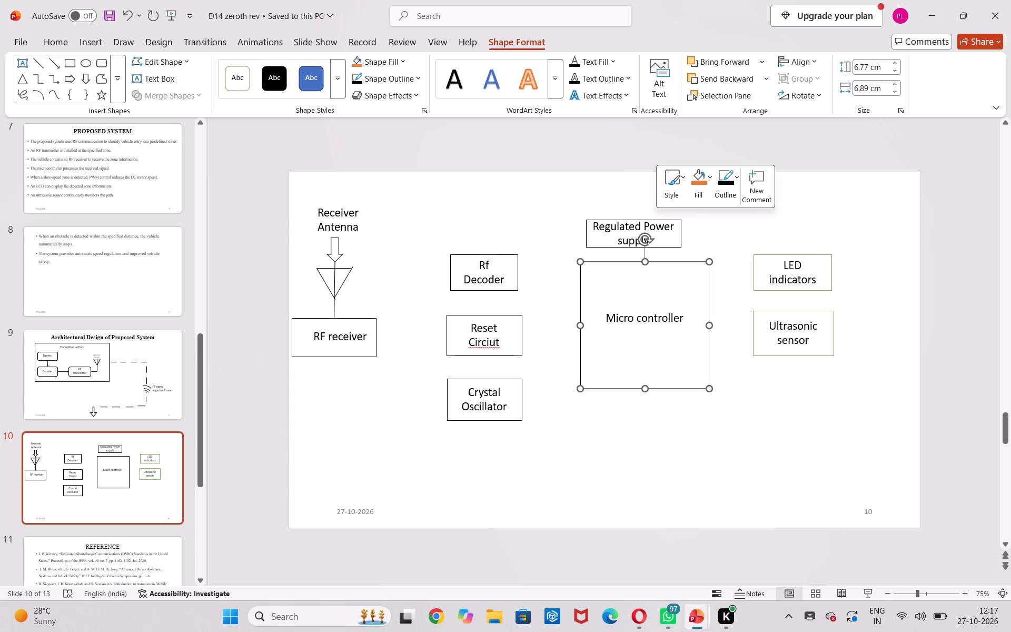
Set the outline of the LED indicators block to black.
click(770, 254)
click(770, 258)
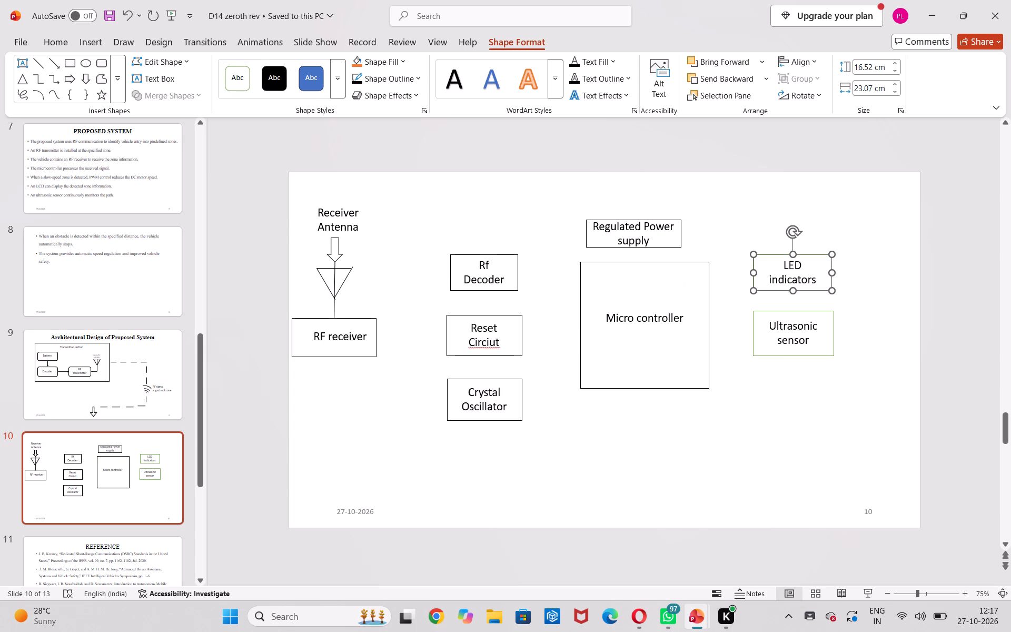
right_click(770, 258)
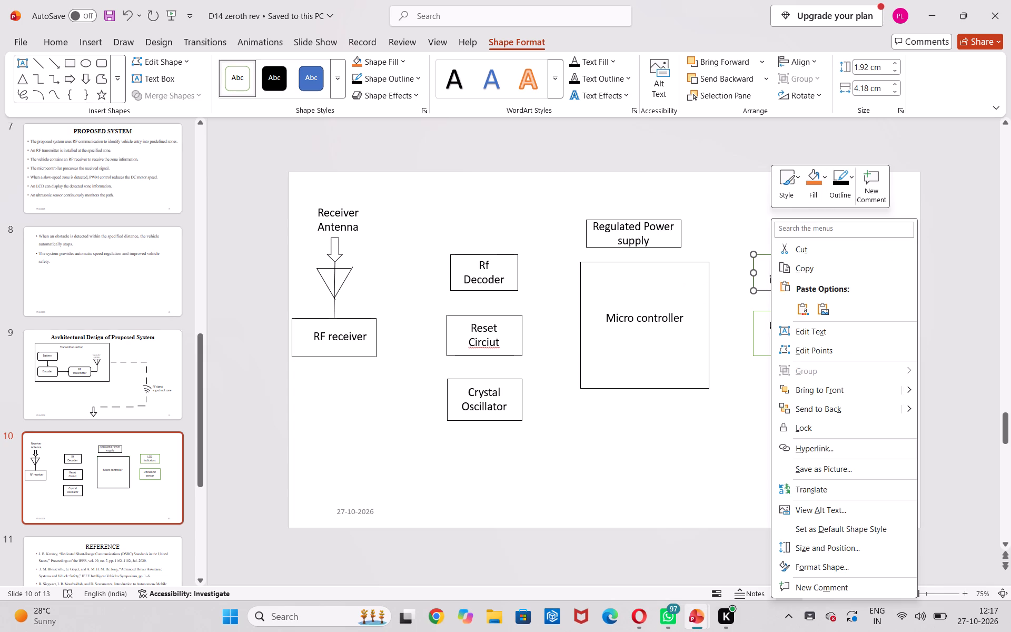
click(829, 186)
click(854, 256)
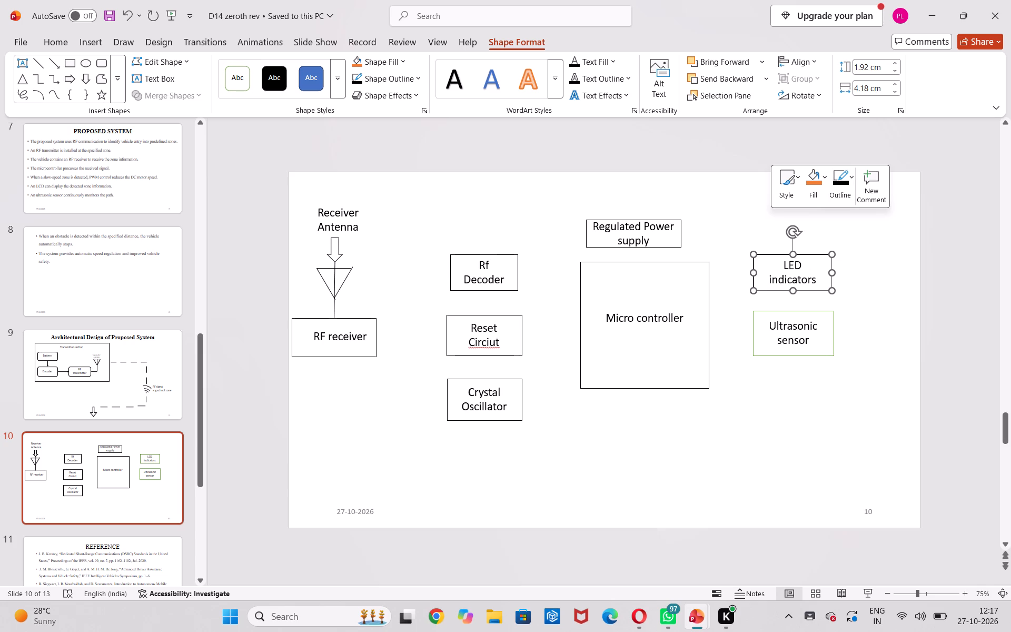
Set the outline of the Ultrasonic sensor block to black.
click(798, 313)
right_click(795, 313)
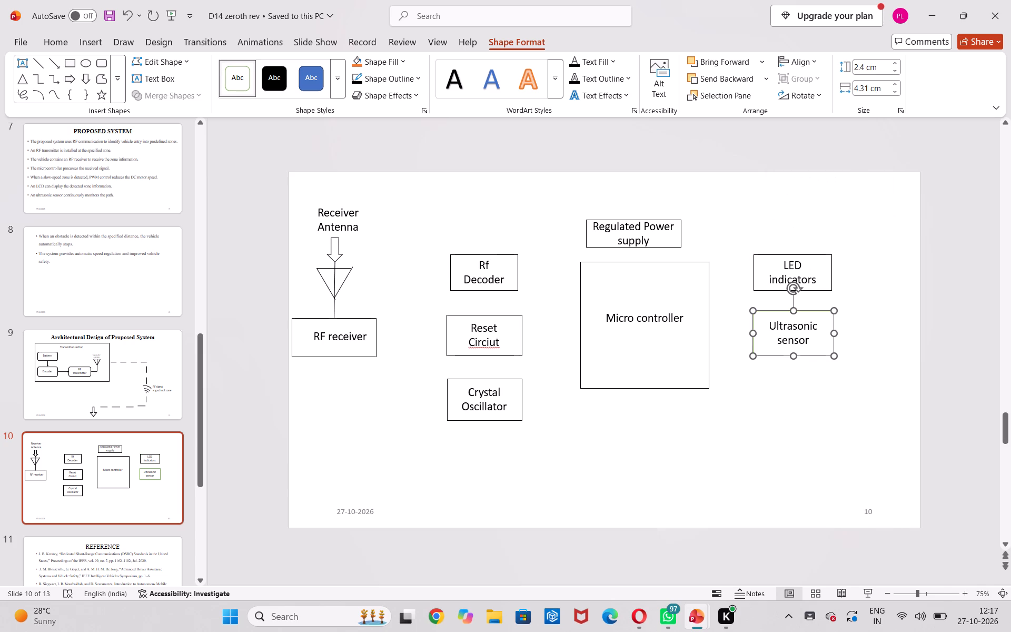
click(856, 189)
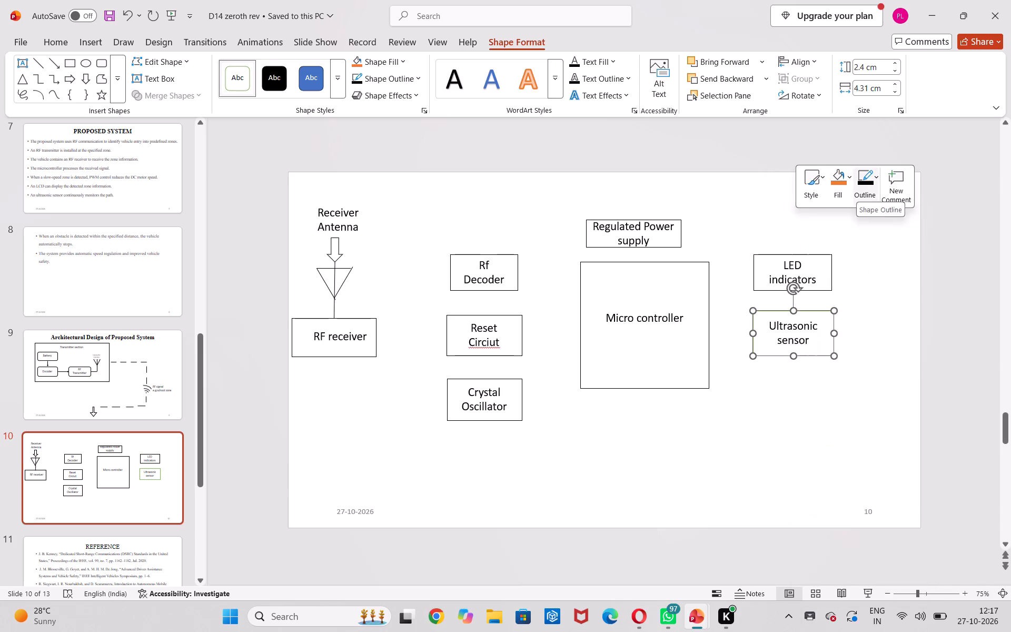
click(860, 258)
click(786, 379)
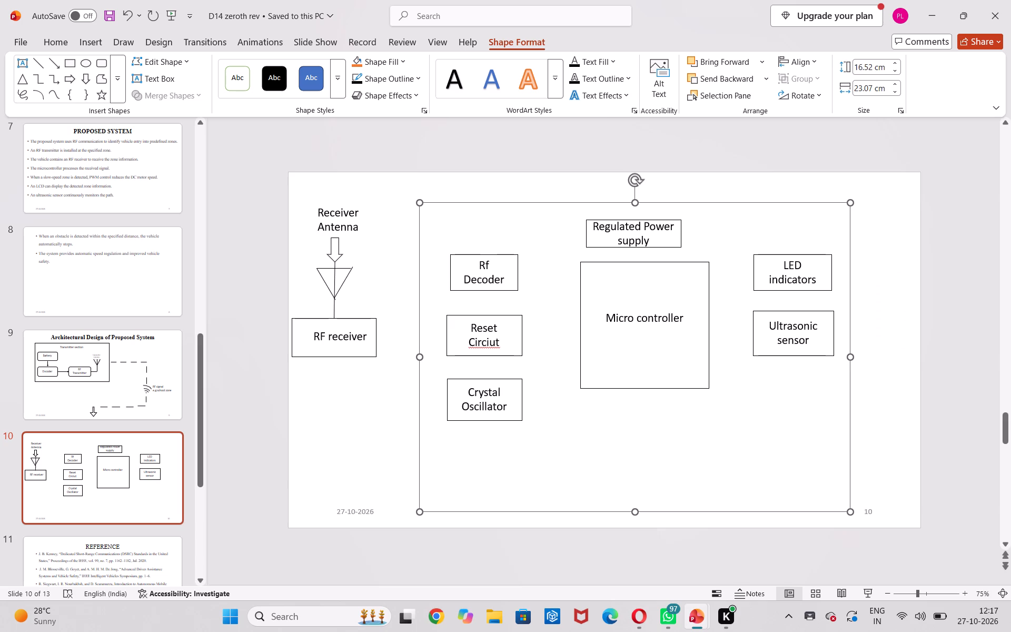
Draw a rectangle about 4.8 cm wide and 1.6 cm high centred below the Micro controller block.
click(72, 62)
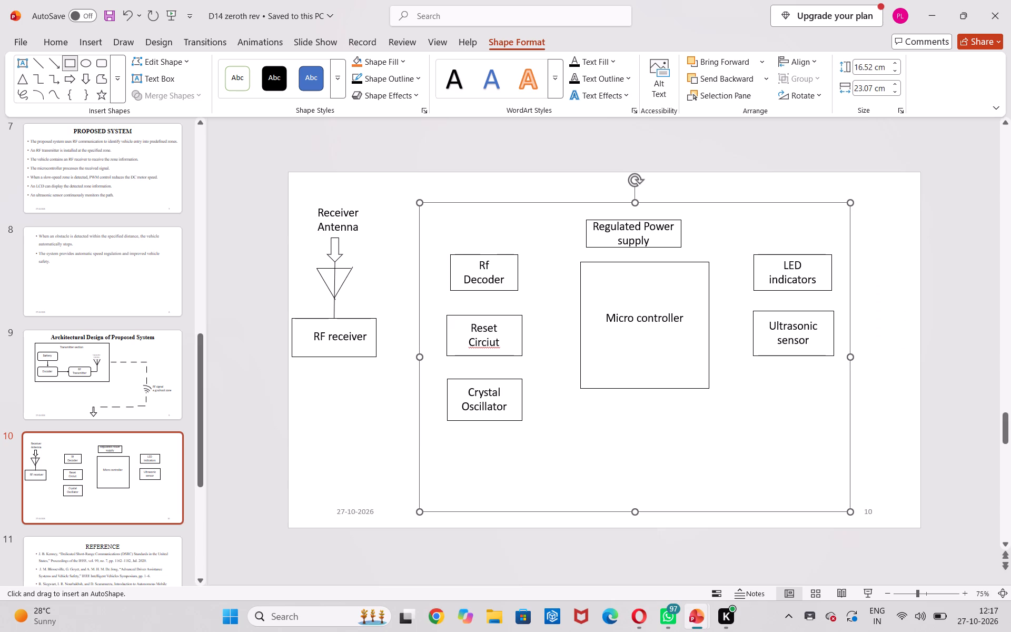
drag(599, 428, 687, 450)
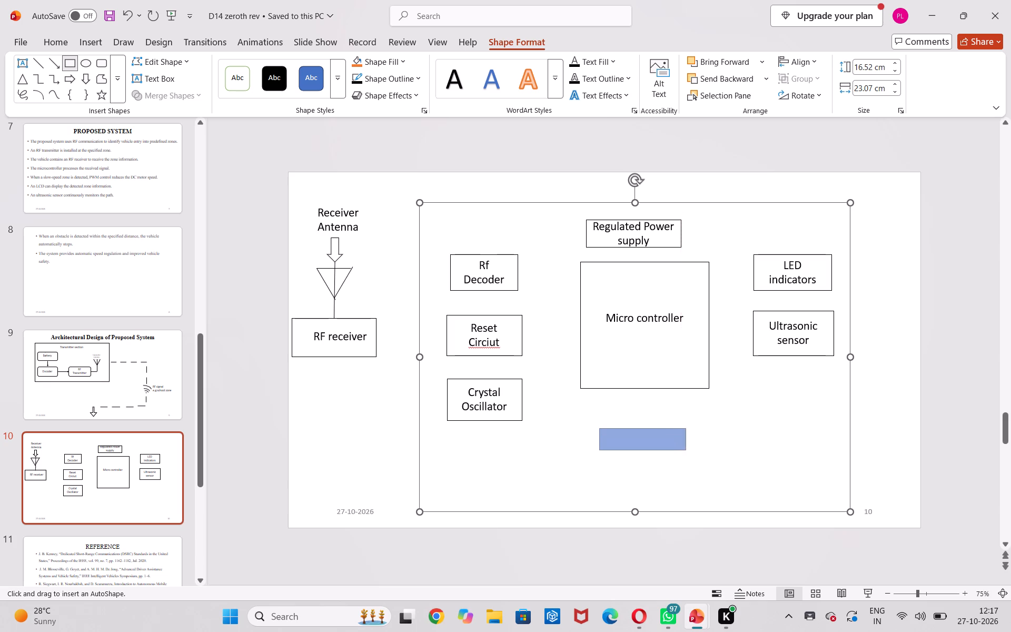
drag(687, 450, 689, 457)
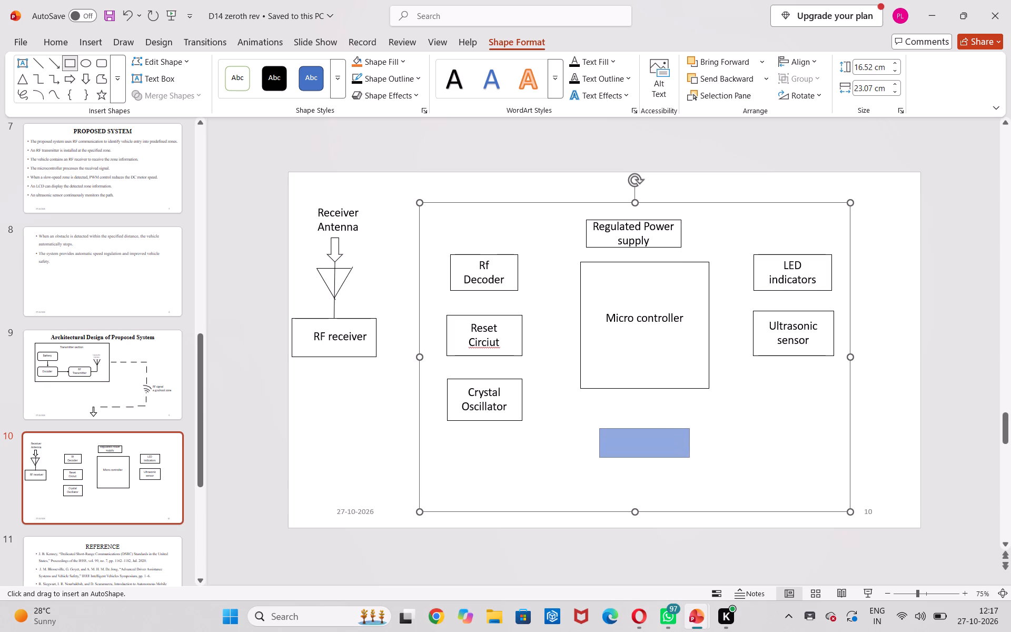
drag(689, 457, 689, 459)
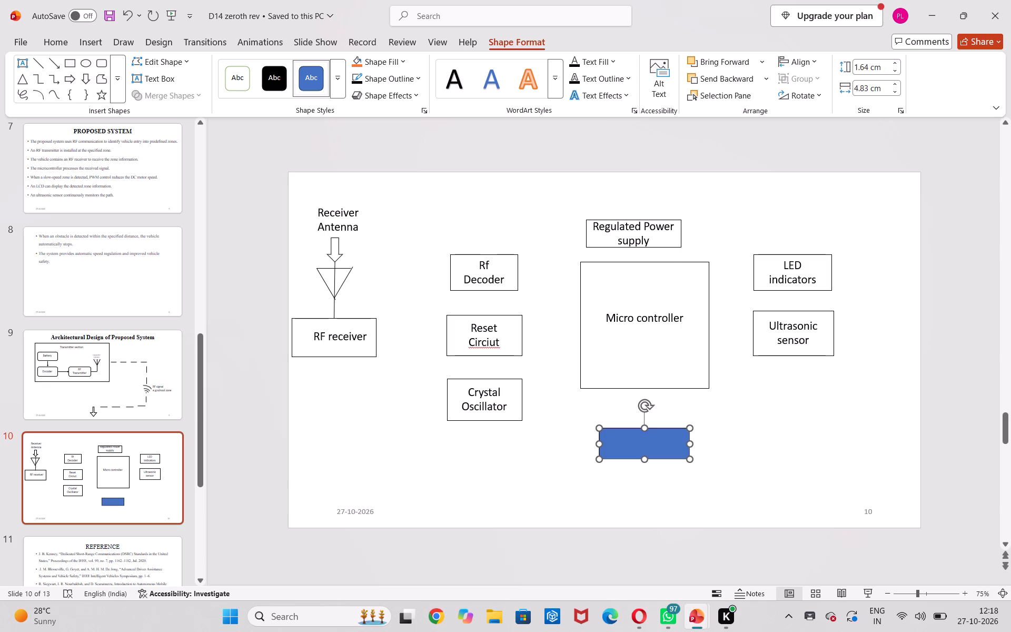
Draw a smaller rectangle about 3.1 cm wide and 1.6 cm high, below and to the left of the new rectangle.
click(491, 467)
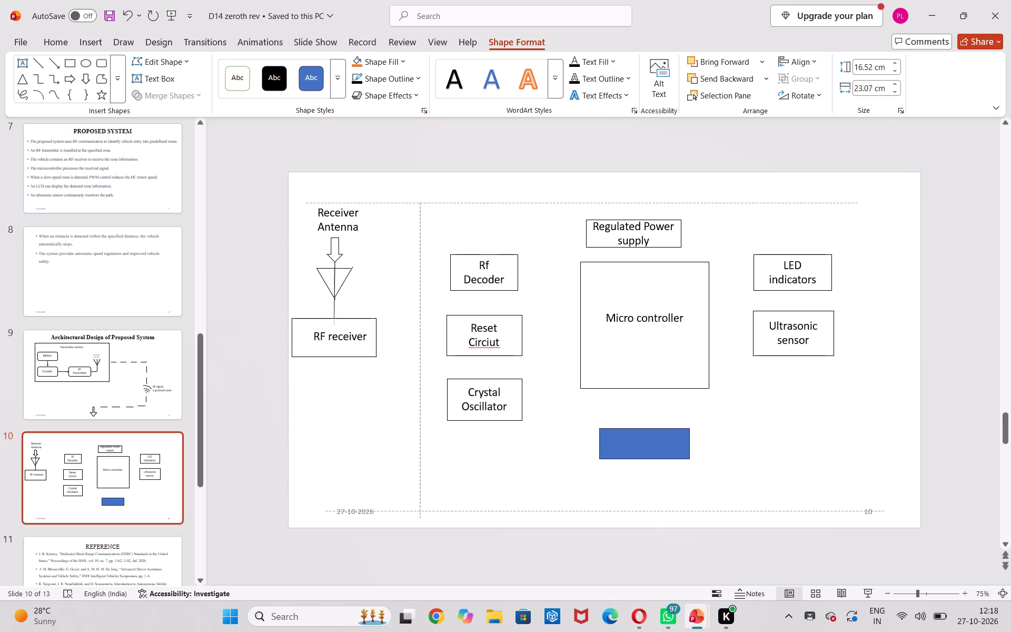
click(73, 62)
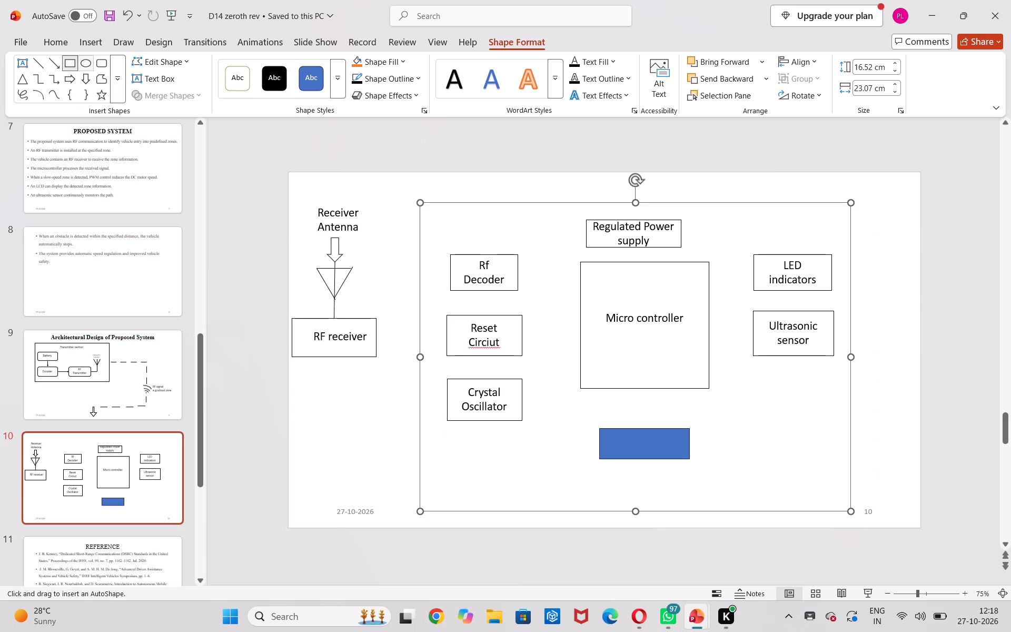
drag(529, 468, 588, 498)
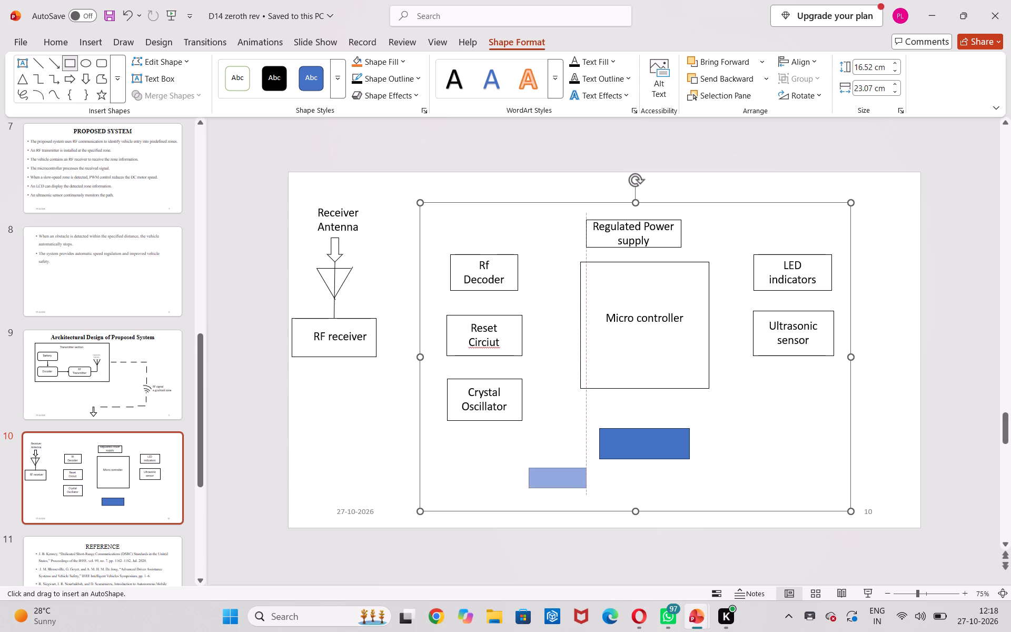
drag(588, 498, 588, 497)
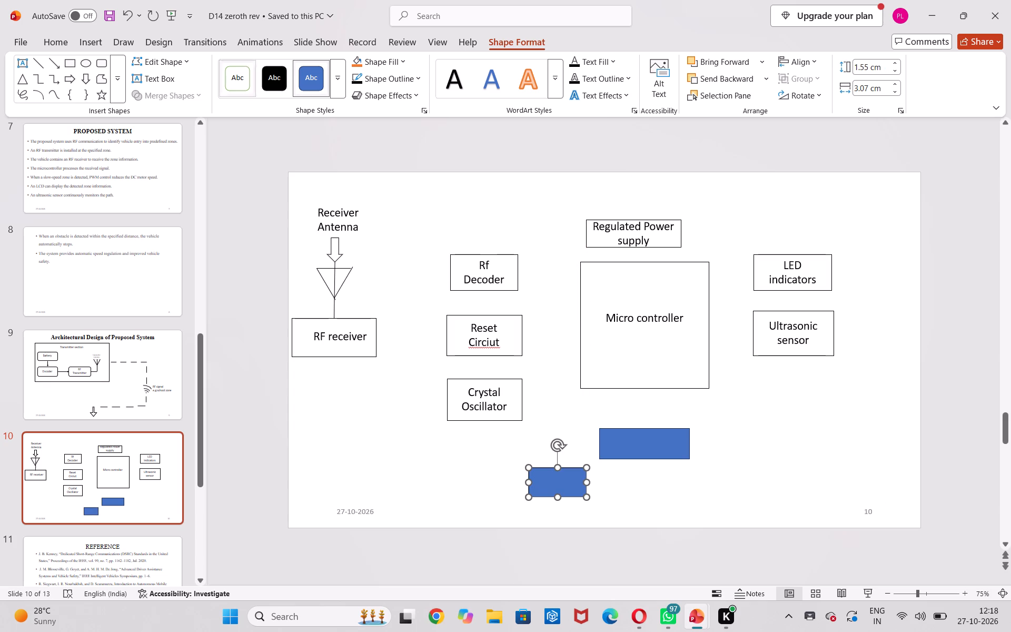
Draw a third rectangle about 3.8 cm wide and 1.7 cm high, below and to the right of the central rectangle.
click(69, 58)
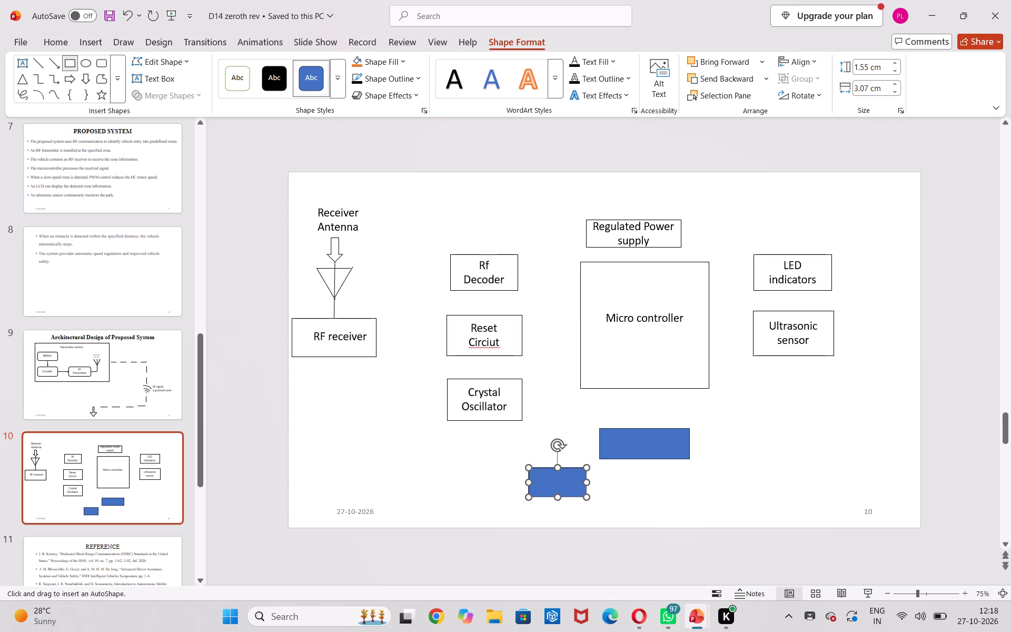
drag(709, 464, 758, 480)
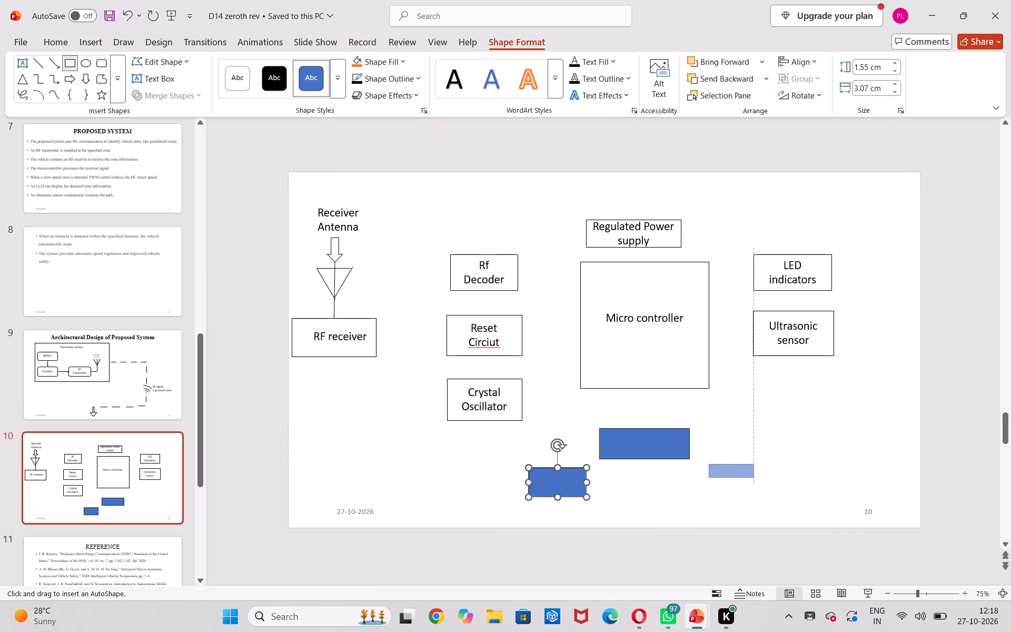
drag(758, 480, 774, 491)
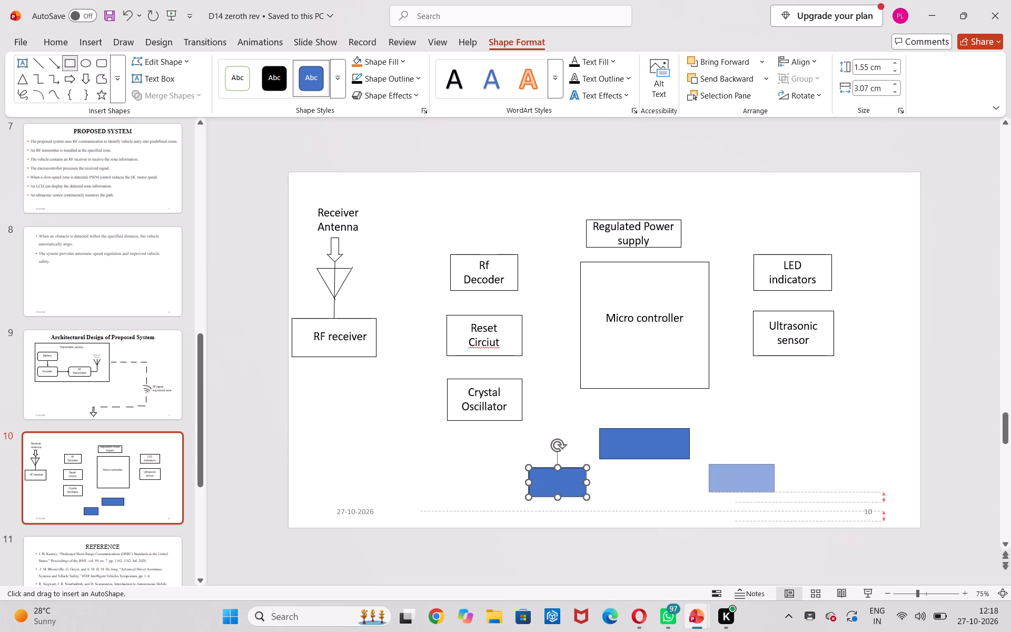
drag(774, 491, 779, 496)
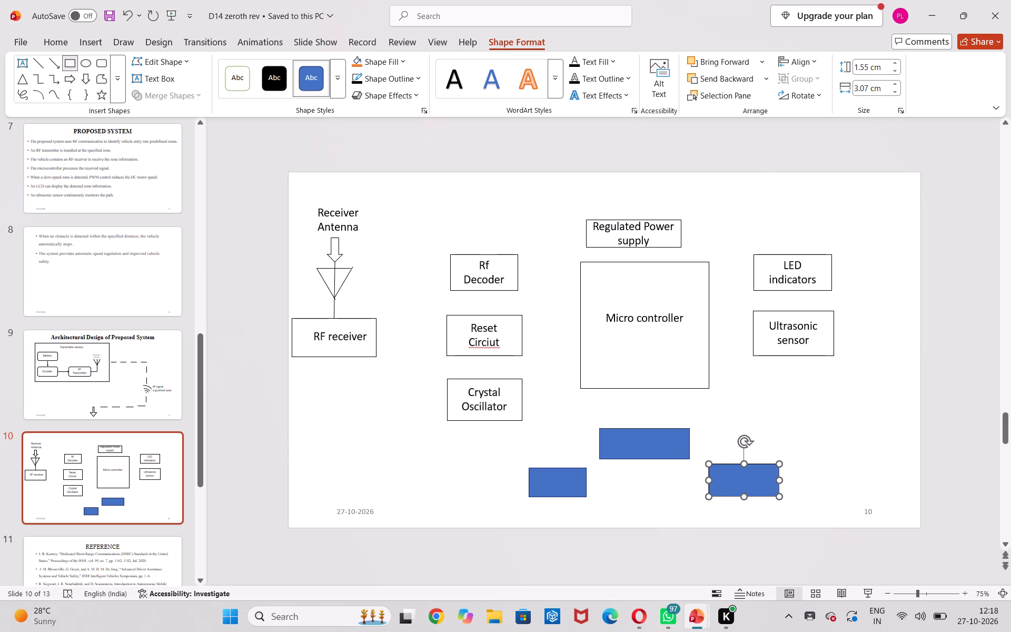
Apply the white-filled, green-outlined shape style to all three new blue rectangles.
click(233, 86)
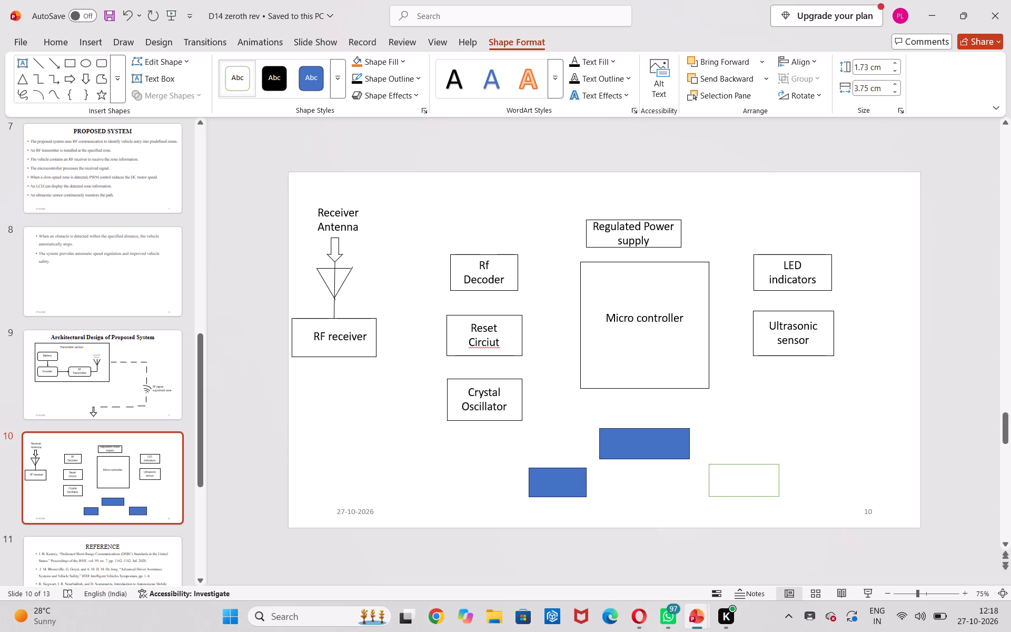
click(618, 434)
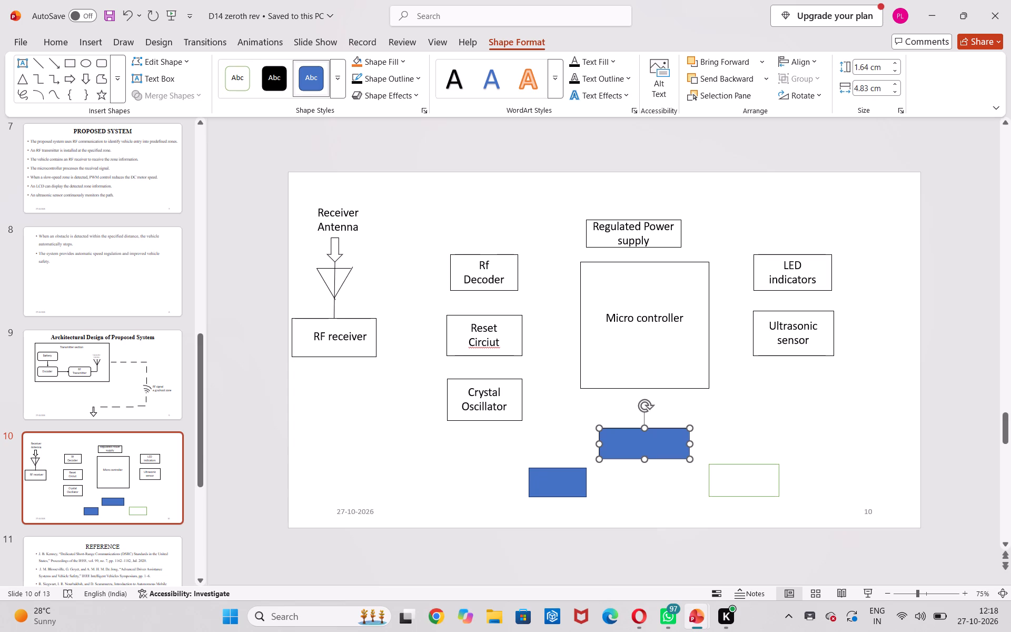
click(237, 76)
click(540, 482)
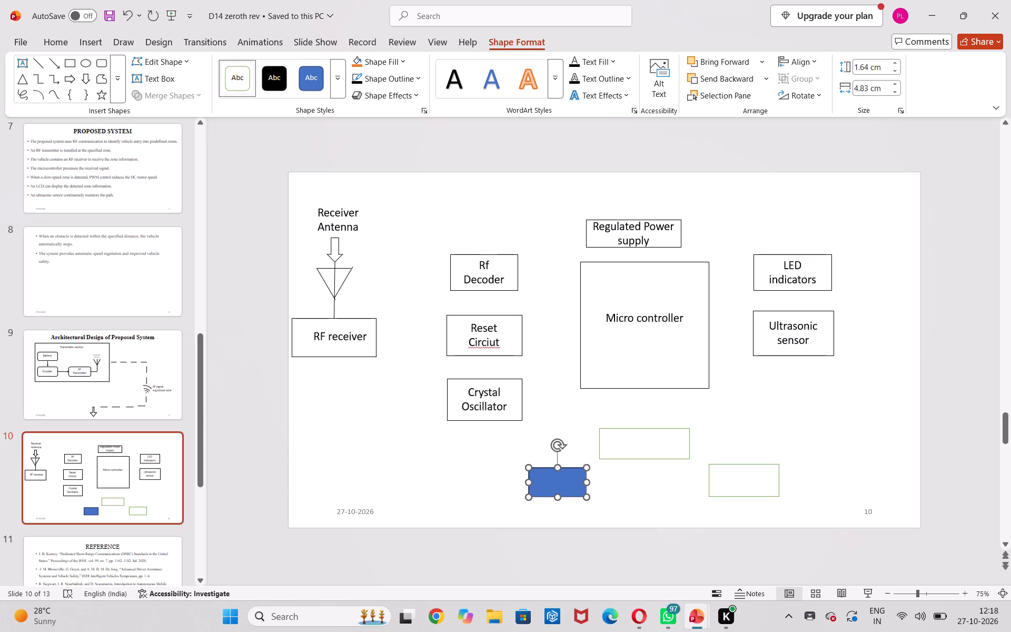
click(232, 86)
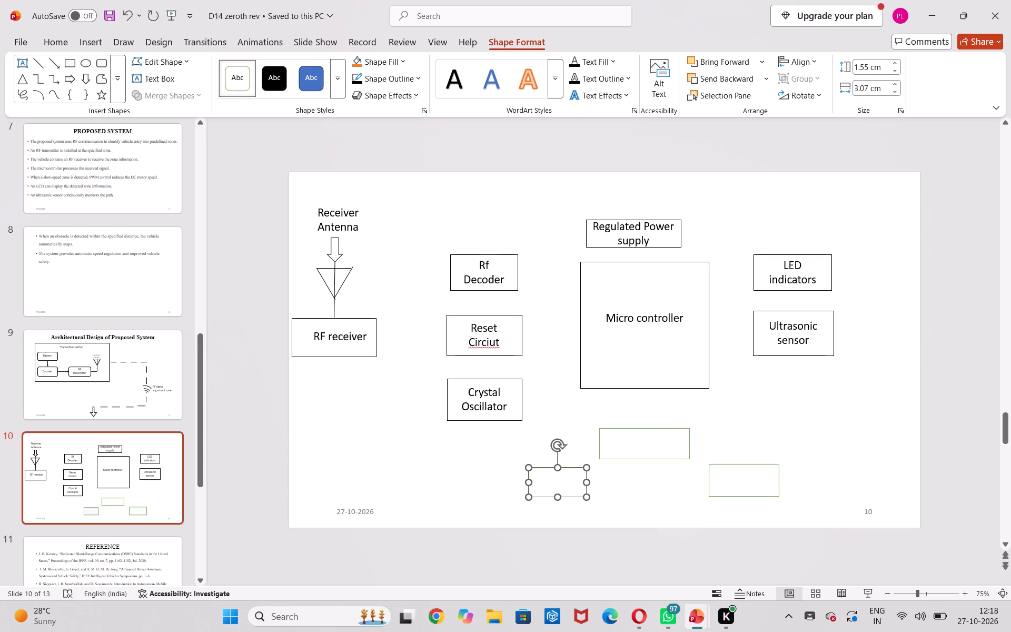
Label the empty block directly below the Micro controller "DC Motor driver", with "driver" on a second line.
click(630, 441)
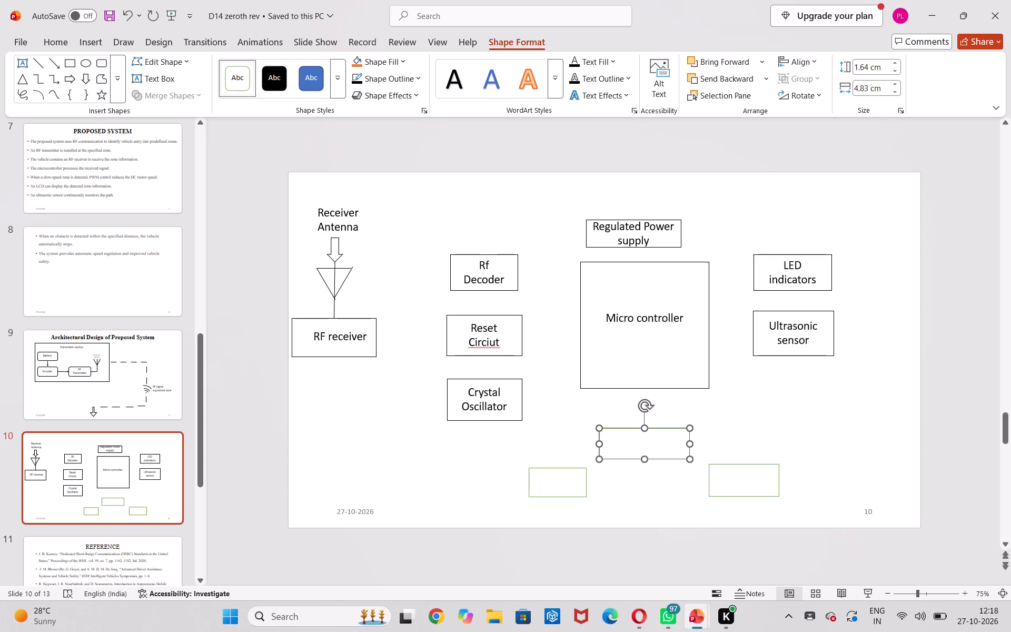
text(DC)
key(space)
text(Moto)
text(r)
key(space)
key(shift+Return)
text(driver)
Capitalize the first letter of "driver" so the motor-driver block's label reads "DC Motor Driver".
key(Left)
key(Left)
key(Left)
key(Left)
key(Left)
key(BackSpace)
key(shift+d)
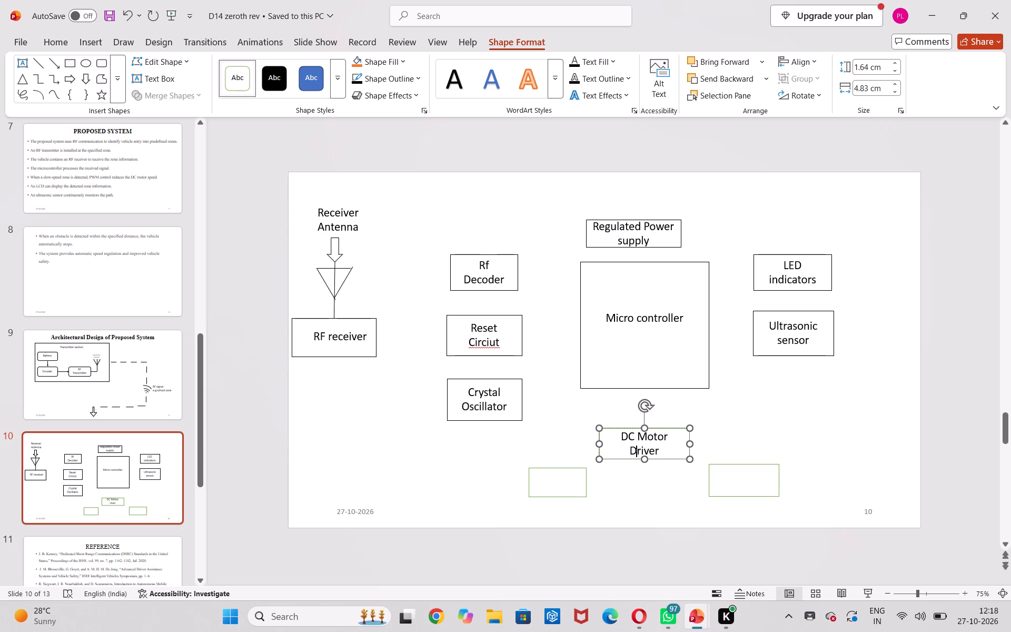
Label the empty block below and to the left of DC Motor Driver "DC motor 1" and widen it to about 4 cm.
click(549, 472)
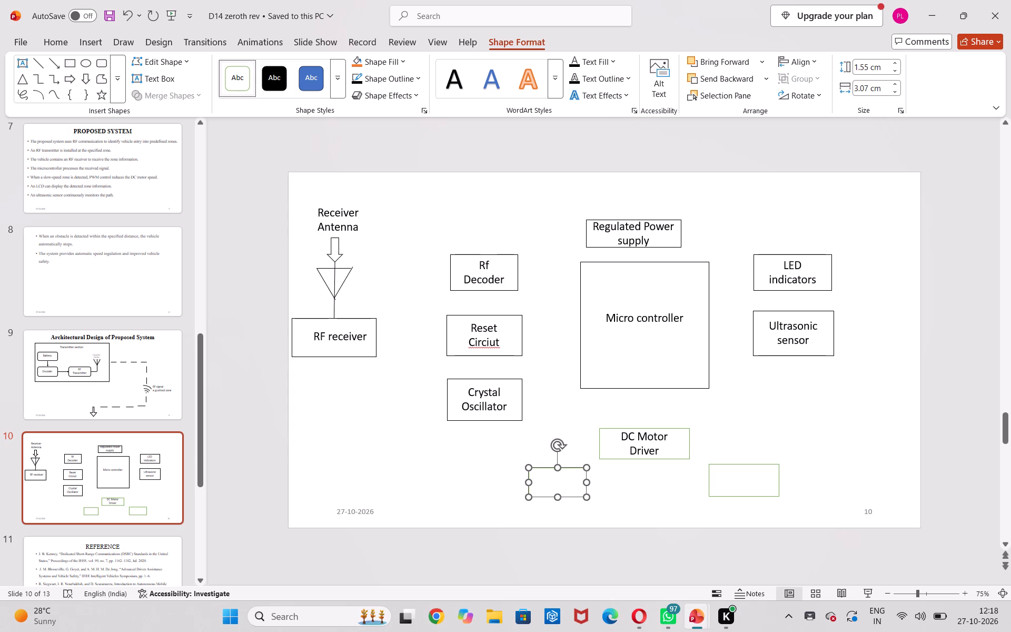
text(DC)
key(space)
text(motor)
key(space)
text(1)
drag(528, 483, 513, 480)
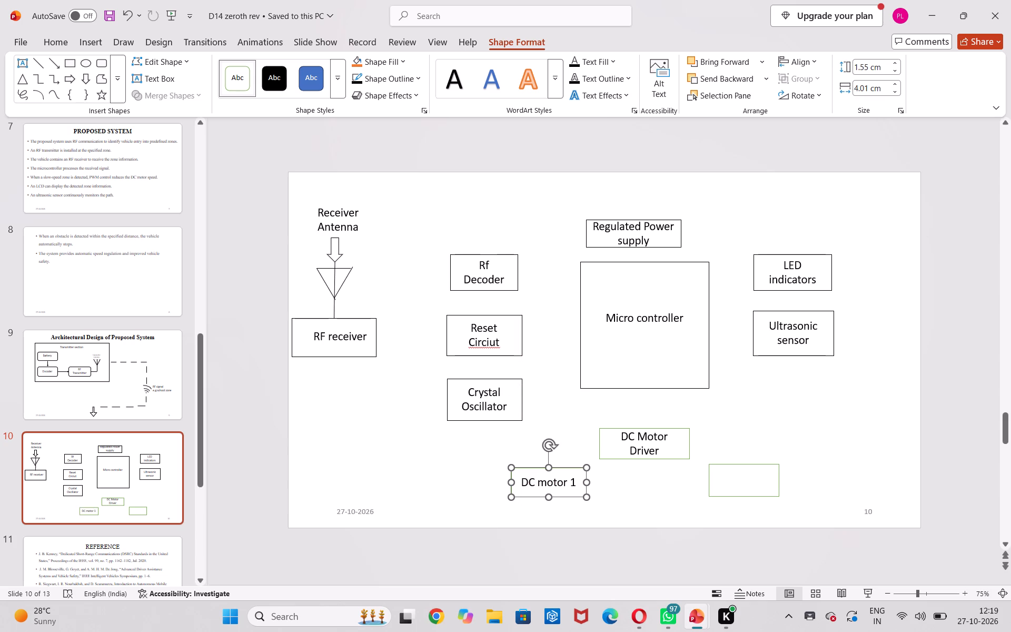
Add "(left)" on a second line of the "DC motor 1" block's label.
click(577, 480)
click(571, 485)
key(Right)
key(shift+Return)
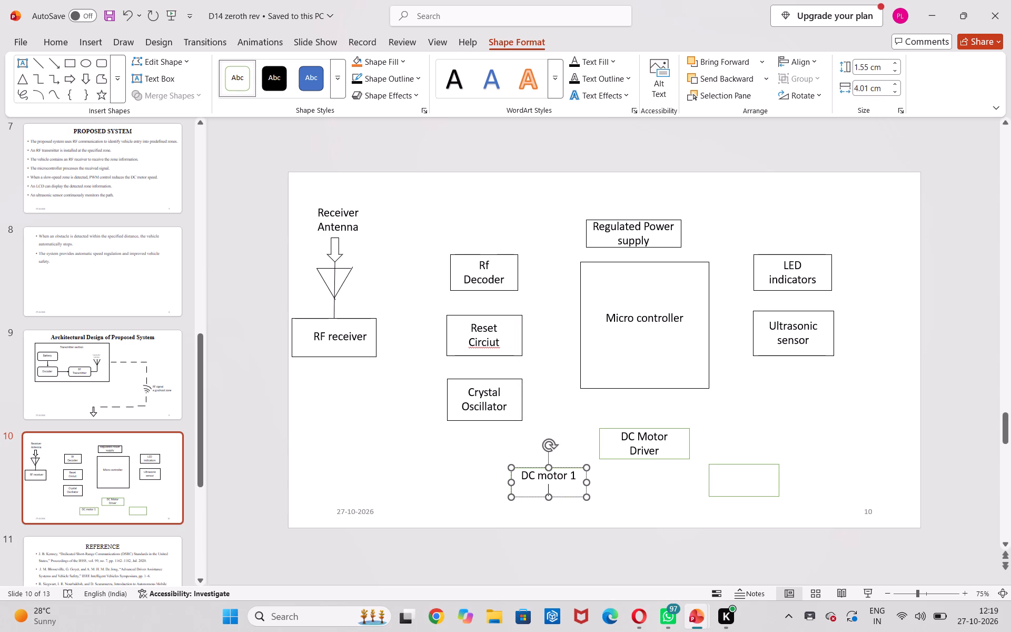
text((left)
key(shift+parenright)
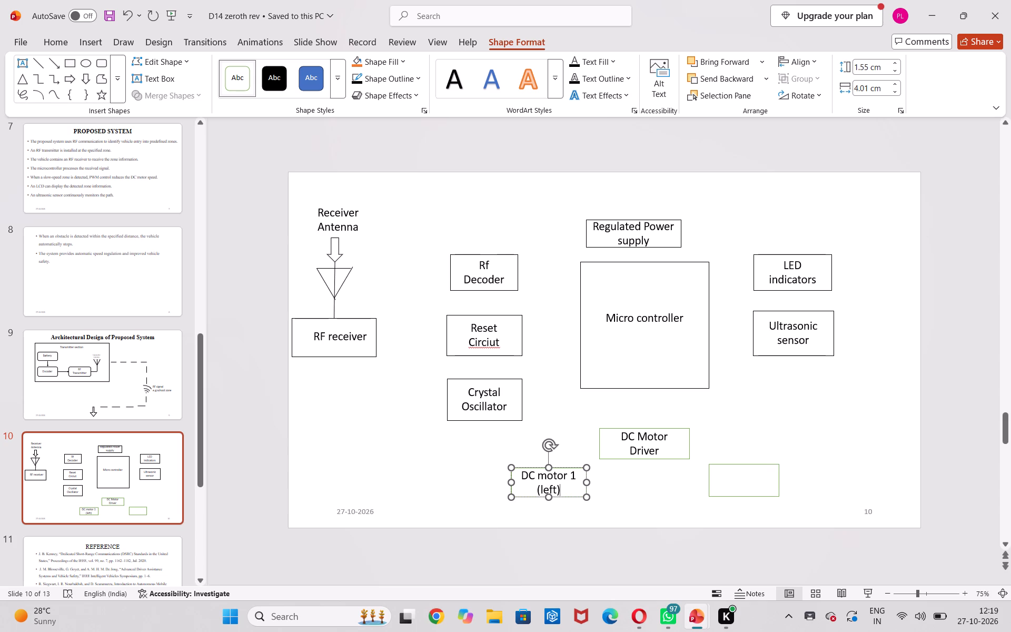
Label the empty block below and to the right of DC Motor Driver "DC Motor".
click(749, 479)
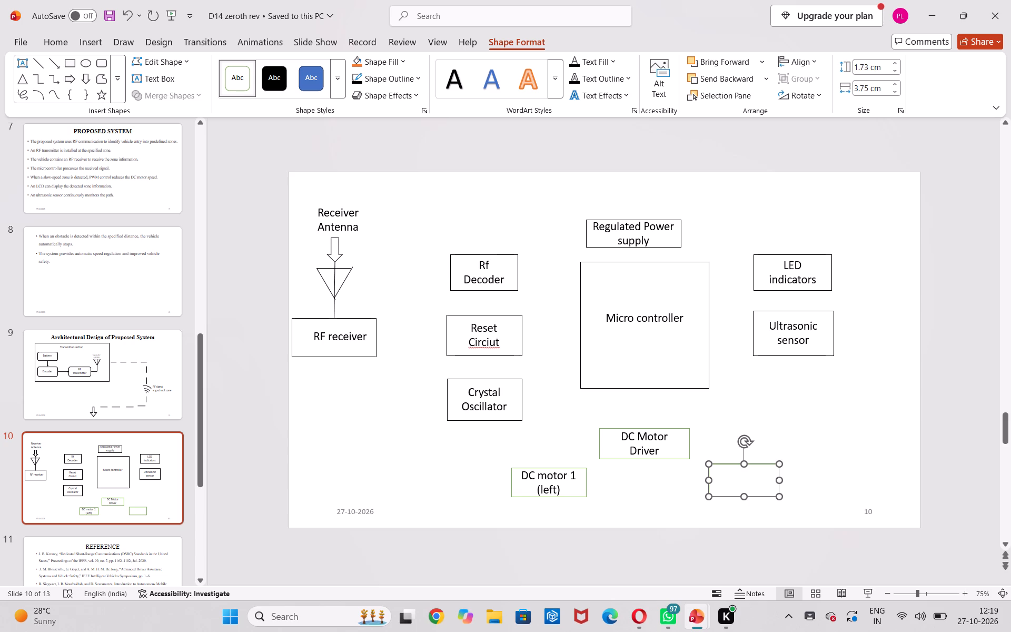
text(DC)
key(space)
text(Motor)
Extend the large enclosing frame upward to about 17.8 cm high and apply the white-filled, green-outlined shape style.
click(607, 203)
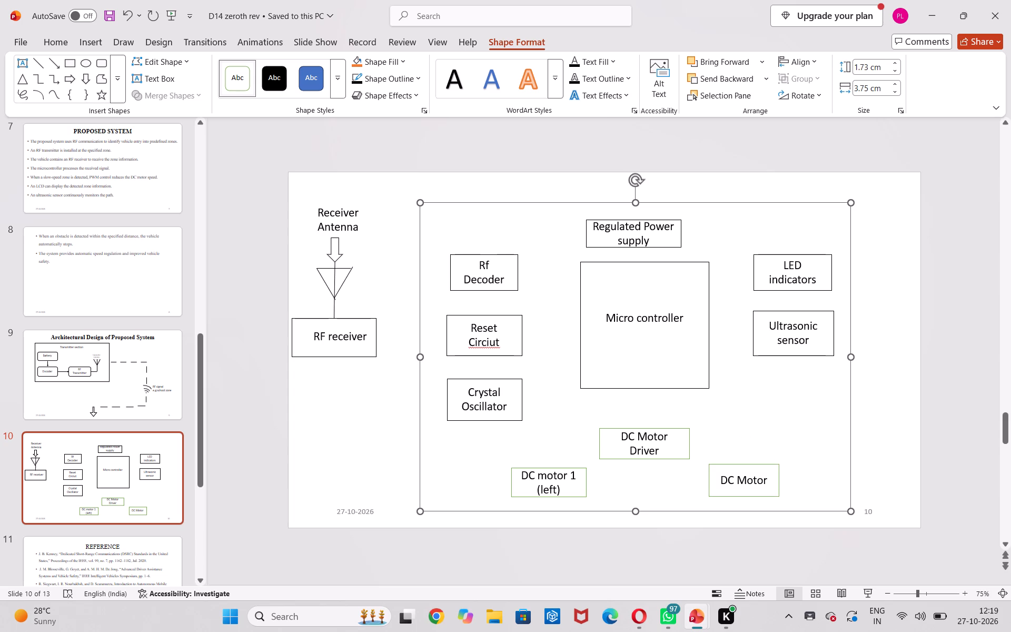
drag(635, 204, 623, 181)
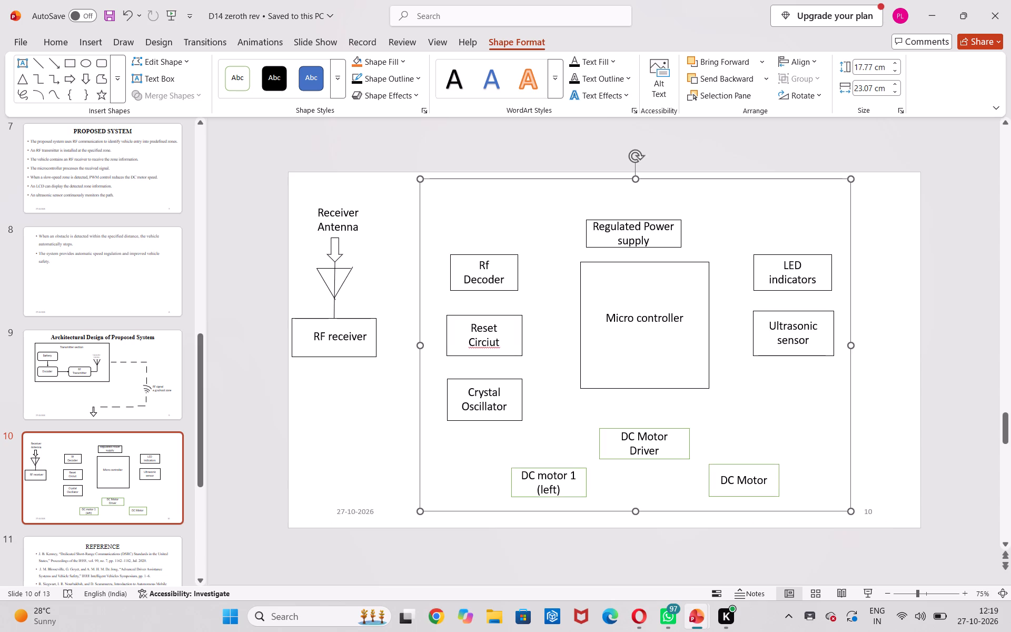
click(591, 193)
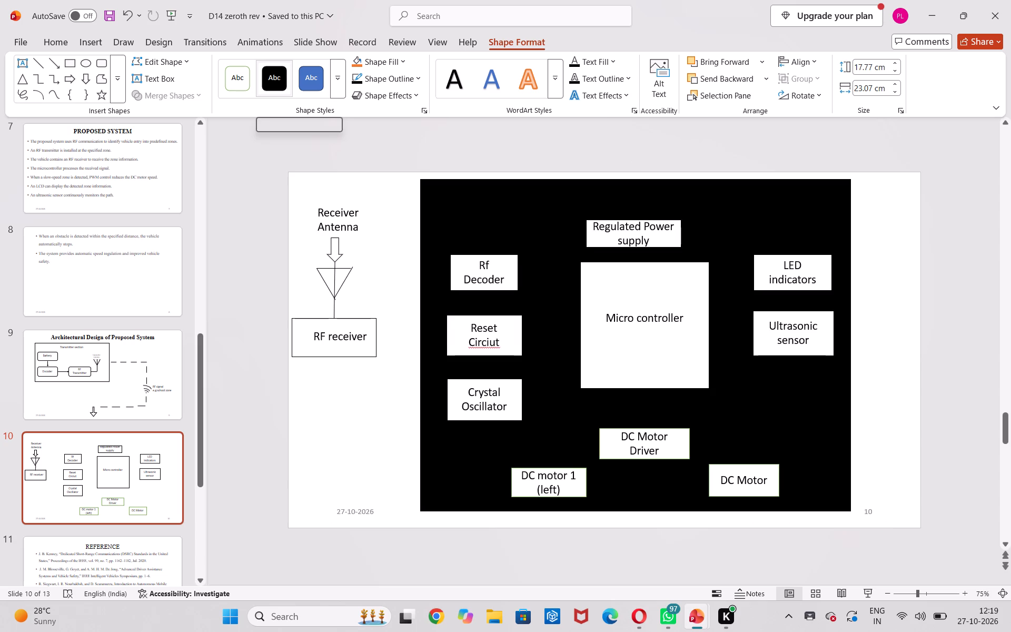
click(235, 79)
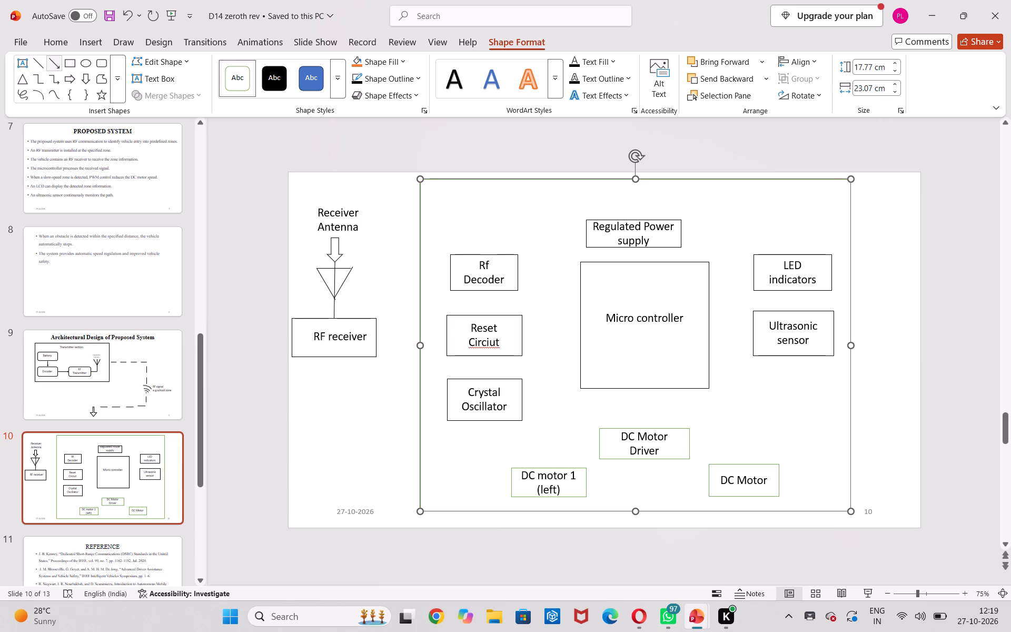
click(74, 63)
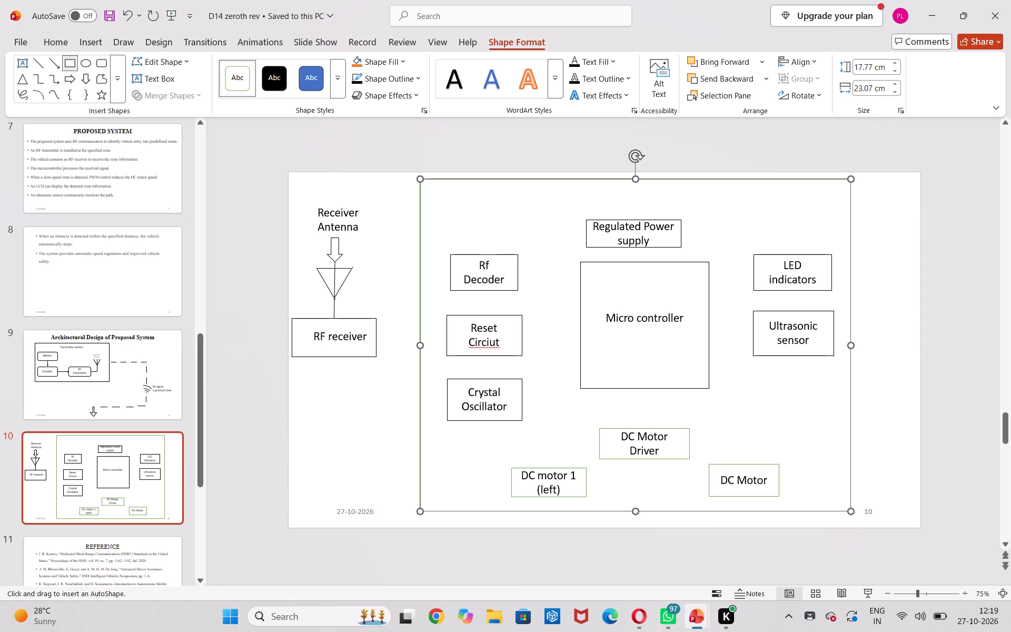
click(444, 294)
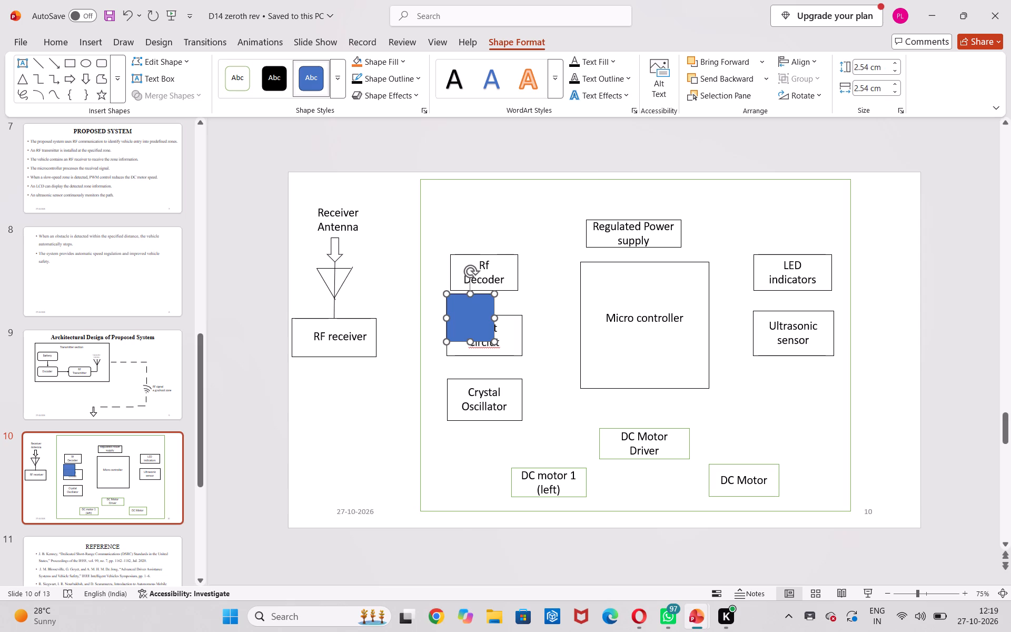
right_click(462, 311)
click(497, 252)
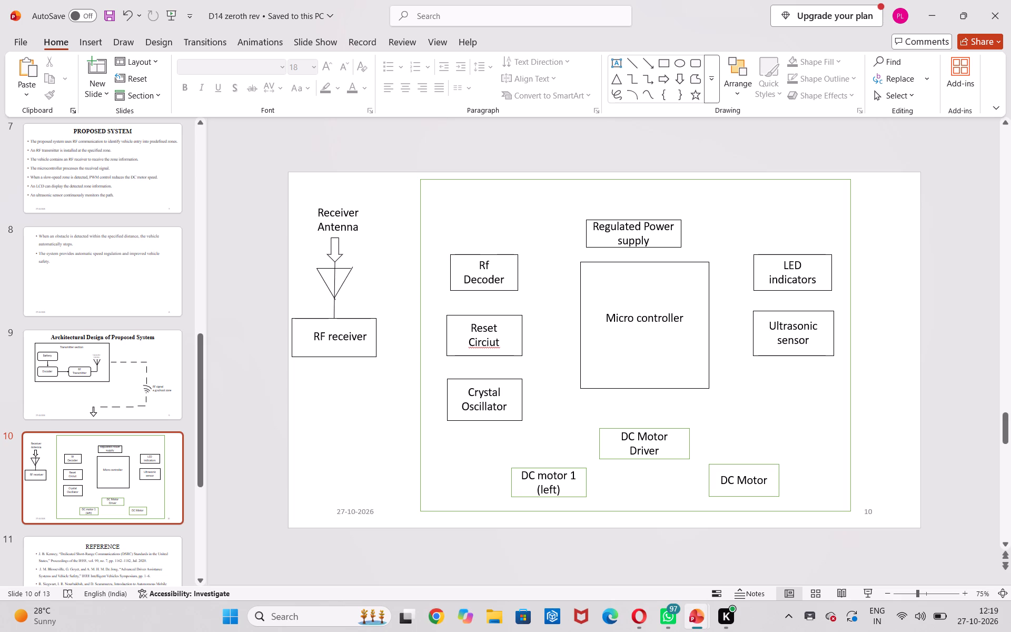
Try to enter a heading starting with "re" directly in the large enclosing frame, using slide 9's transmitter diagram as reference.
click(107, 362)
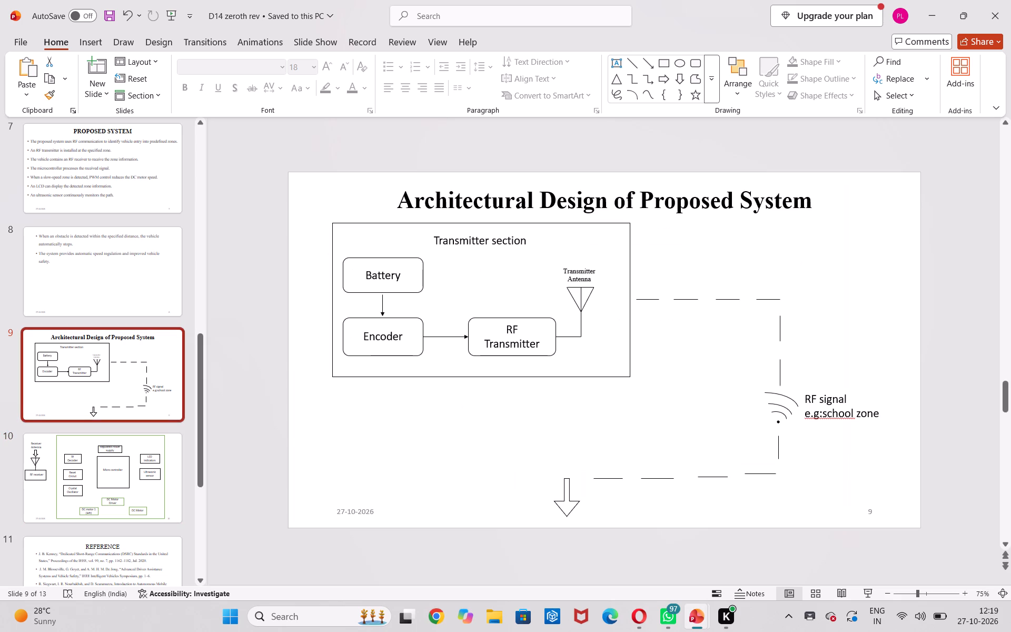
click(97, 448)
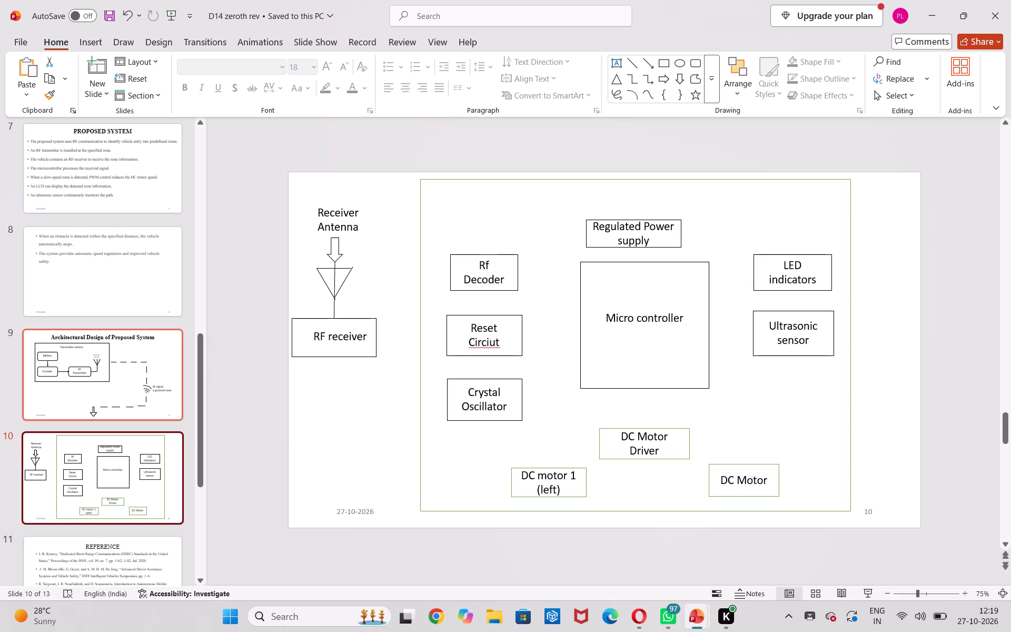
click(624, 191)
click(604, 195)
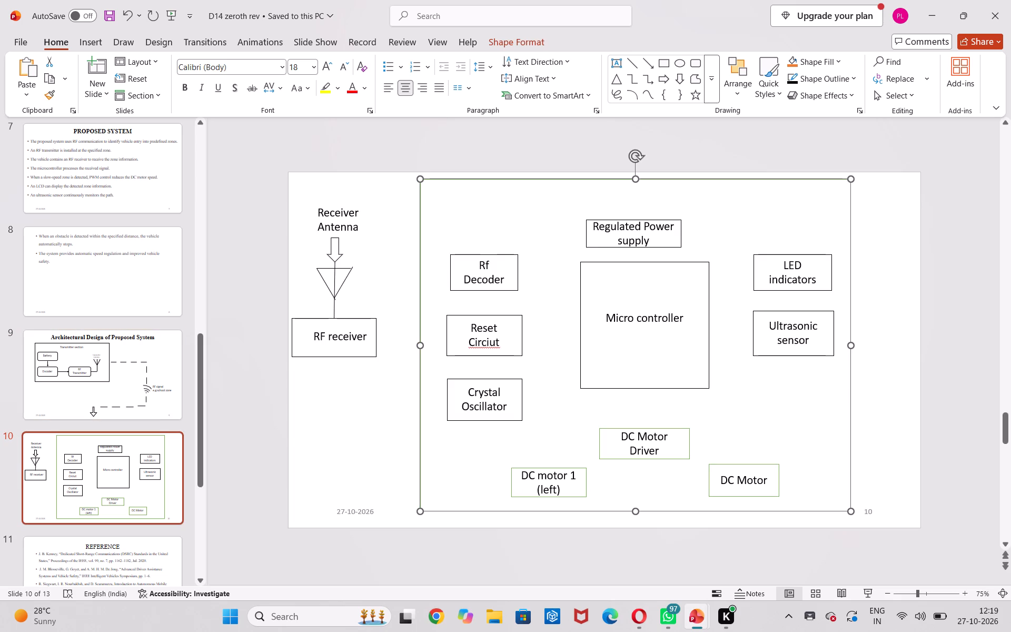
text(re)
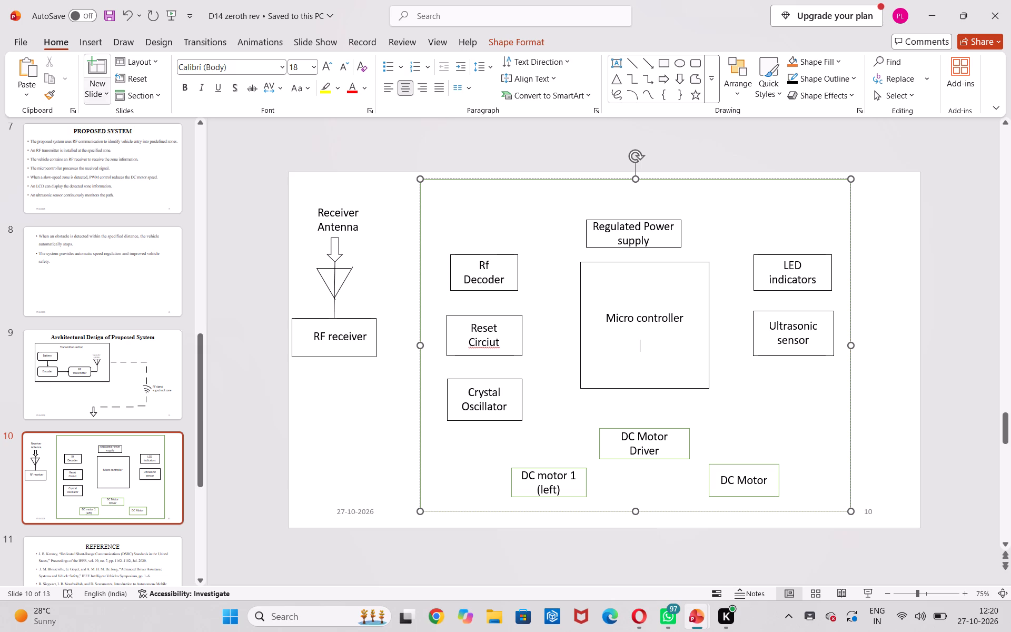
Draw a thin white-filled, green-outlined rectangle about 13.5 cm wide and 0.9 cm high above the Regulated Power supply block.
click(132, 45)
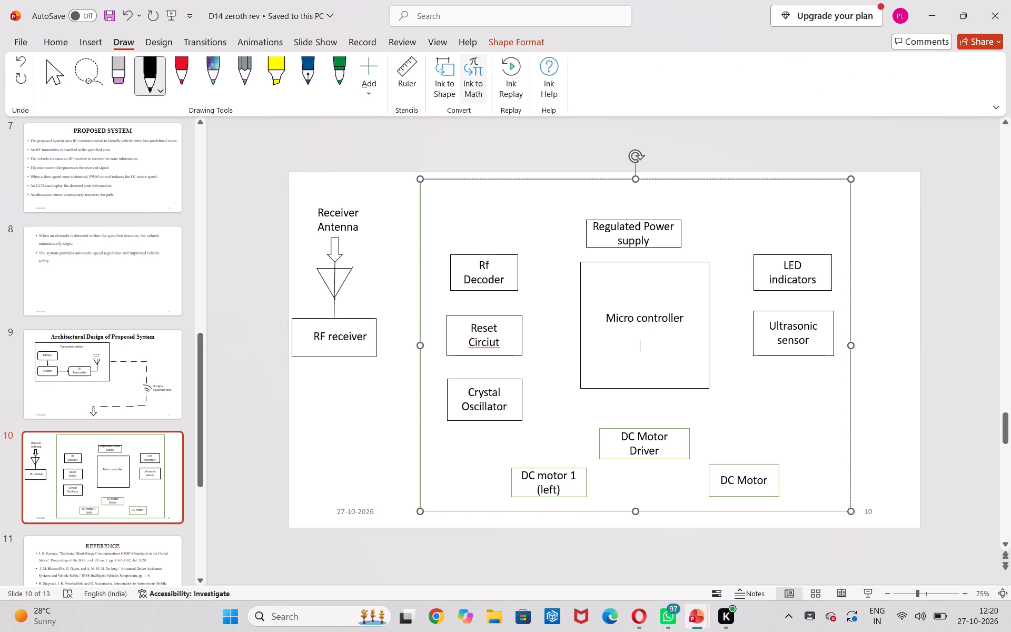
click(81, 43)
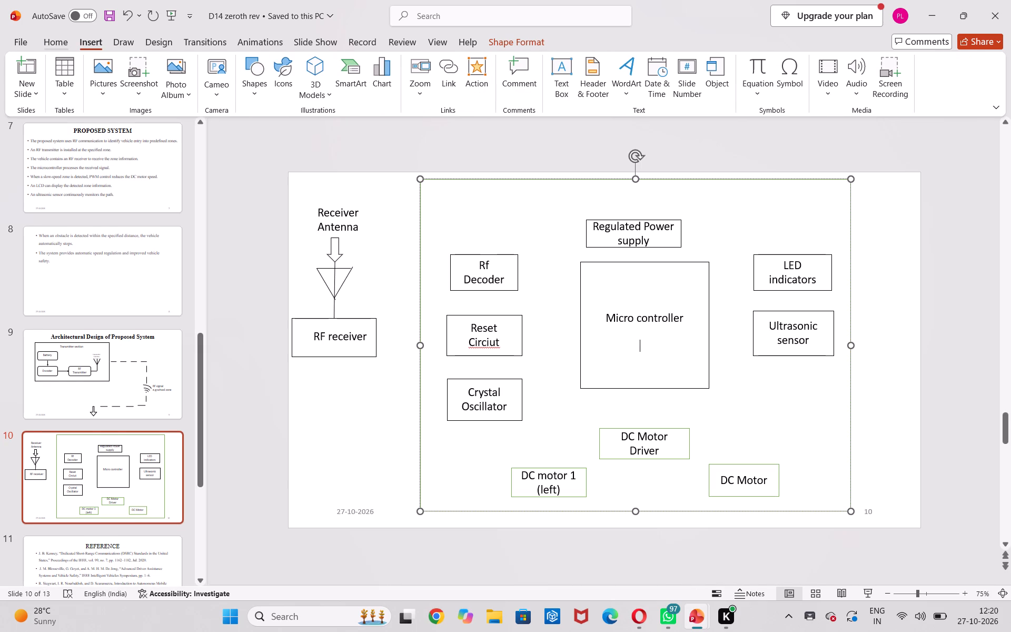
click(66, 49)
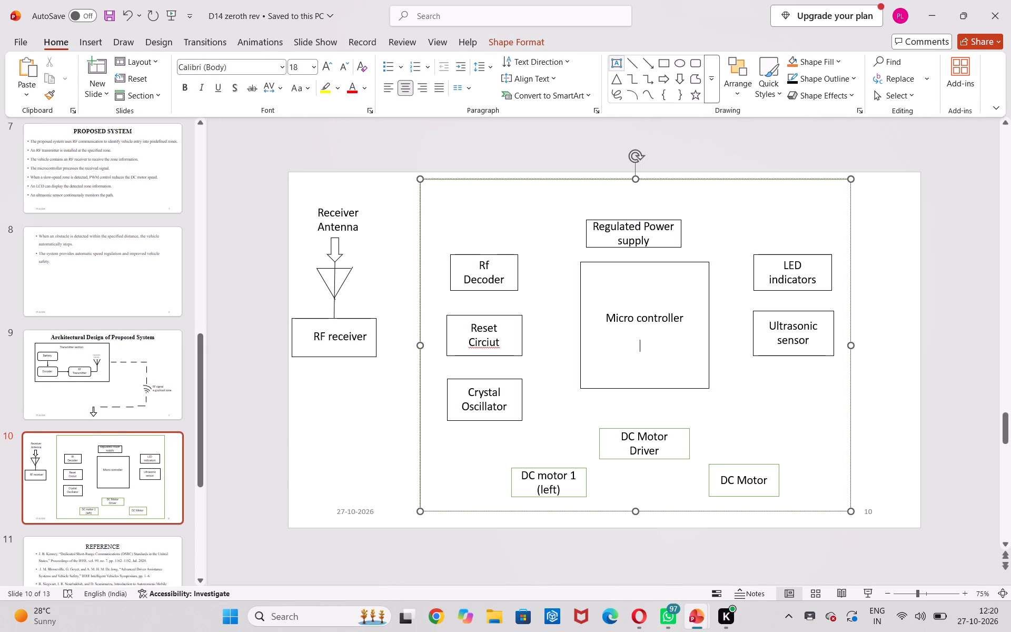
click(620, 63)
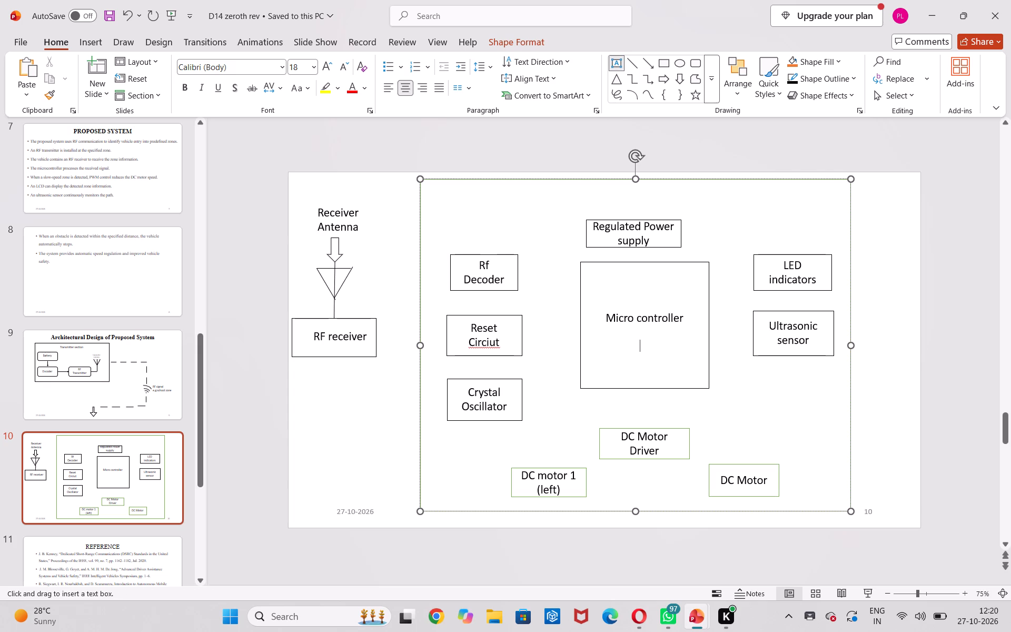
click(663, 59)
drag(523, 189, 585, 199)
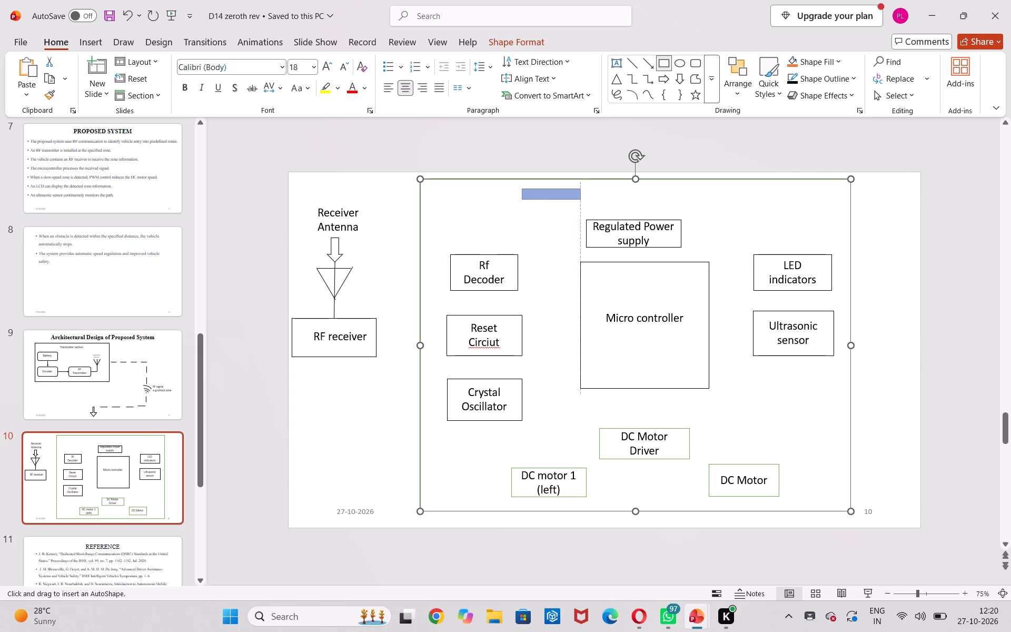
drag(585, 199, 772, 205)
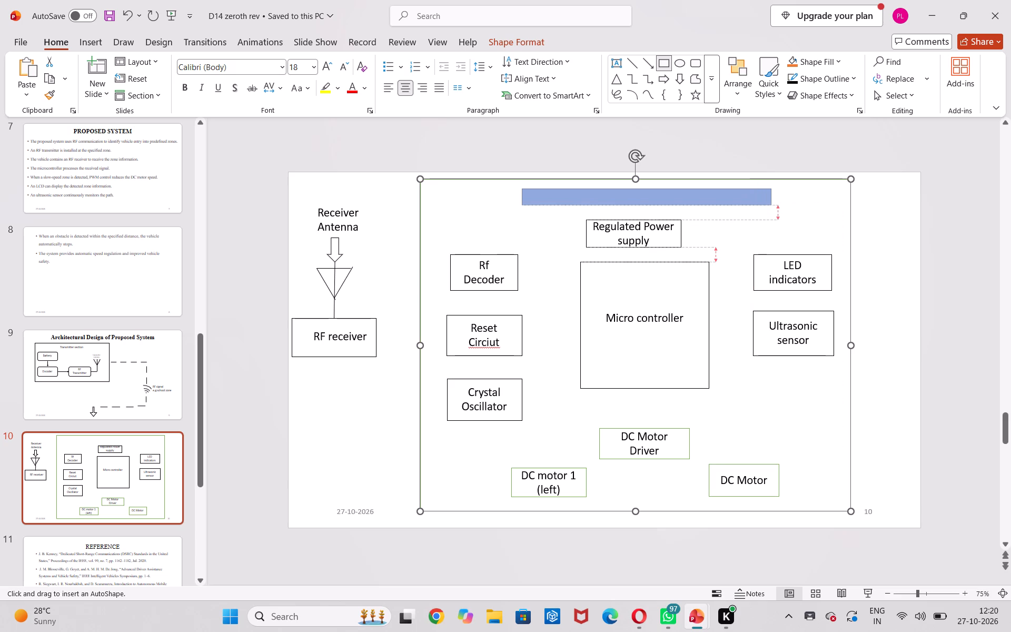
drag(772, 205, 774, 206)
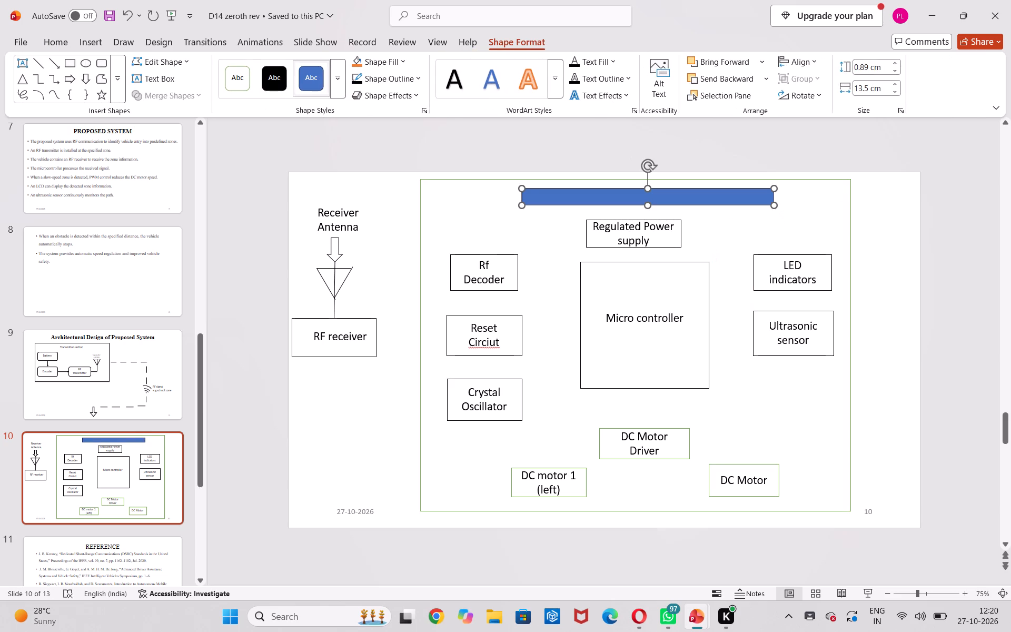
click(236, 79)
Enter the heading "Receiver section(IN VEHICLE)" in the thin rectangle above the Regulated Power supply block.
click(540, 199)
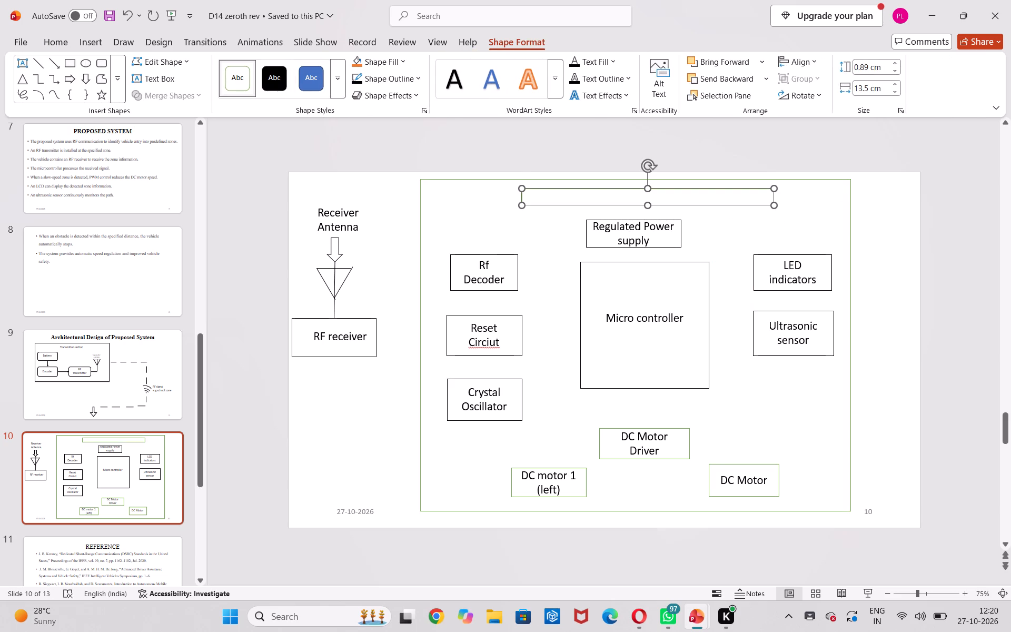
text(re)
key(BackSpace)
key(BackSpace)
text(Re)
text(ceibe)
key(BackSpace)
key(BackSpace)
text(ver)
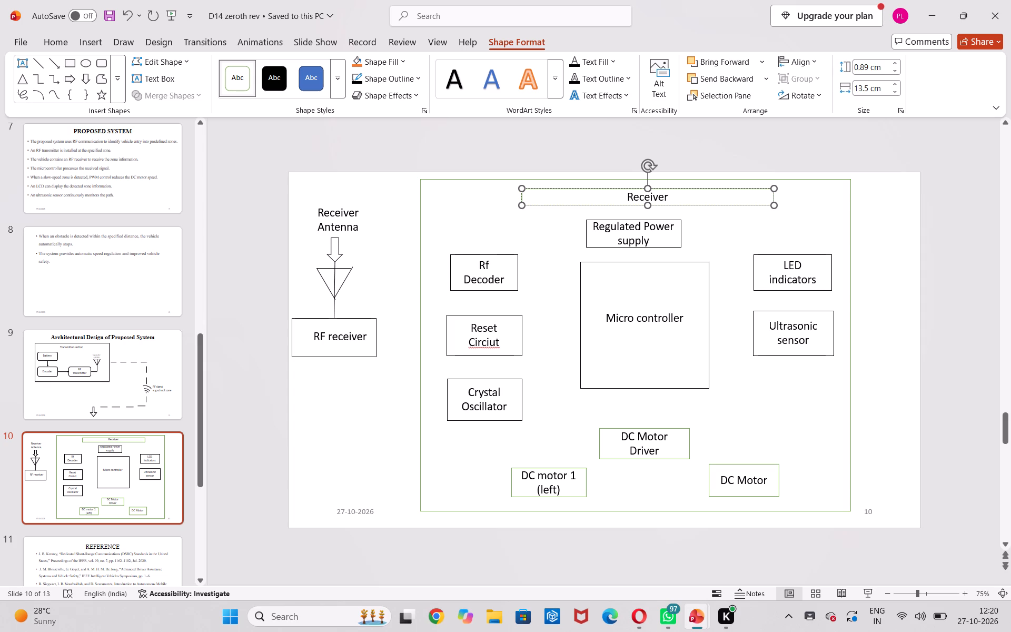
key(space)
text(section)
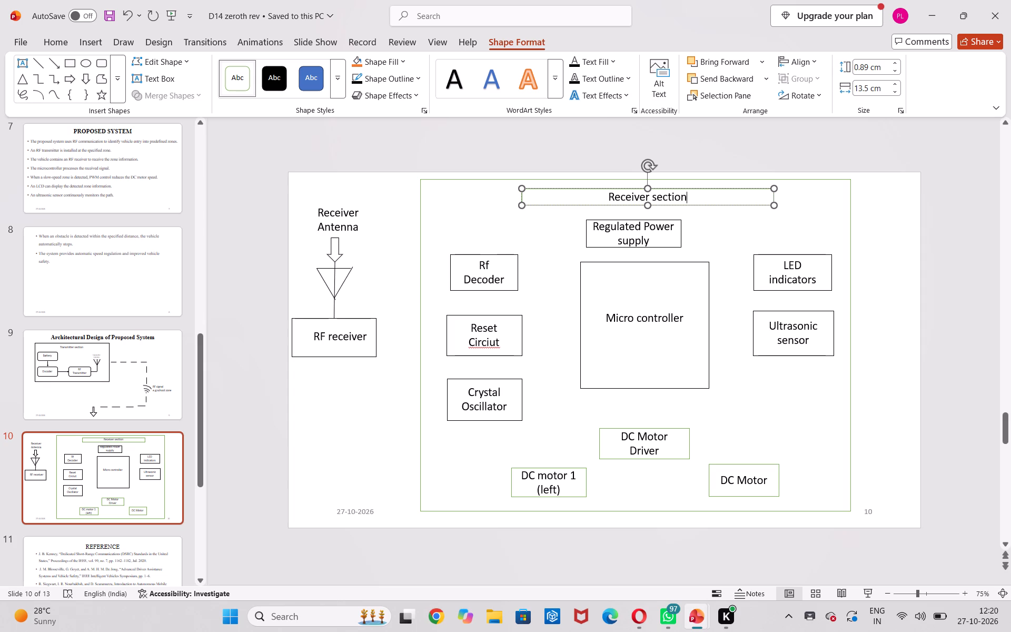
key(shift+parenleft)
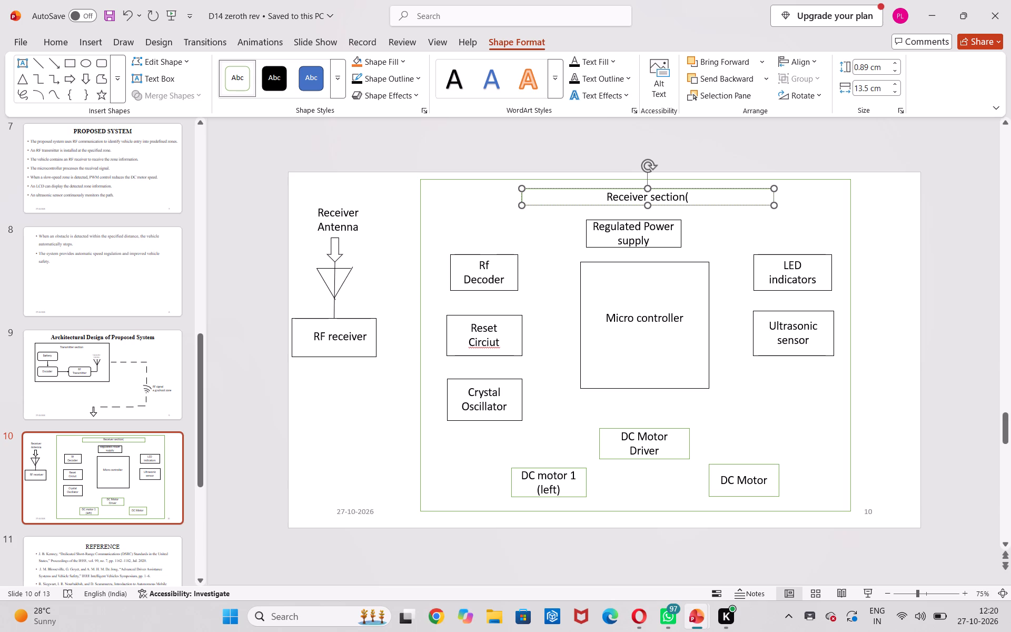
text(in)
key(space)
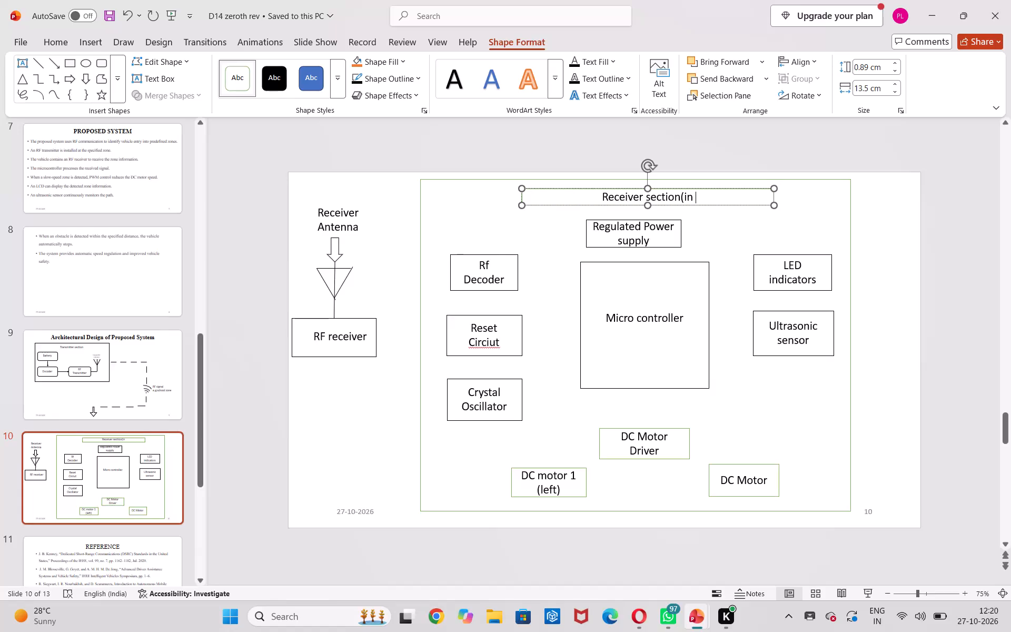
key(e)
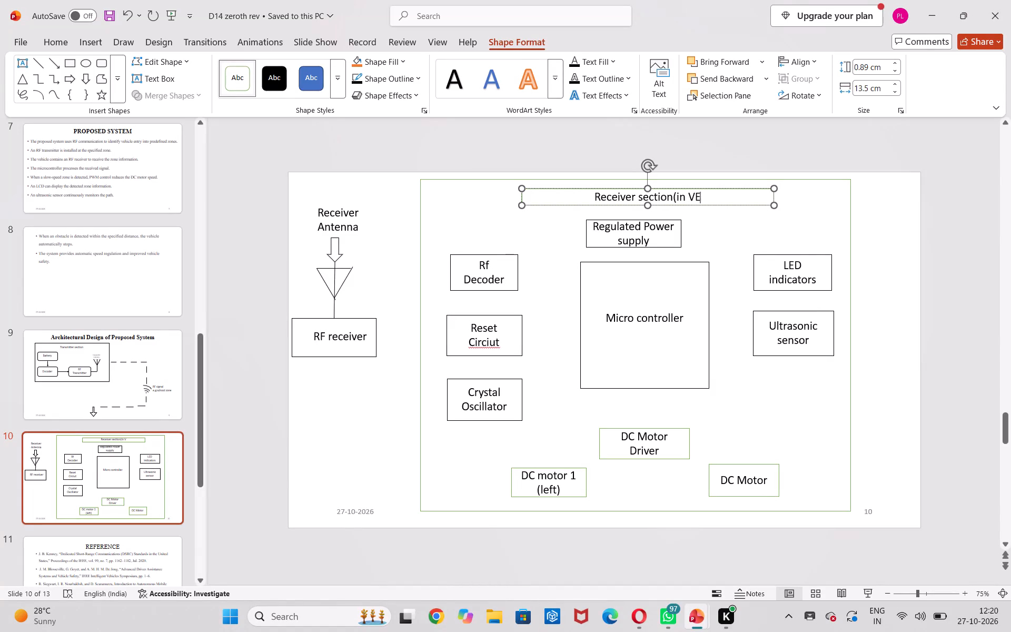
key(BackSpace)
key(BackSpace)
key(BackSpace)
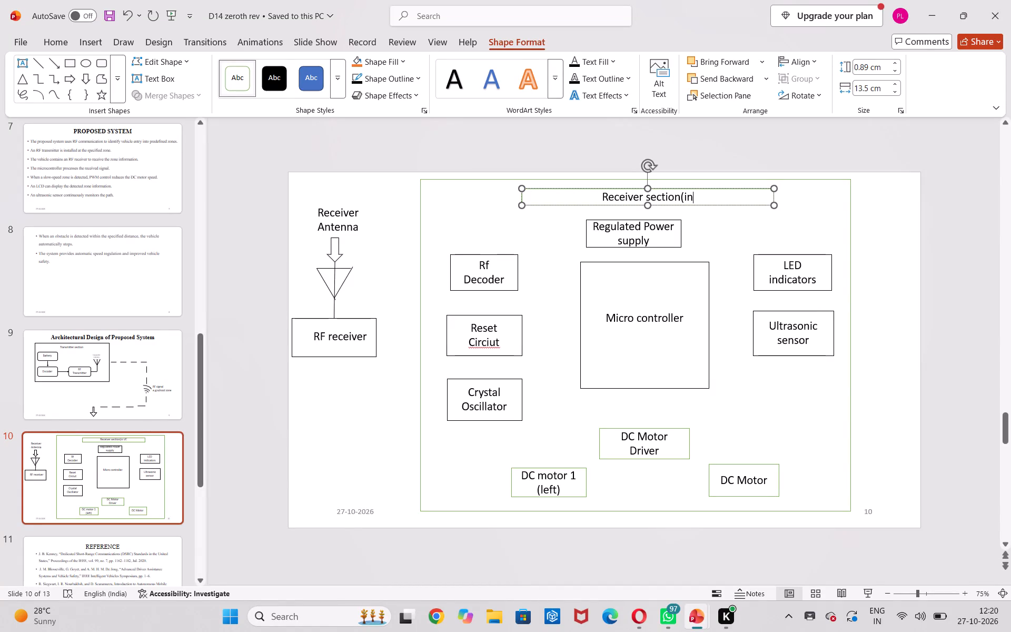
key(BackSpace)
key(BackSpace)
text(IN)
key(space)
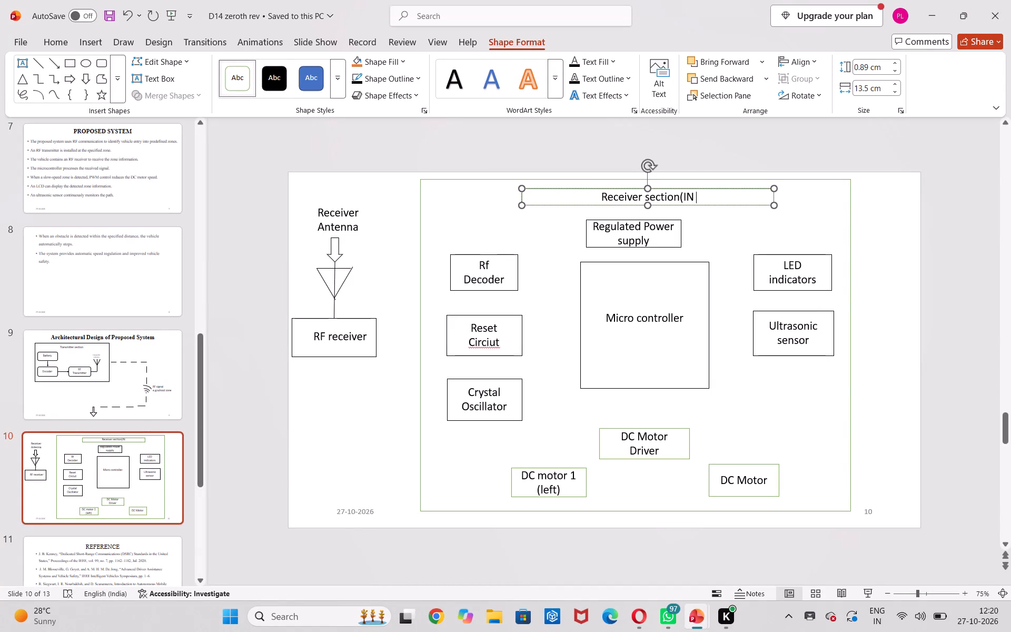
text(VEHICLE)
key(shift+parenright)
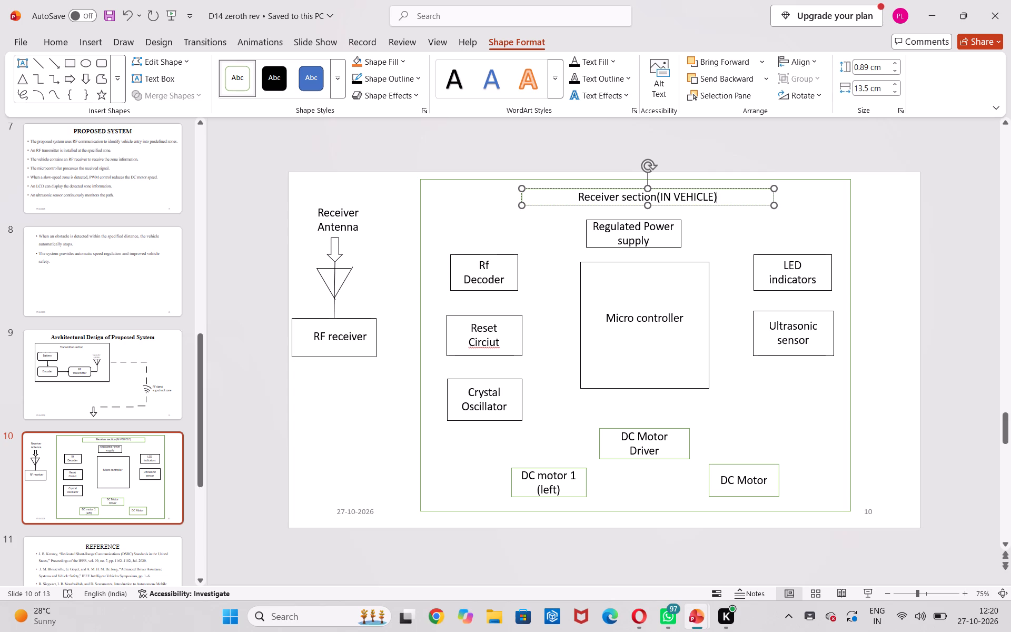
Replace the heading's mixed-case wording so it reads "RECEIVER SECTION (IN-VEHICLE)".
drag(654, 197, 595, 195)
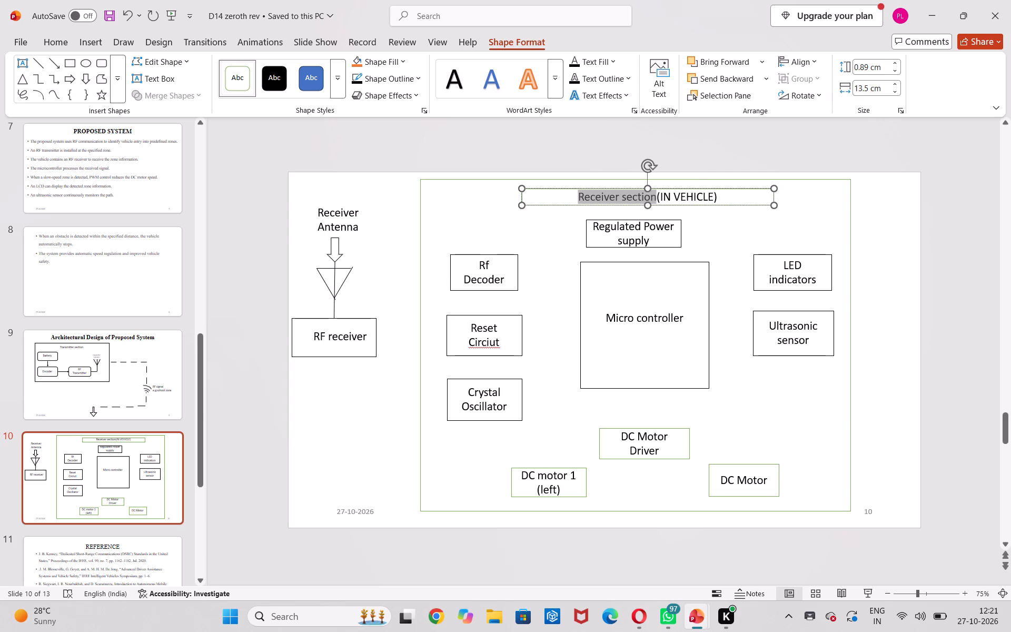
drag(595, 195, 589, 195)
key(BackSpace)
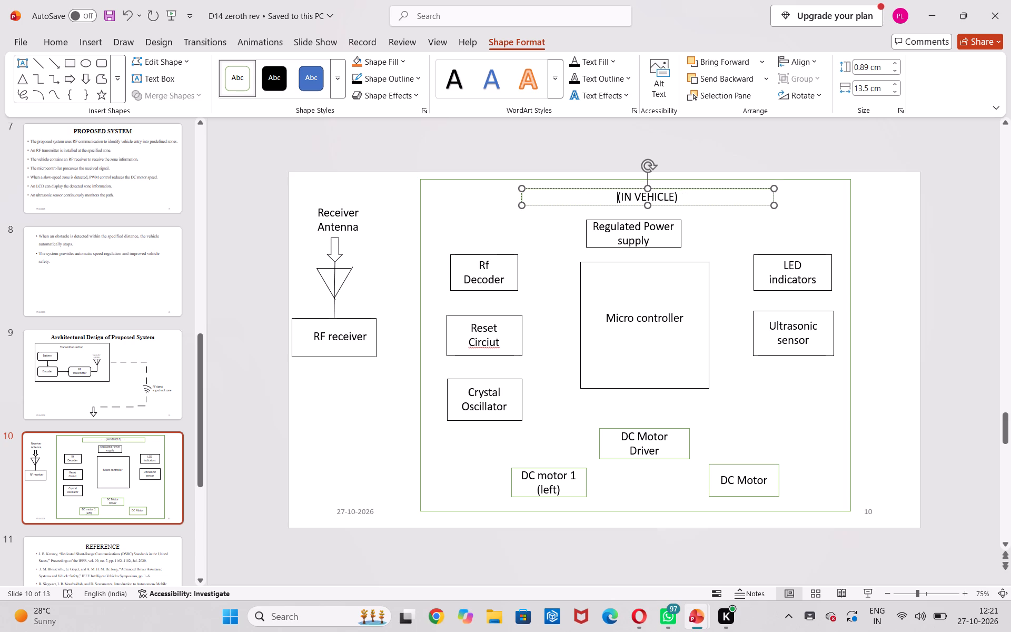
Complete the heading above the Regulated Power supply block in capitals with a hyphen, as "RECEIVER SECTION (IN-VEHICLE)".
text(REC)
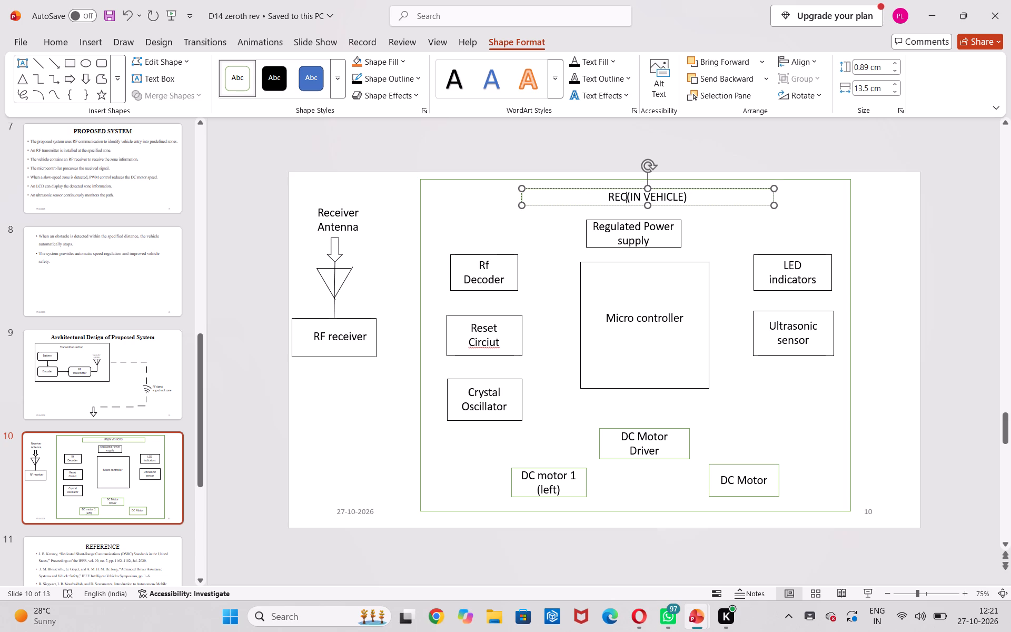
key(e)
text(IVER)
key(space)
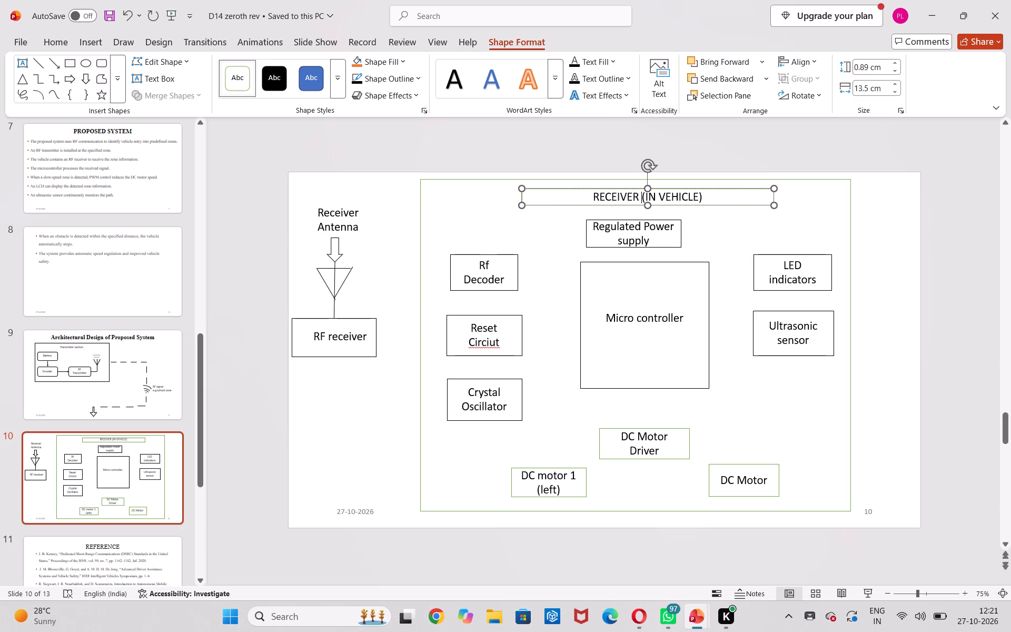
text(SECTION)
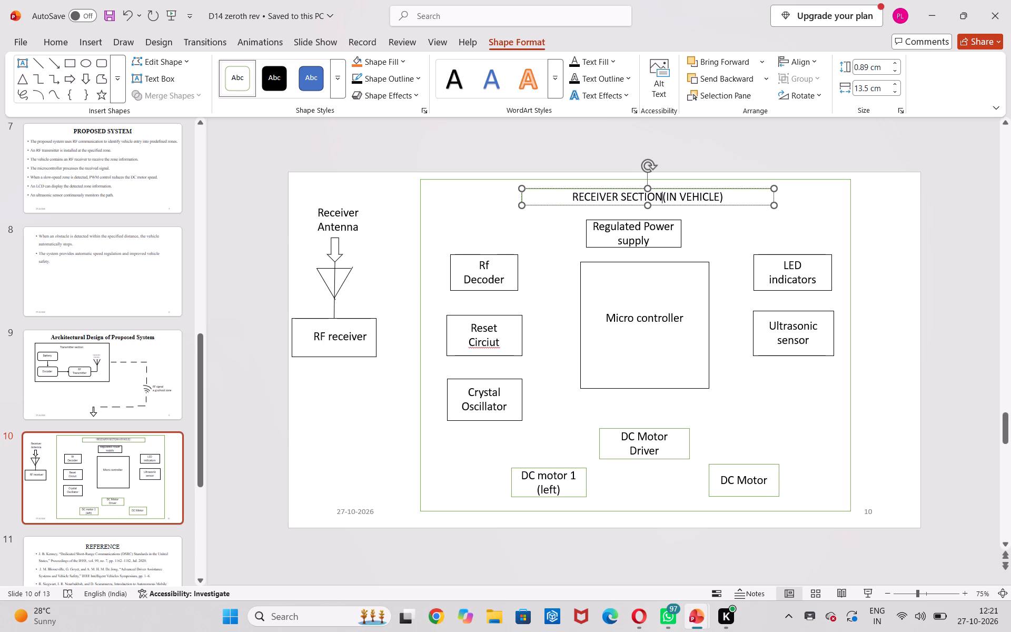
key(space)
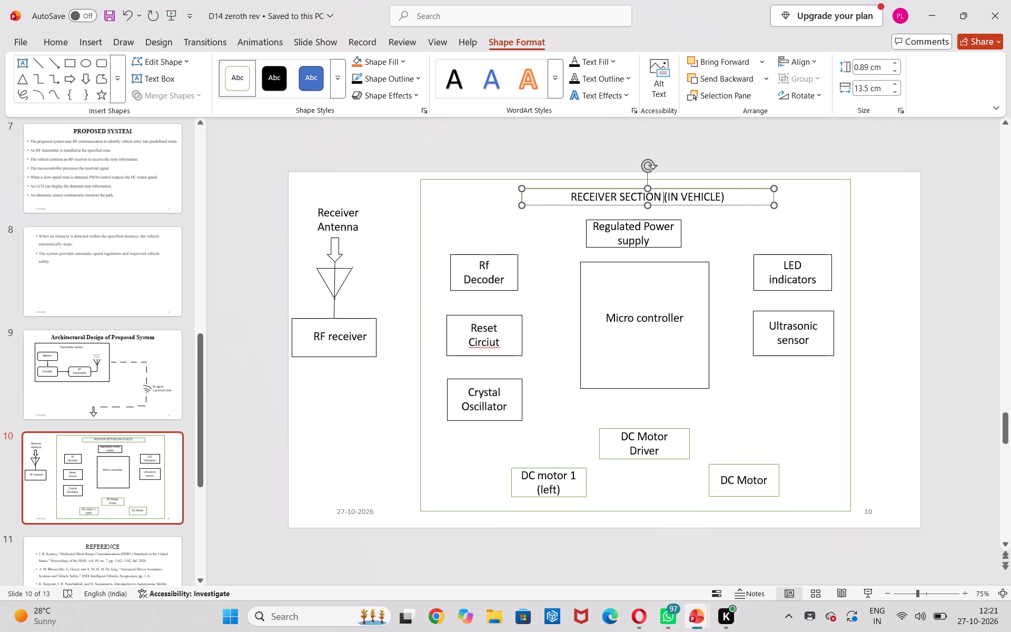
click(682, 197)
key(BackSpace)
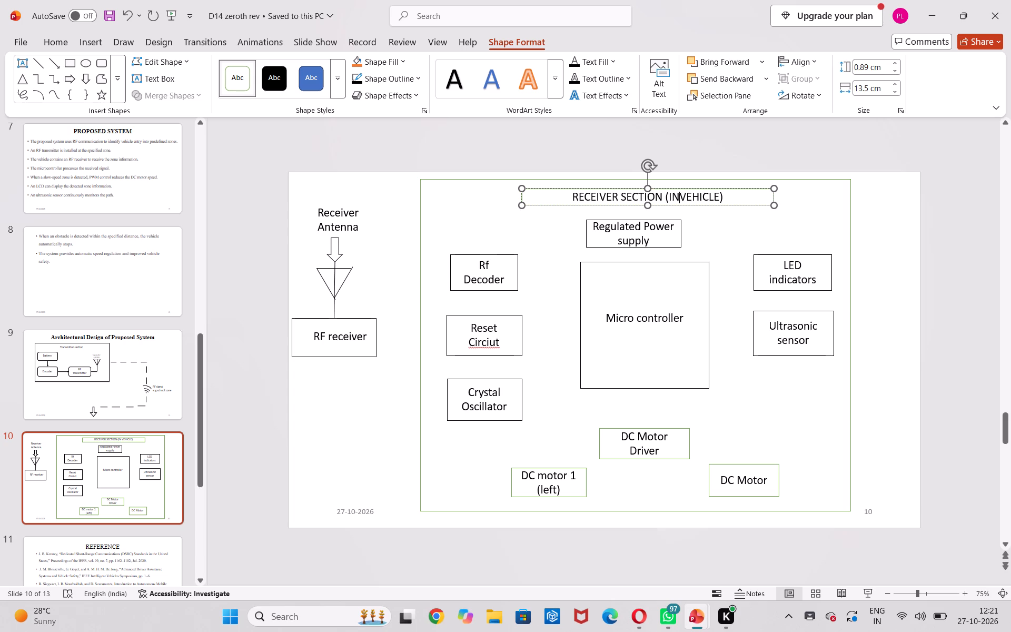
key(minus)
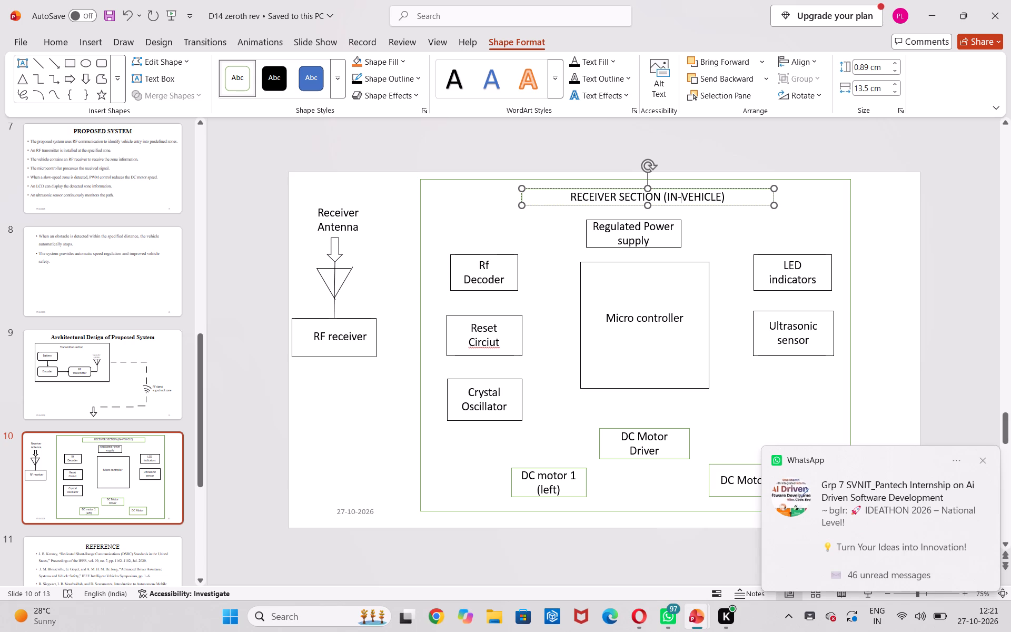
Extend the heading rectangle upward to the large frame's top edge, making it about 1.3 cm high.
drag(649, 190, 636, 181)
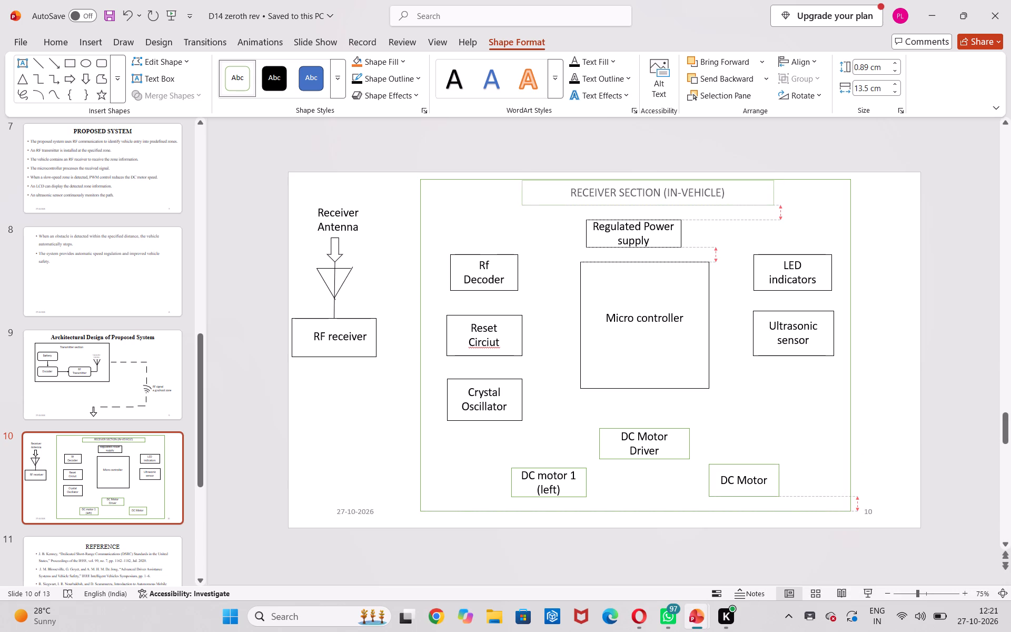
drag(636, 181, 636, 181)
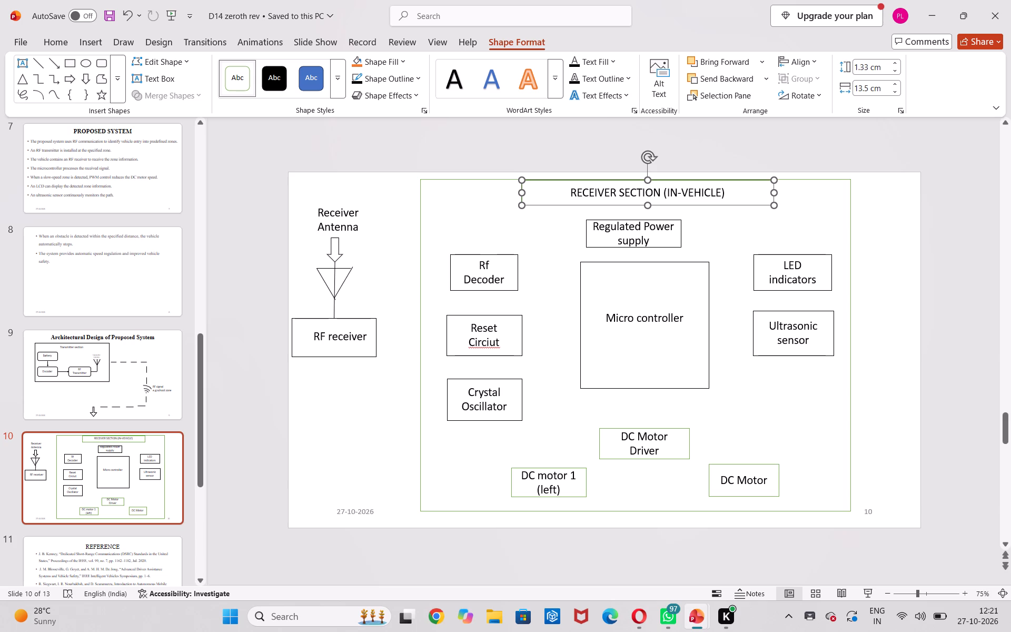
Select the Regulated Power supply block below the heading.
click(633, 226)
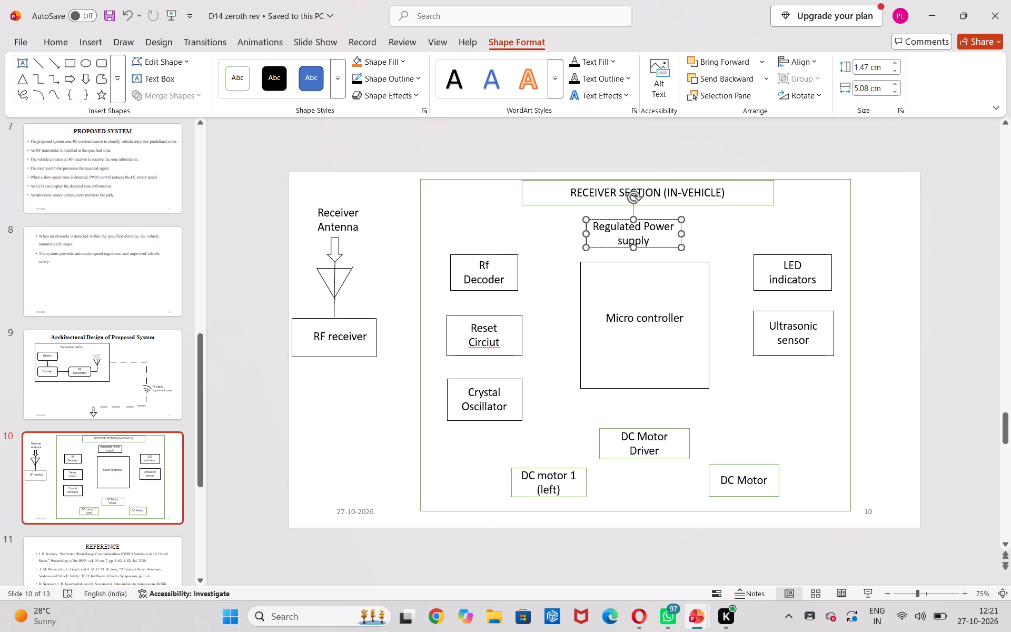
Shift the Regulated Power supply block slightly right so it sits roughly centred above the Micro controller block.
drag(621, 219, 631, 218)
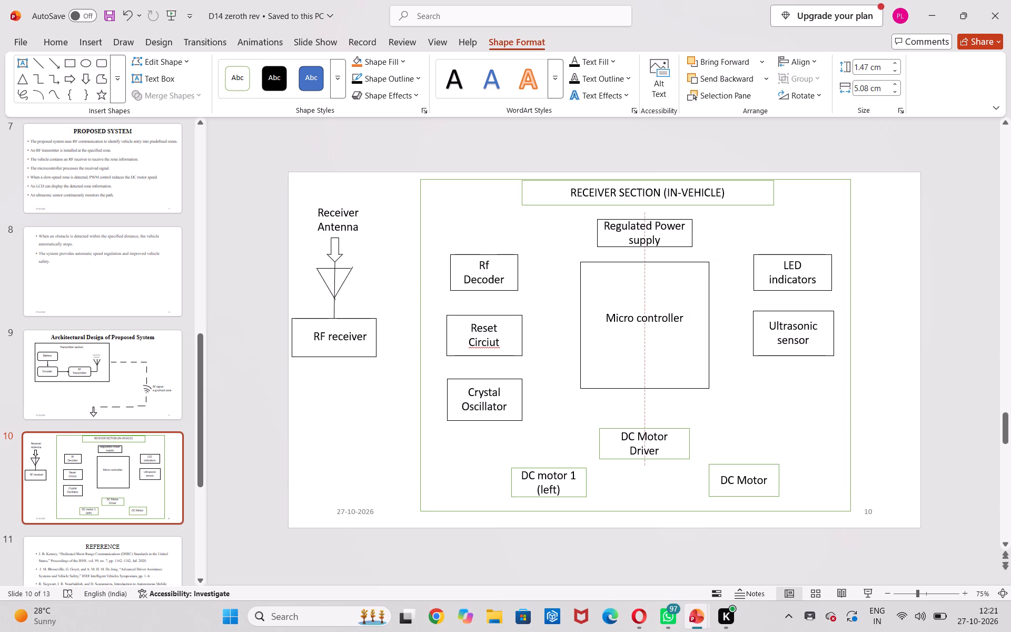
drag(631, 218, 630, 218)
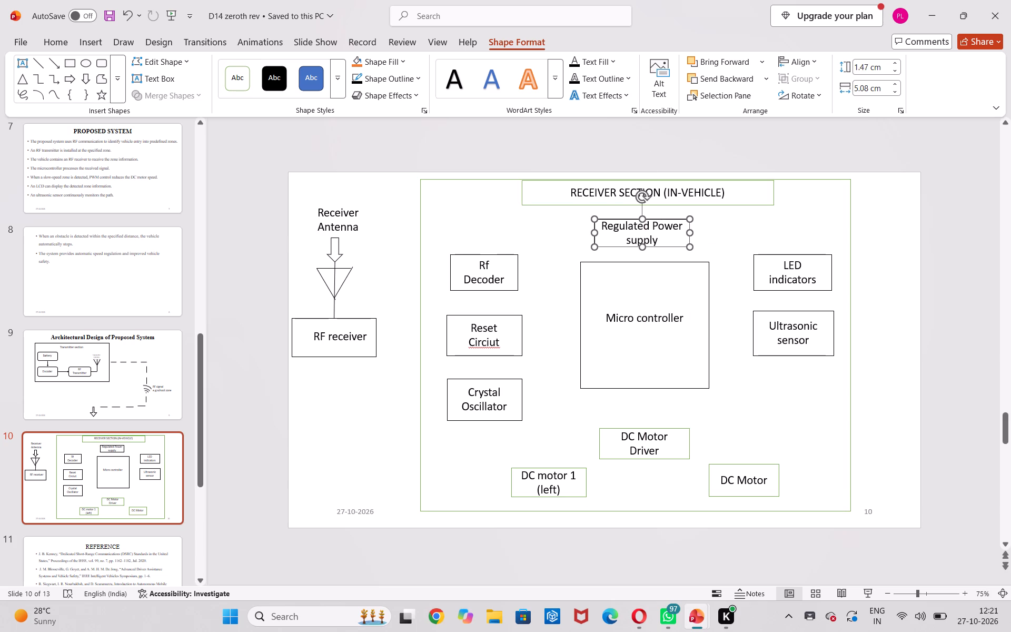
Try the black and blue shape styles on the Micro controller block, and settle on the white-filled, green-outlined style.
click(614, 288)
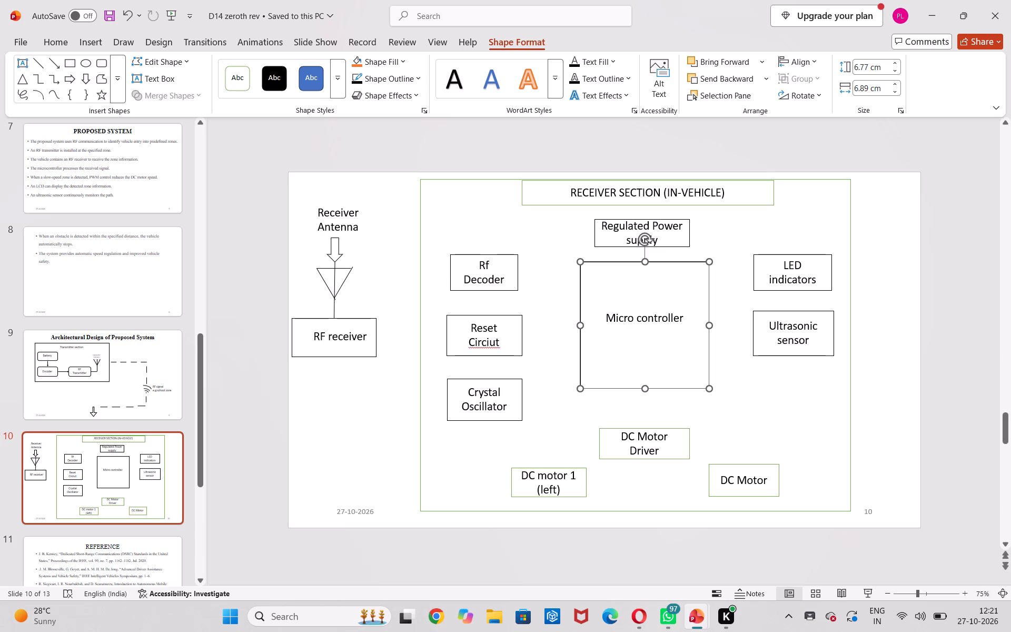
click(608, 337)
click(275, 74)
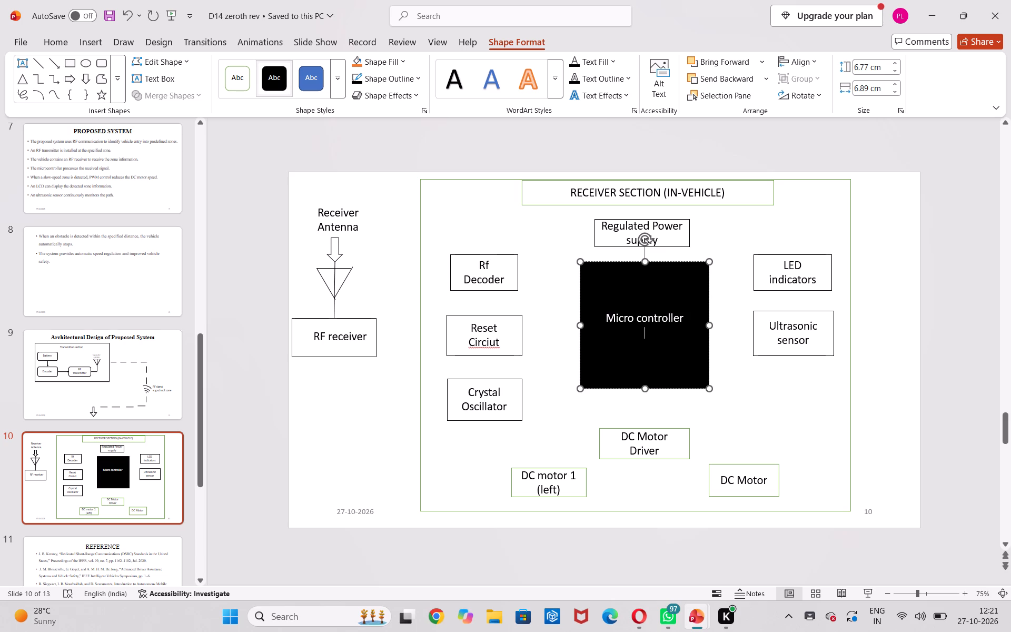
click(305, 76)
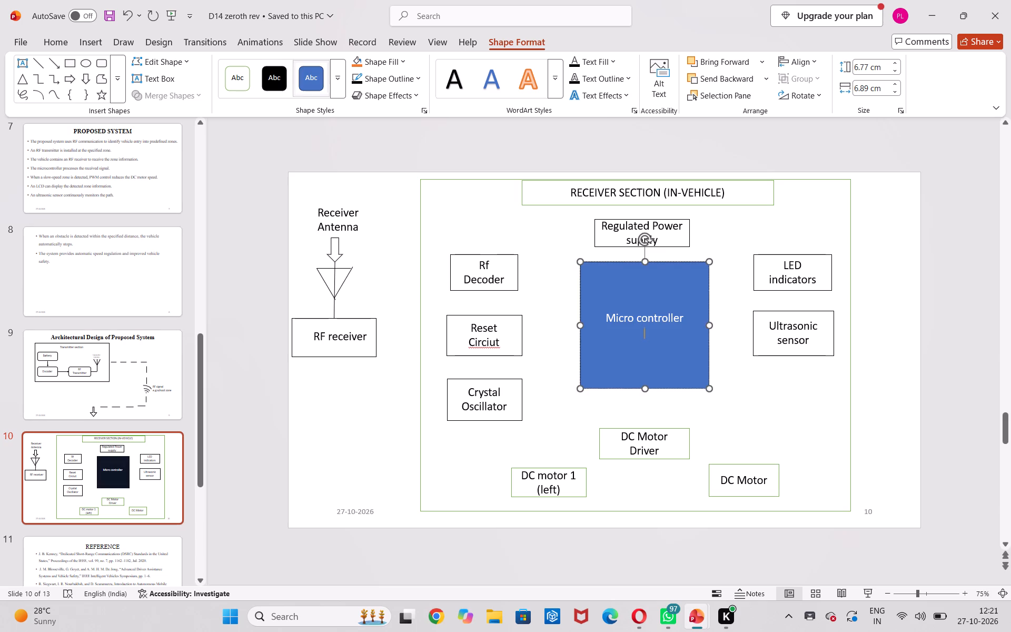
click(270, 78)
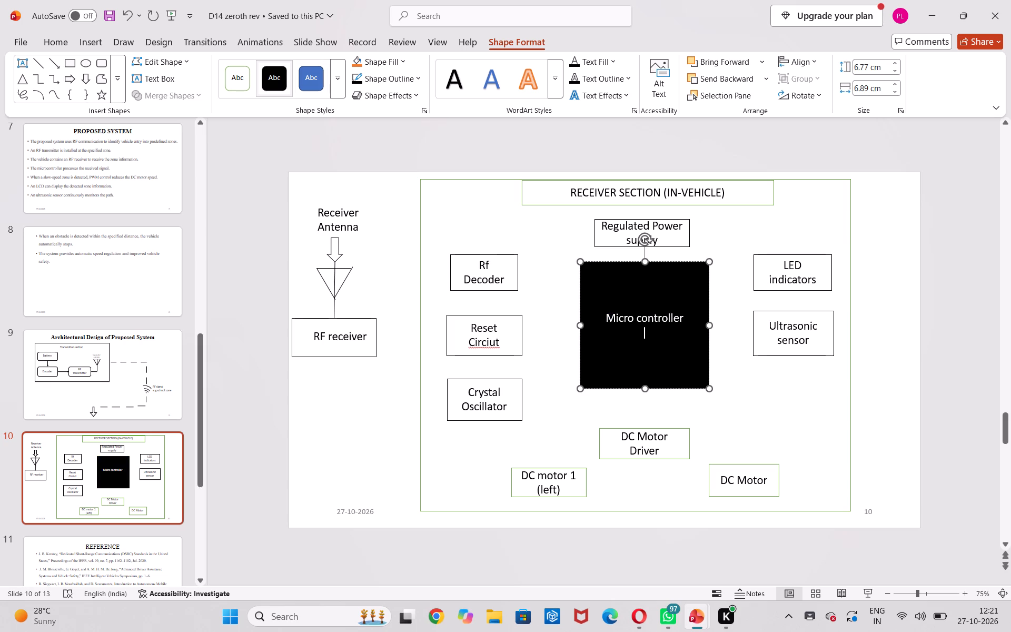
click(236, 80)
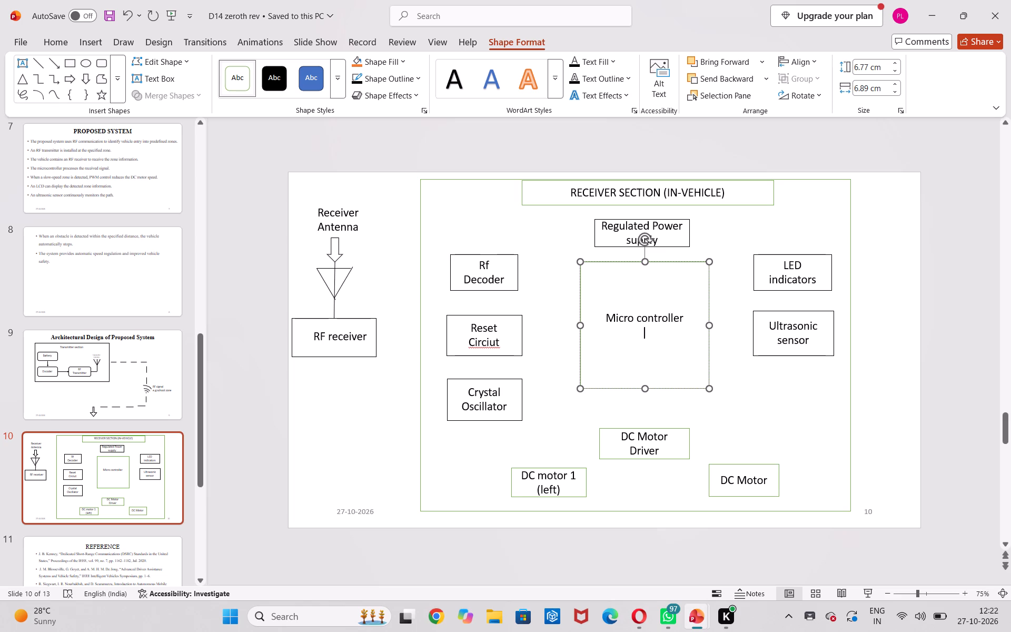
Change the RF receiver block's label to two lines reading "RF Rx" and "Receiver".
click(368, 337)
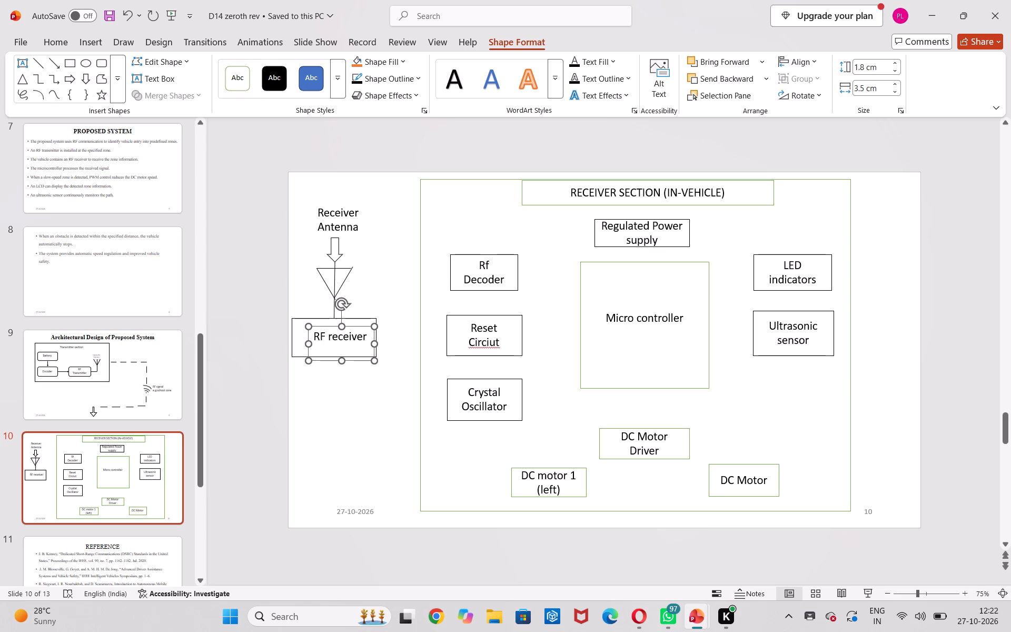
click(323, 337)
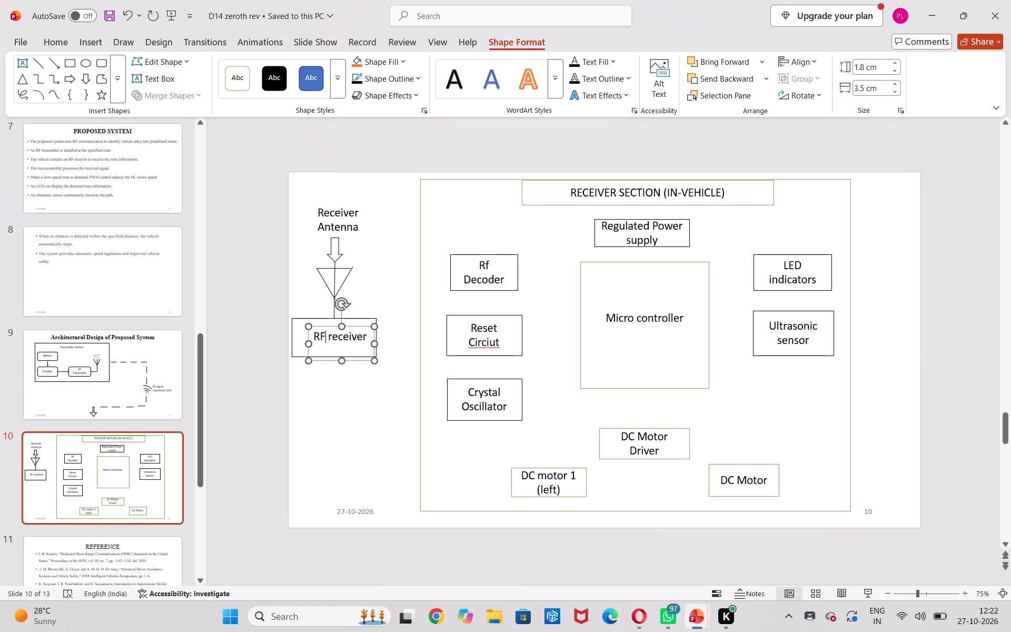
key(Return)
click(332, 335)
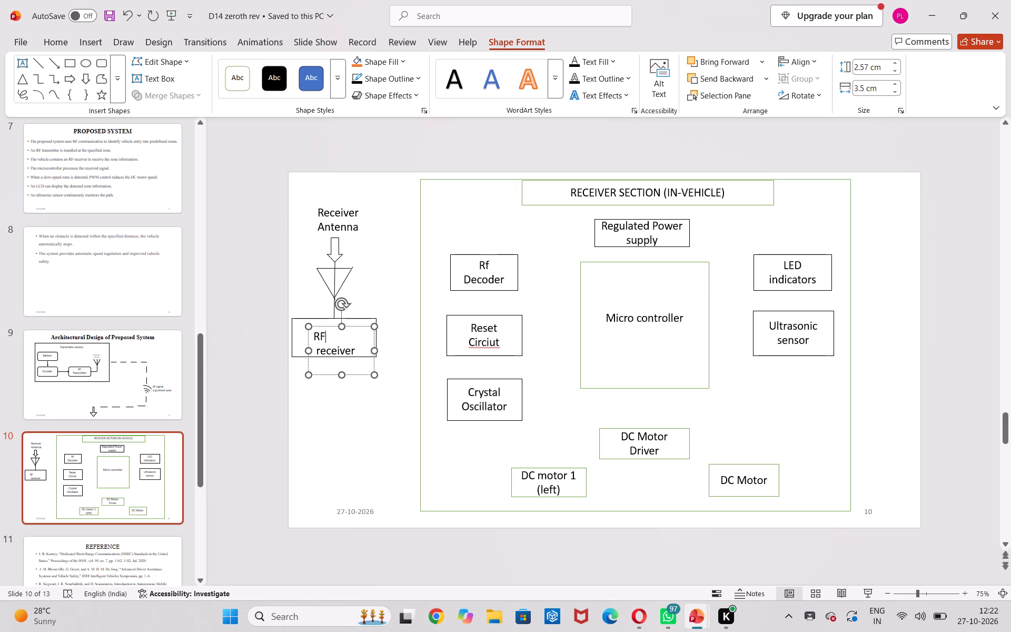
key(space)
key(shift+r)
key(BackSpace)
key(r)
key(x)
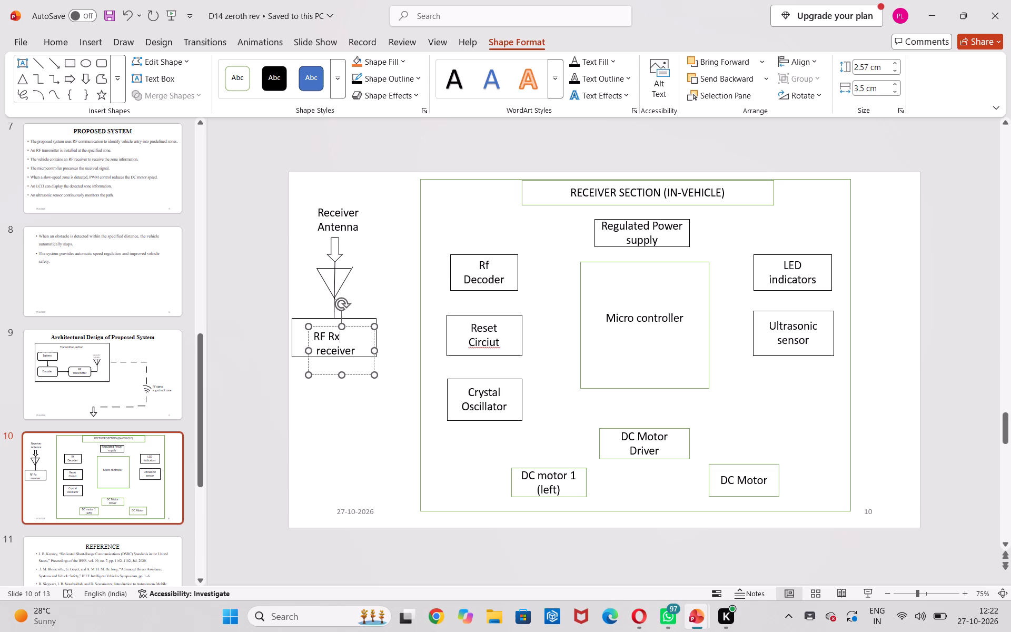
click(321, 349)
key(BackSpace)
key(shift+r)
Move the "RF Rx Receiver" text box up to its block's top edge and widen it leftward to about 4.3 cm.
drag(344, 376, 326, 352)
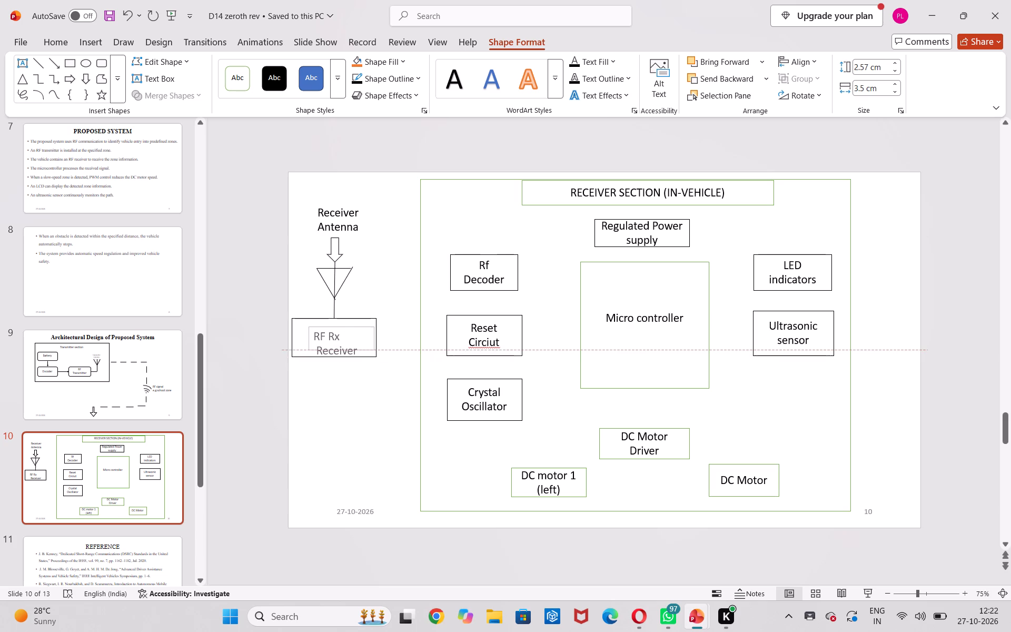
drag(326, 352, 326, 352)
drag(330, 327, 330, 326)
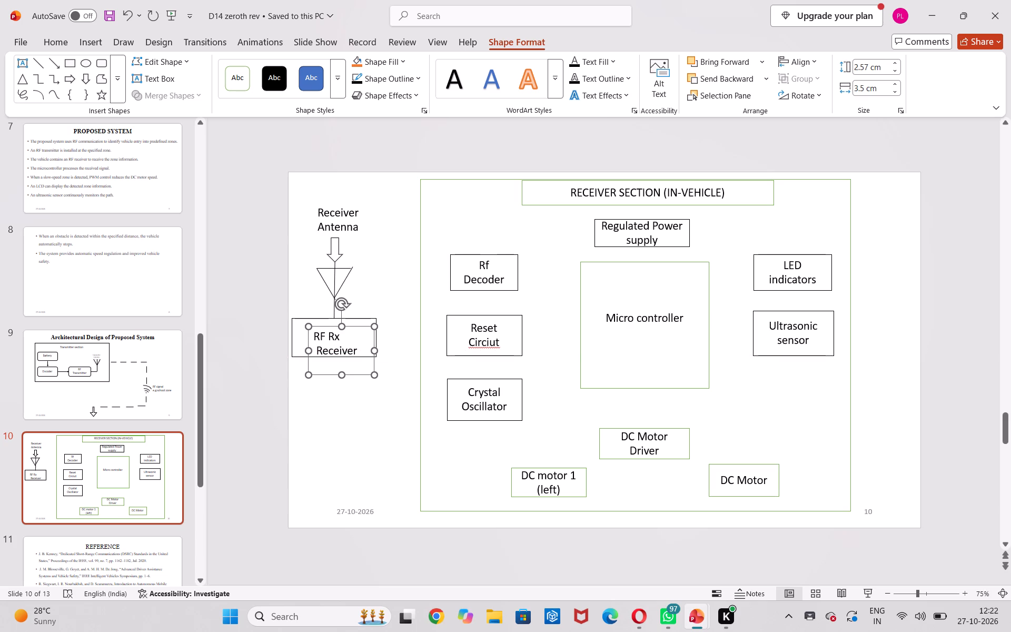
drag(330, 326, 330, 318)
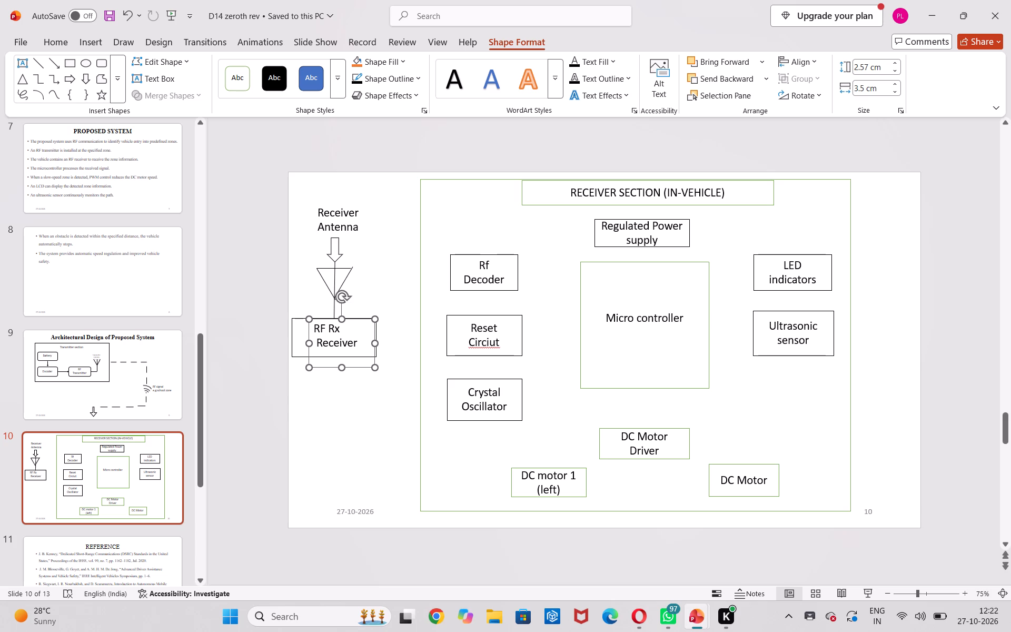
drag(309, 342, 293, 338)
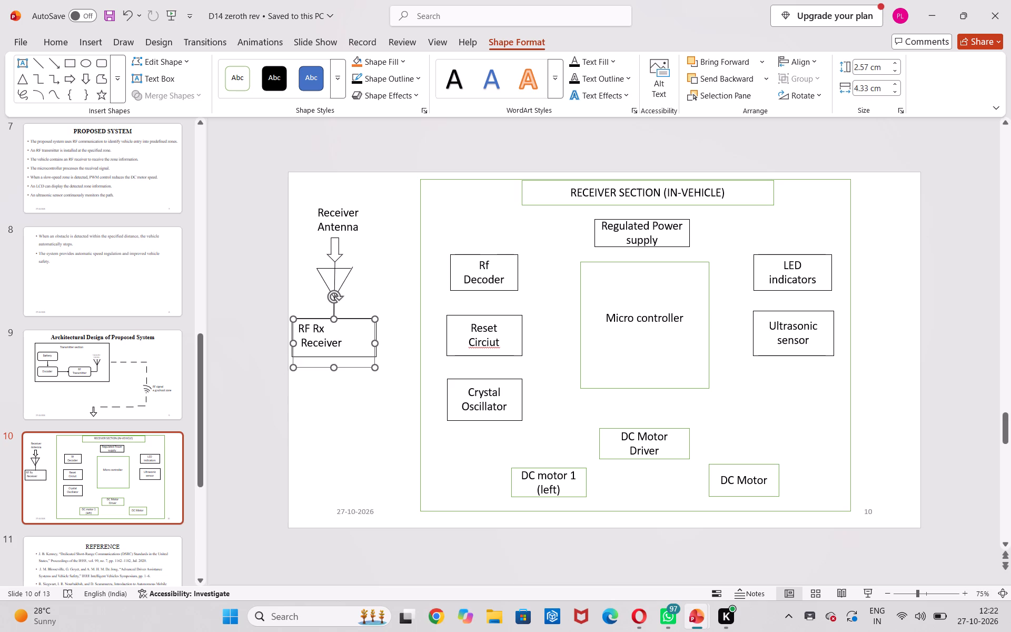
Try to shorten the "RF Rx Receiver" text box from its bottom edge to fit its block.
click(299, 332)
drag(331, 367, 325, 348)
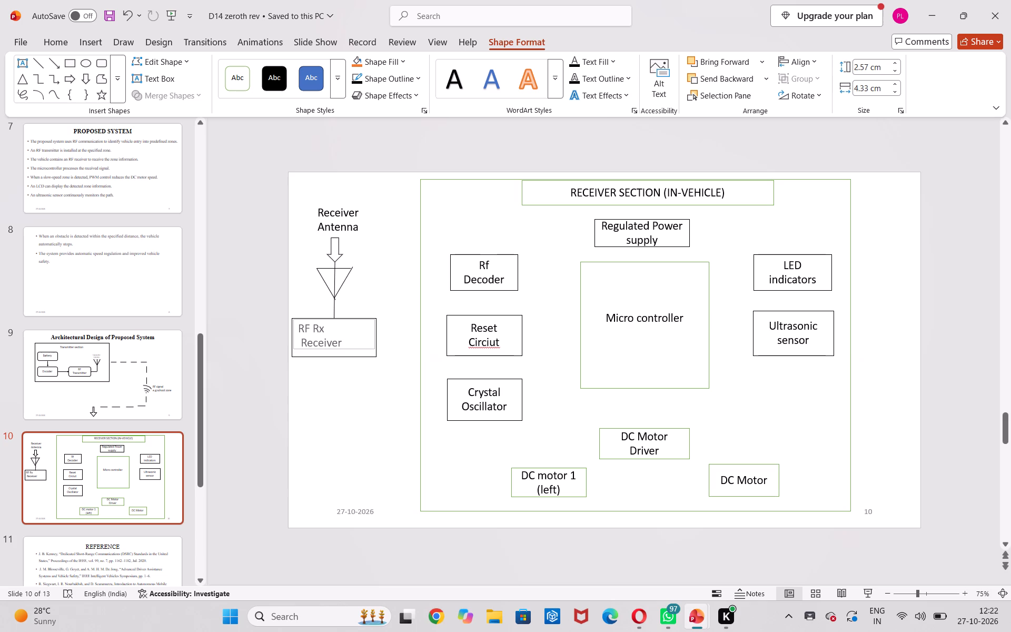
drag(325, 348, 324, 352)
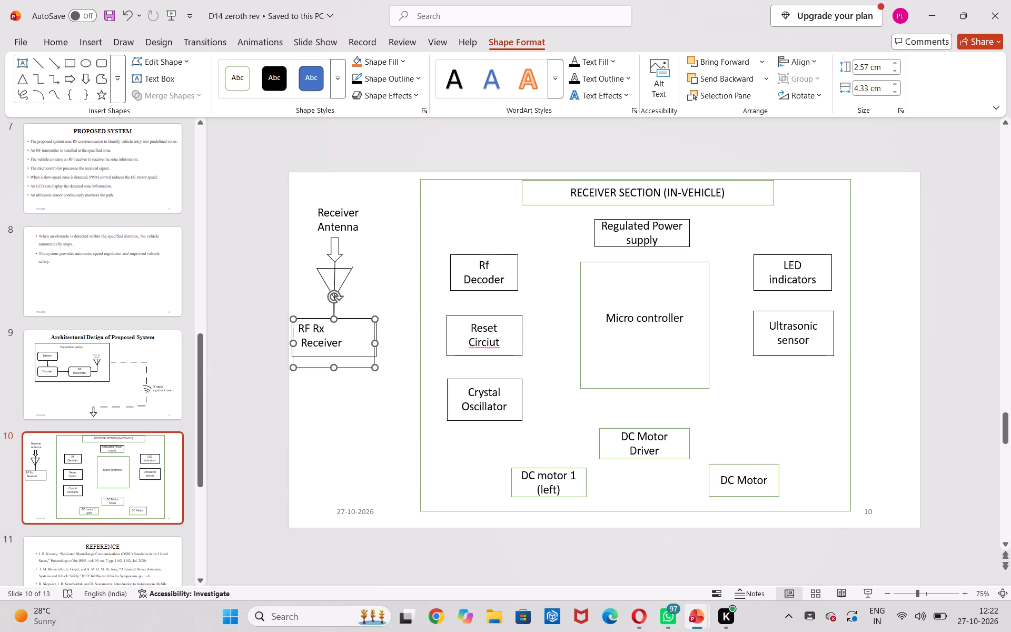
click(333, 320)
Centre the "RF Rx" line and add leading spaces before "Receiver" so both lines sit centred in the block.
click(299, 329)
drag(54, 36, 91, 48)
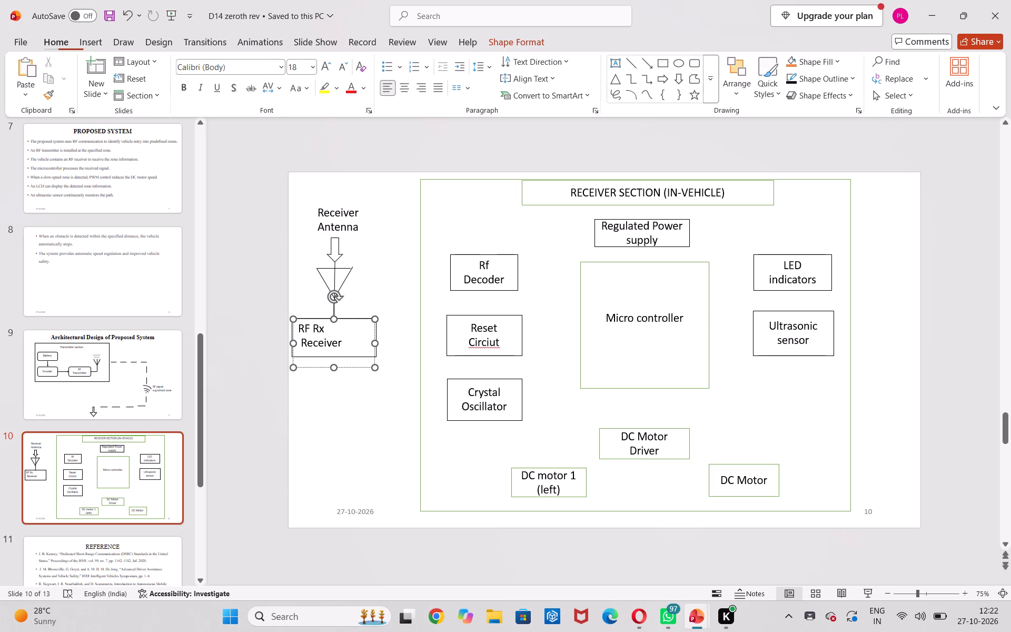
drag(91, 48, 405, 87)
click(405, 87)
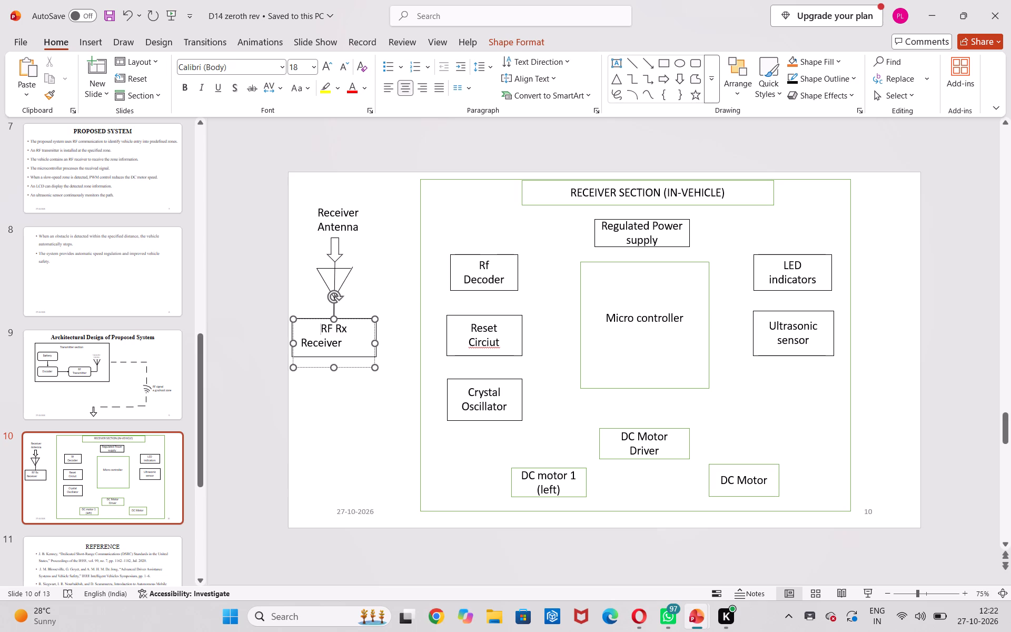
click(302, 342)
key(space)
key(space)
key(space)
key(space)
key(space)
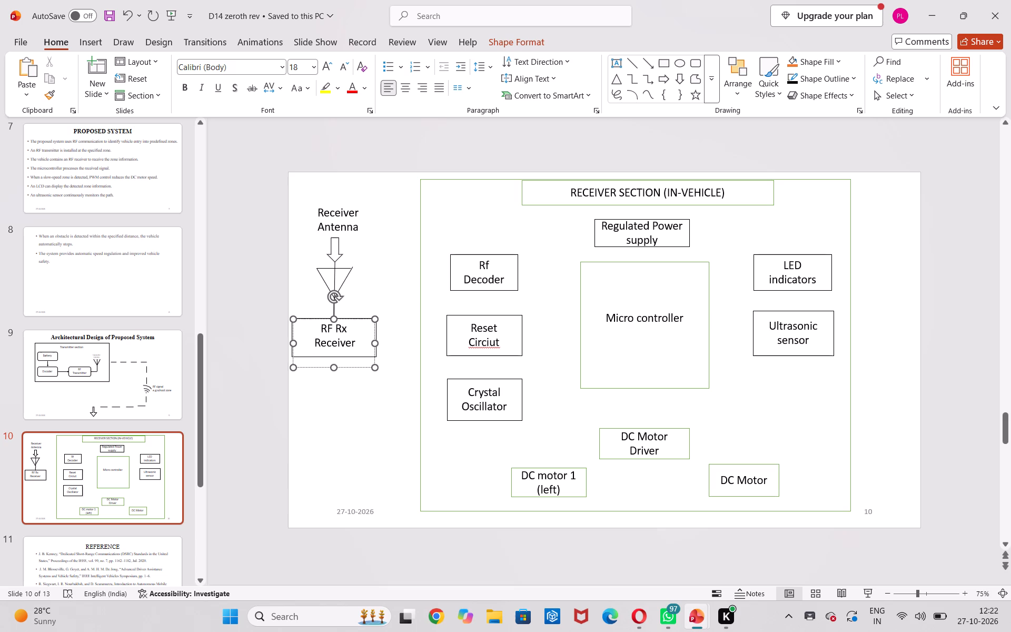
Correct "Rf" to "RF" in the decoder block's label.
click(497, 264)
key(BackSpace)
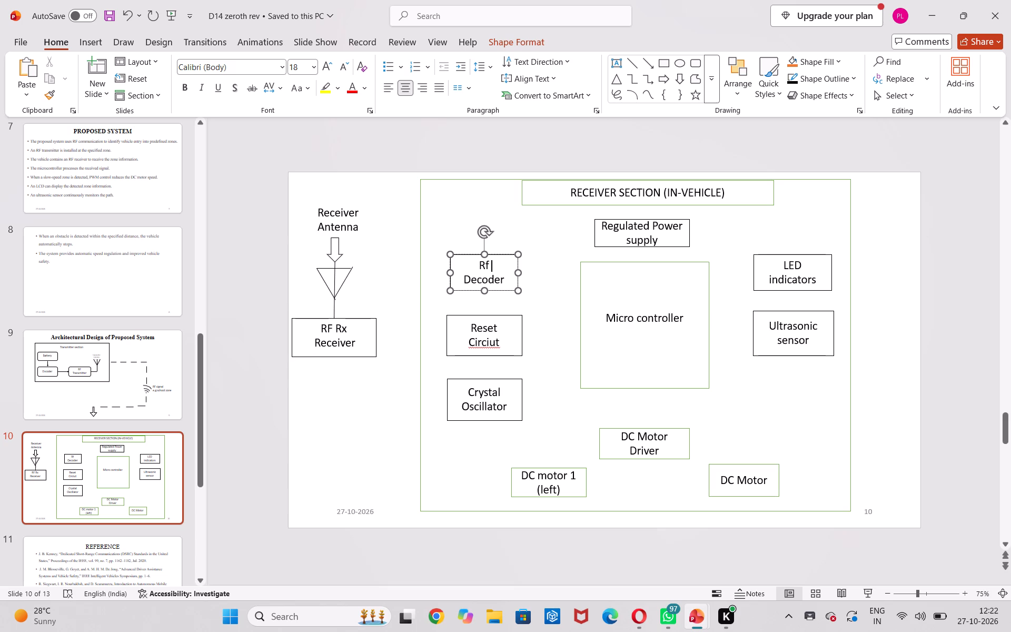
key(BackSpace)
key(shift+f)
Move the DC Motor Driver block up so it sits just below the Micro controller block.
click(638, 437)
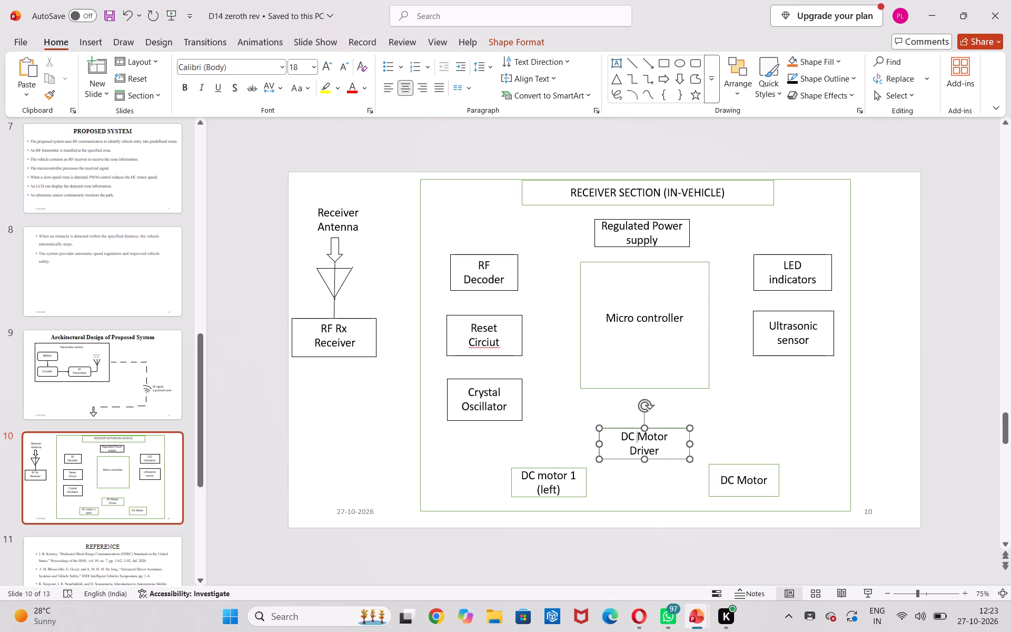
drag(633, 429, 631, 416)
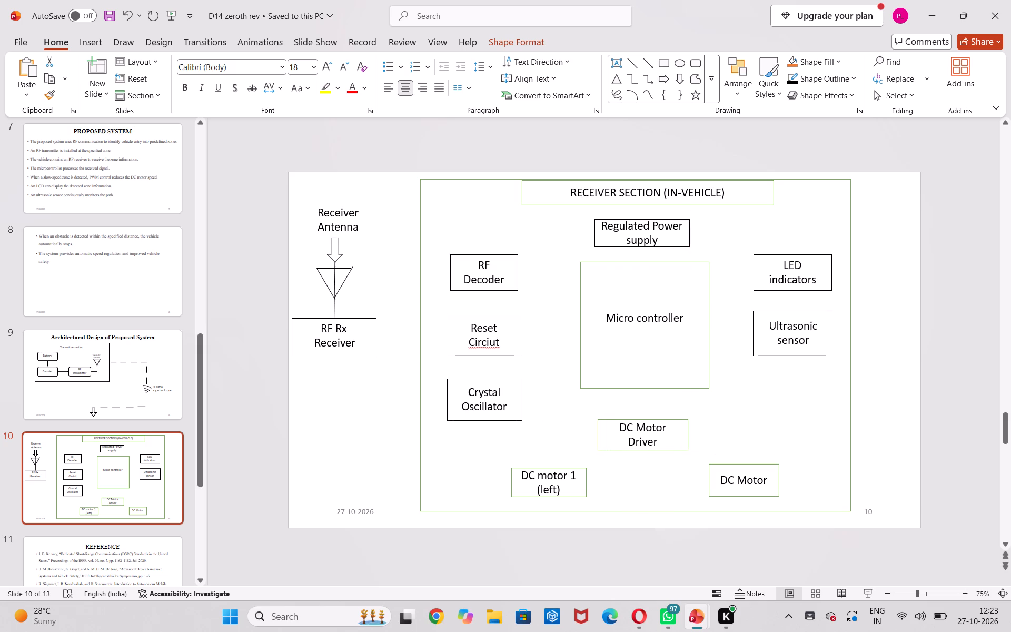
drag(631, 416, 630, 408)
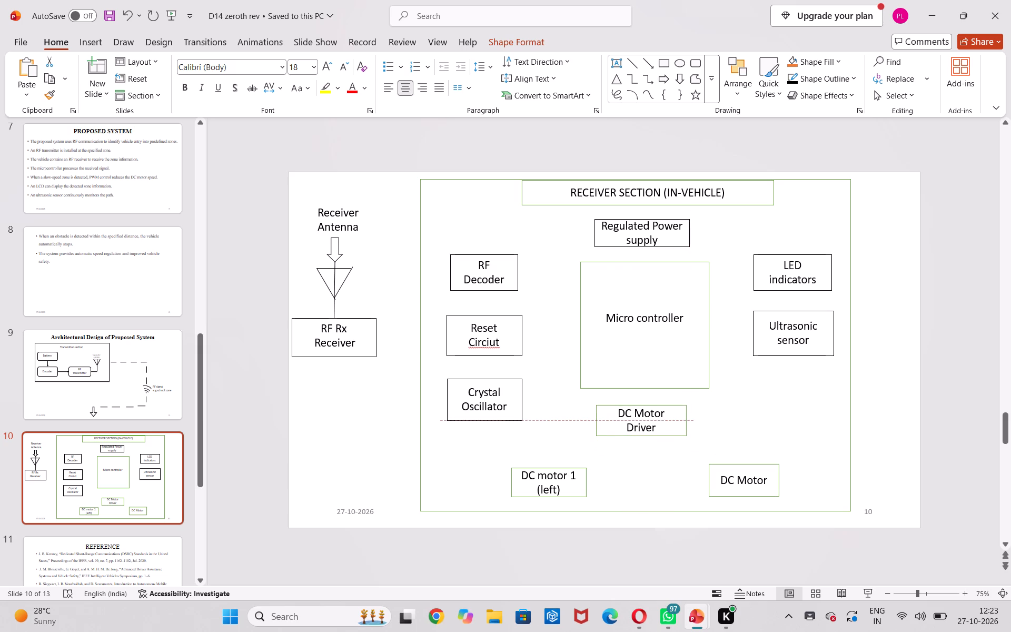
drag(630, 408, 630, 408)
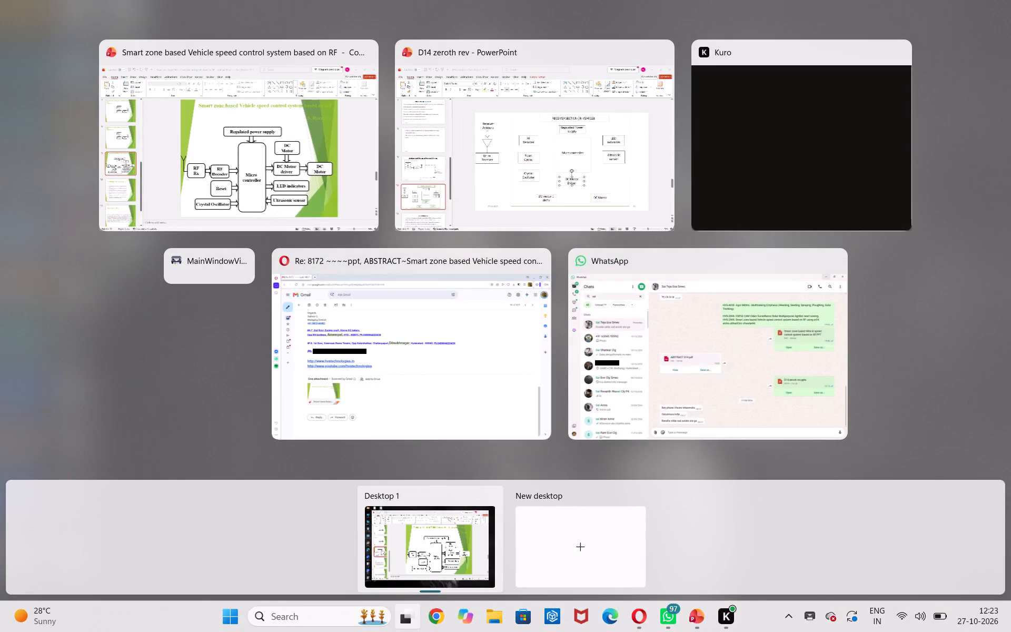
click(519, 175)
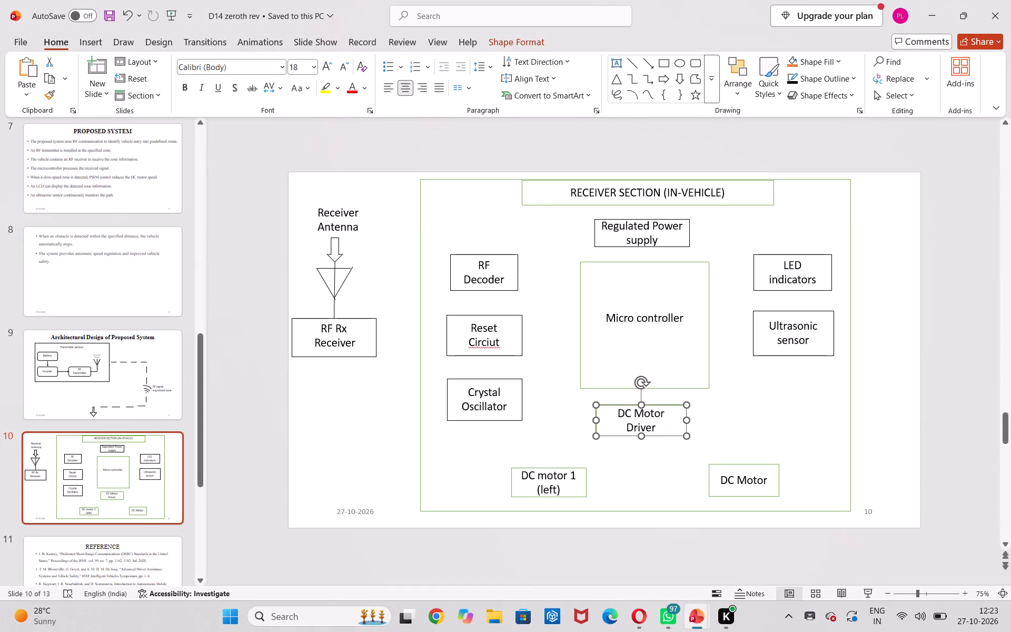
click(396, 332)
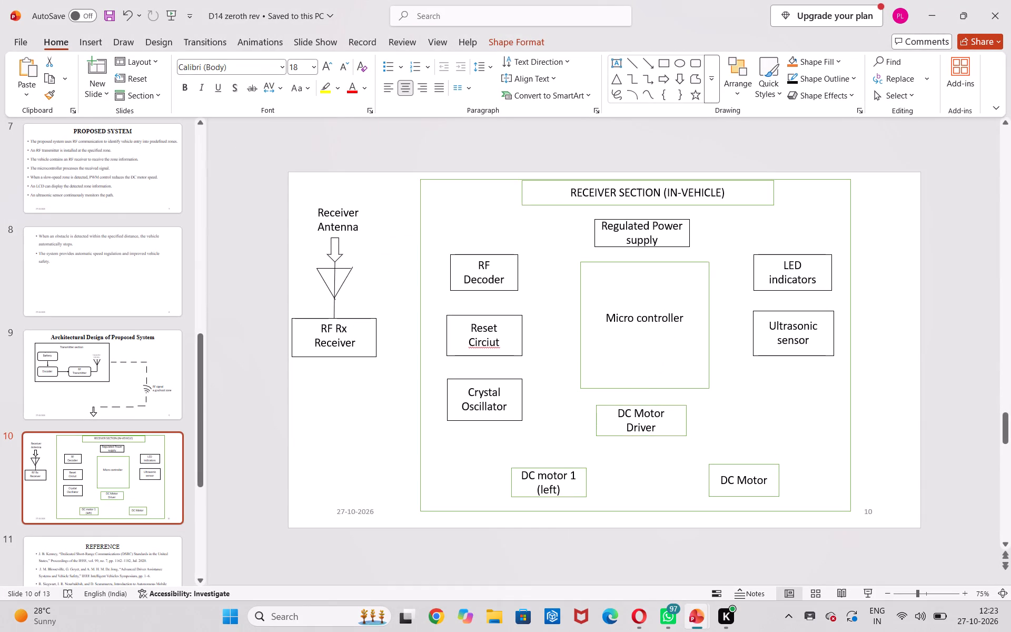
Set the outline of the large frame around the receiver section to white.
right_click(418, 265)
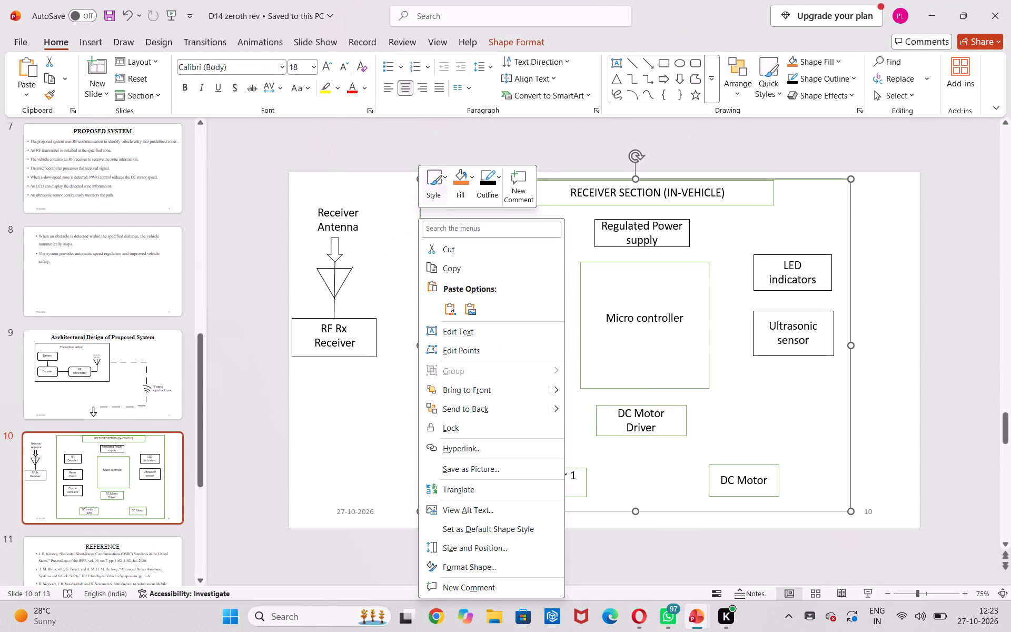
click(483, 179)
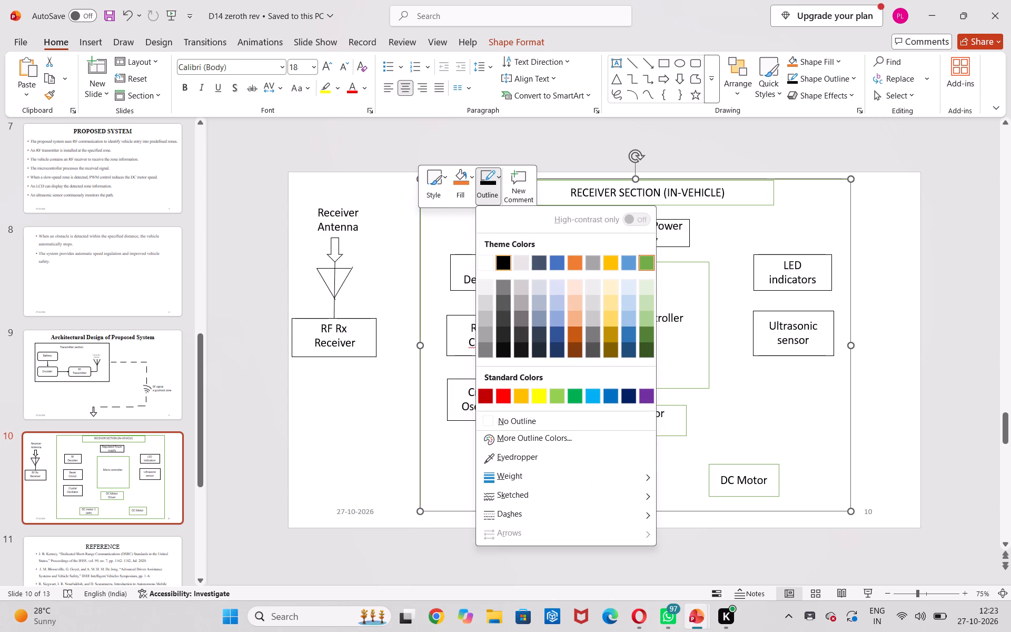
click(487, 263)
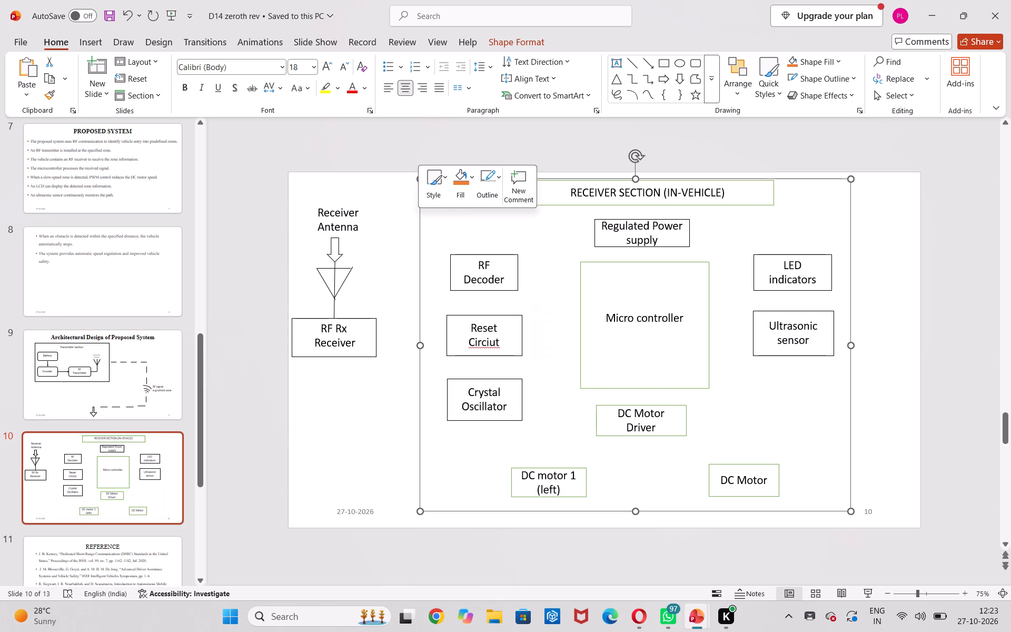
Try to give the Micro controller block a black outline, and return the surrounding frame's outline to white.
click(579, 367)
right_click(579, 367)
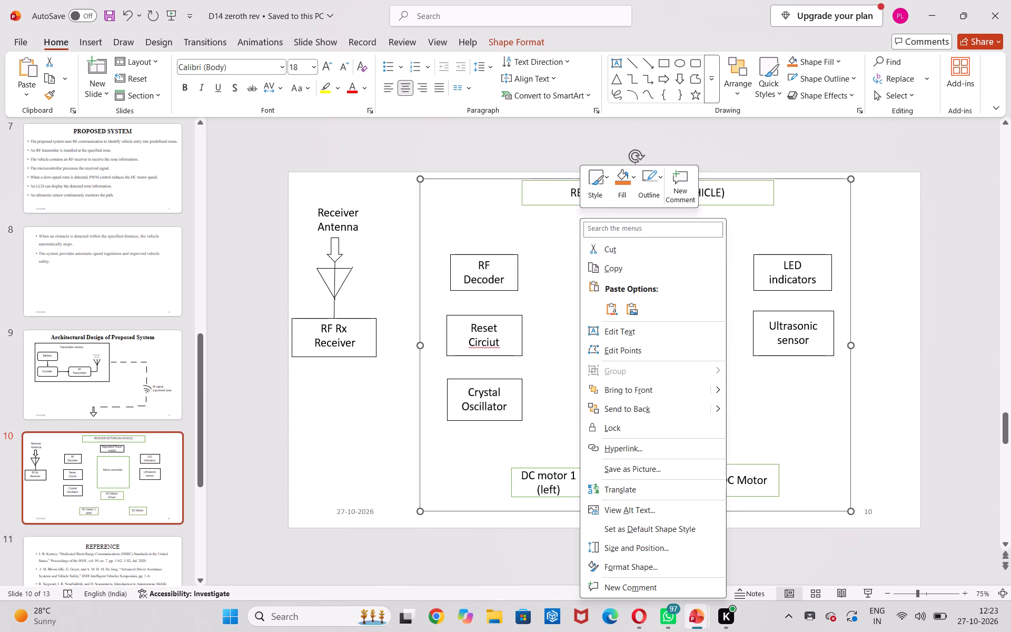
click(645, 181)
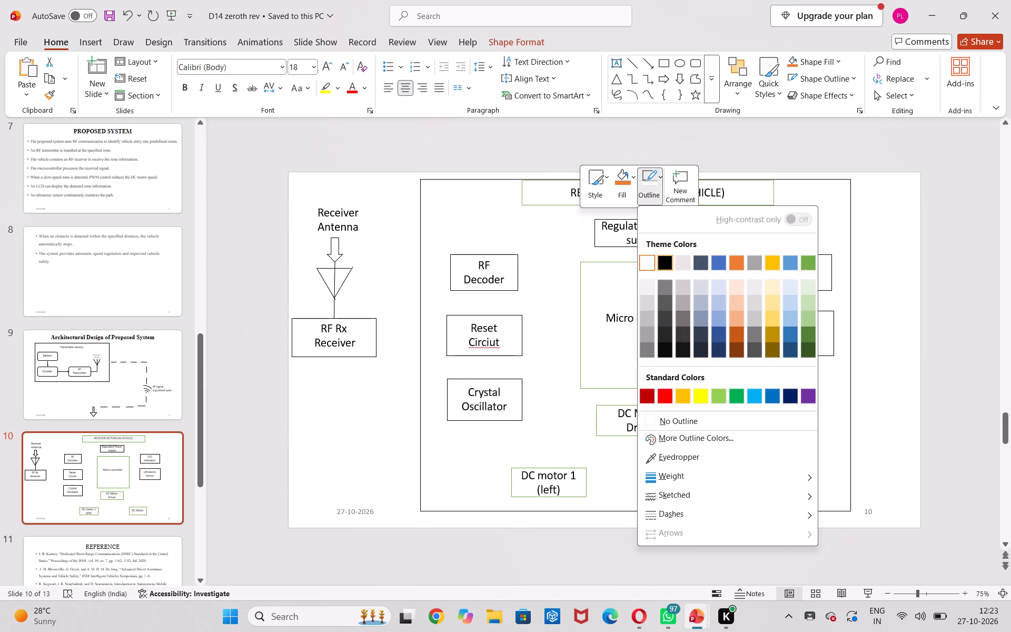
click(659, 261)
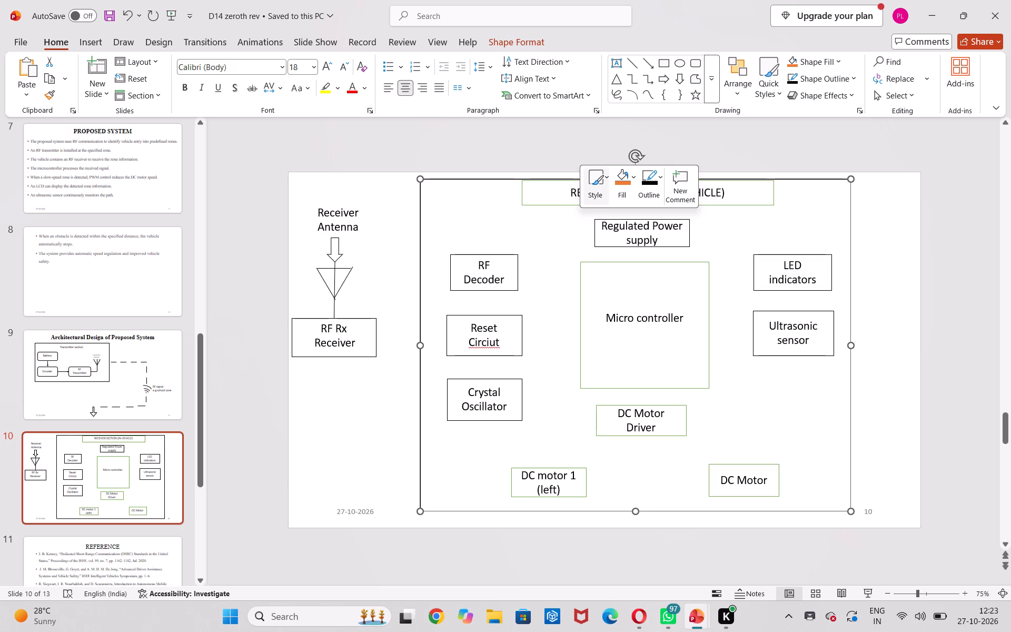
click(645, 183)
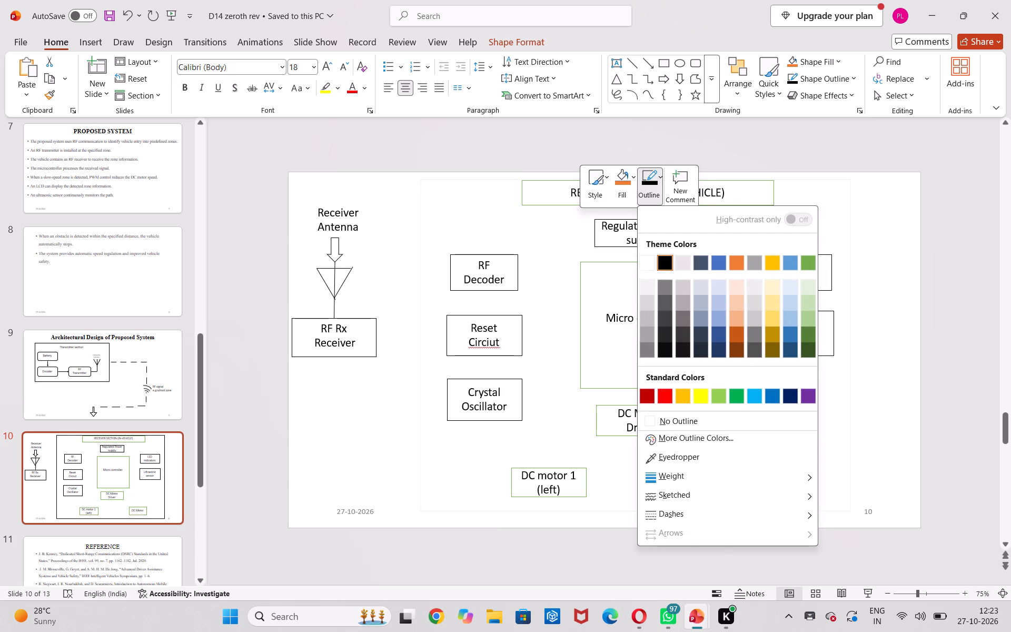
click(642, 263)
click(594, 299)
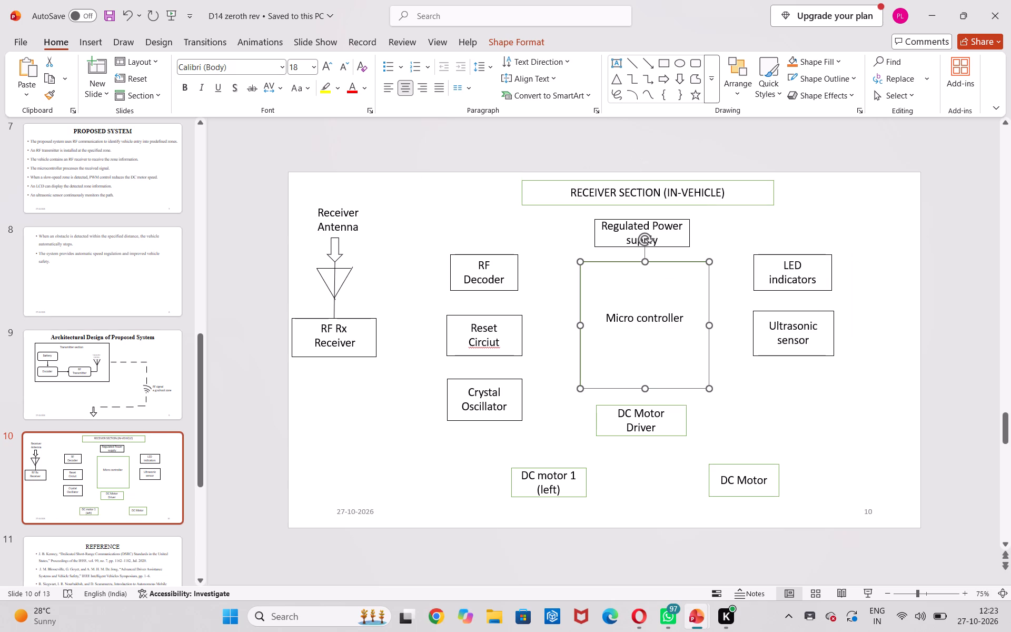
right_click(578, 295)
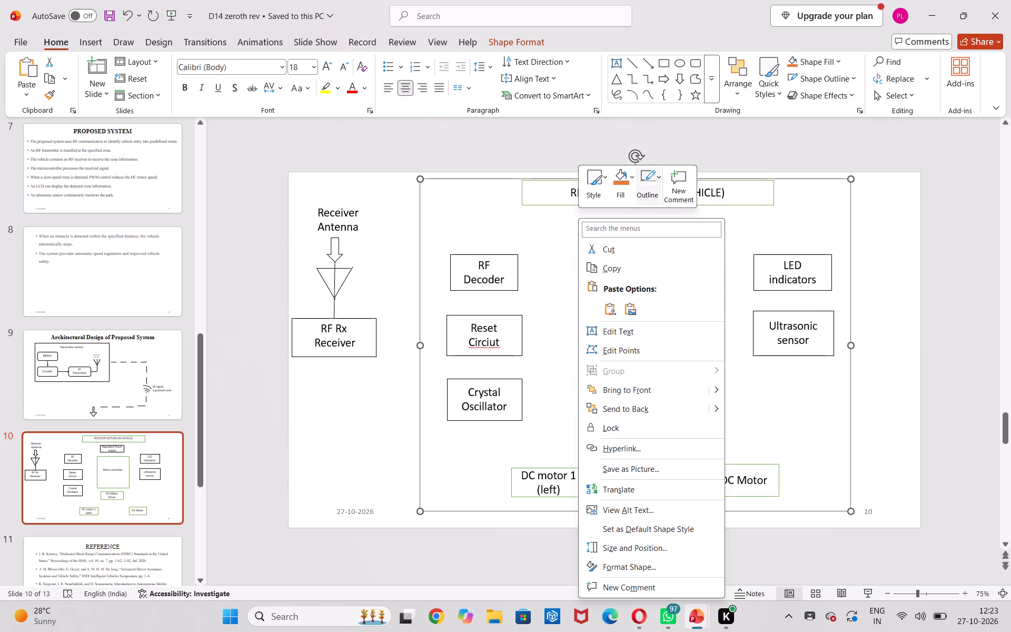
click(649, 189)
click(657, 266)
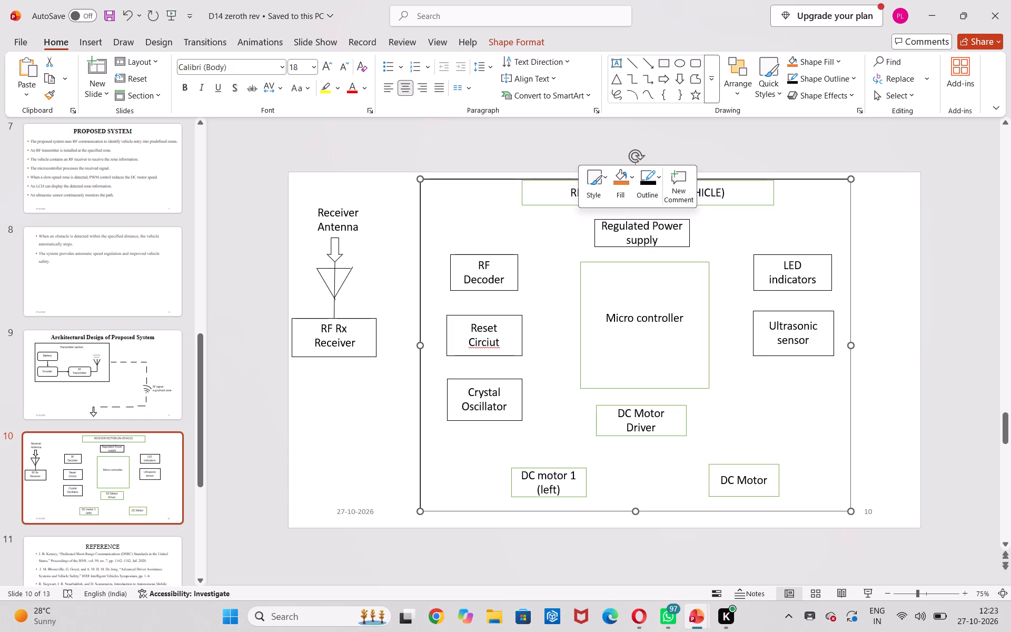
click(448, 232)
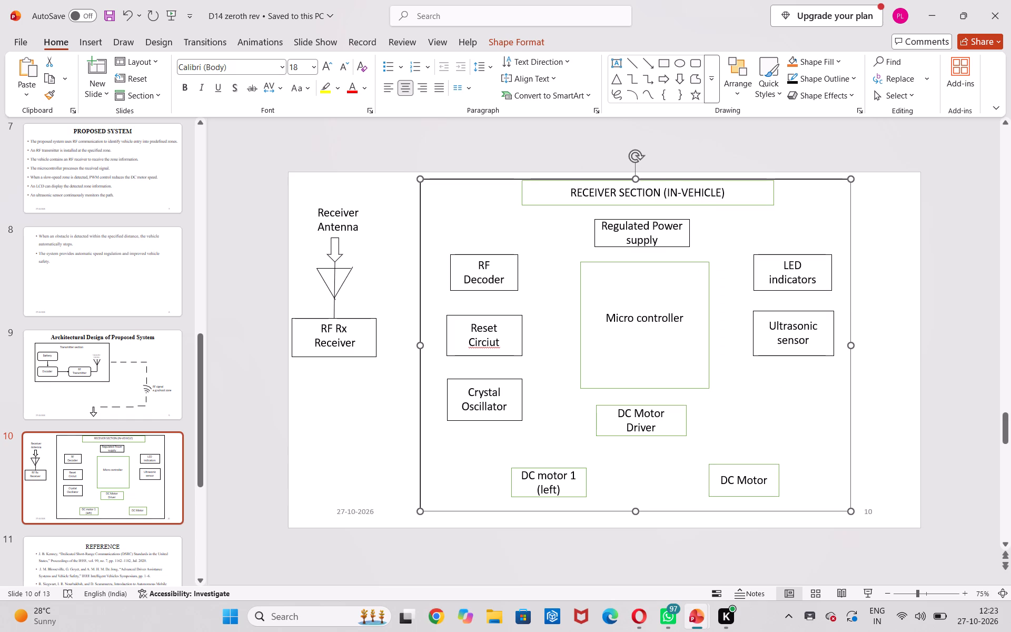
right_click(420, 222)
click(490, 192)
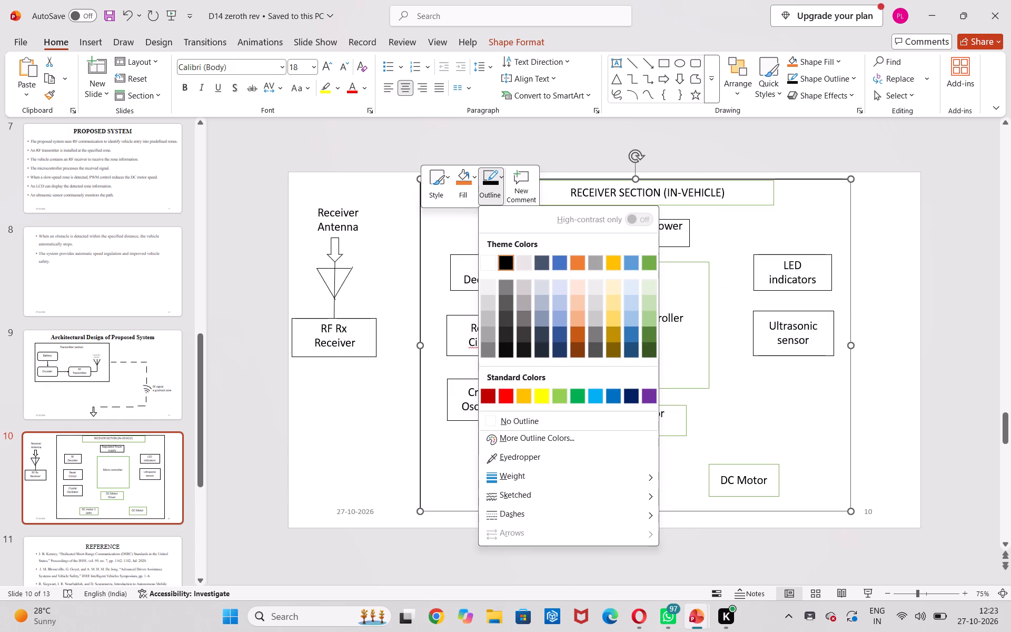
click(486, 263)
Set the Micro controller block's outline to black.
click(588, 336)
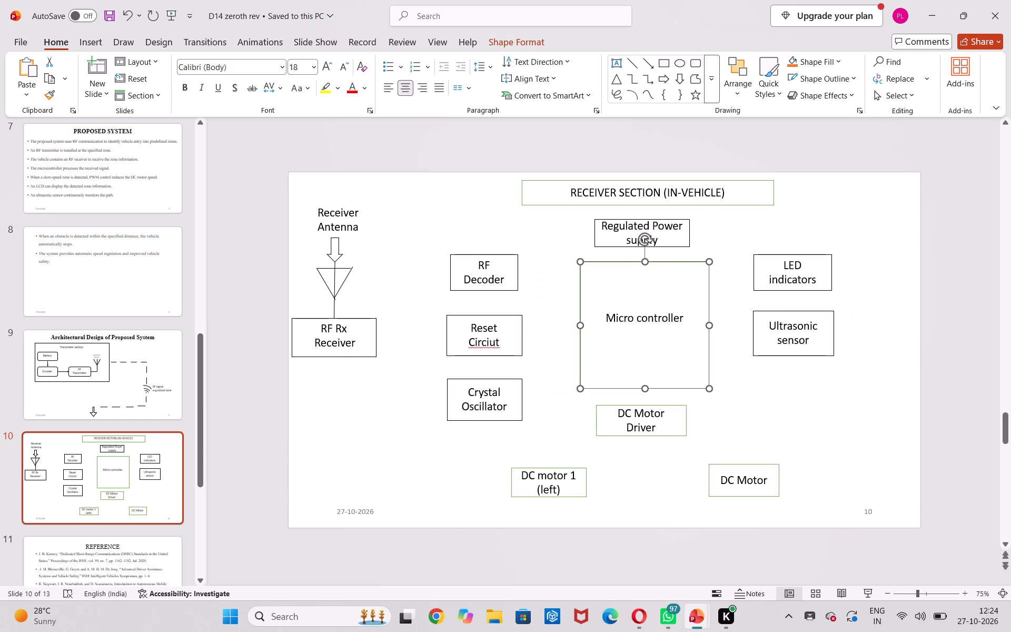
right_click(578, 327)
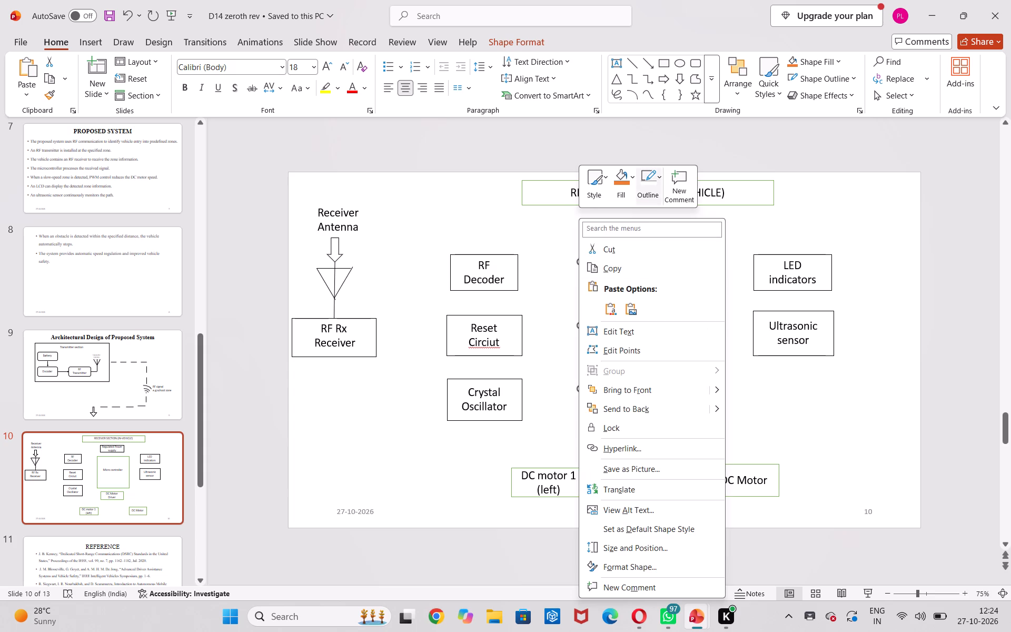
click(646, 195)
click(663, 259)
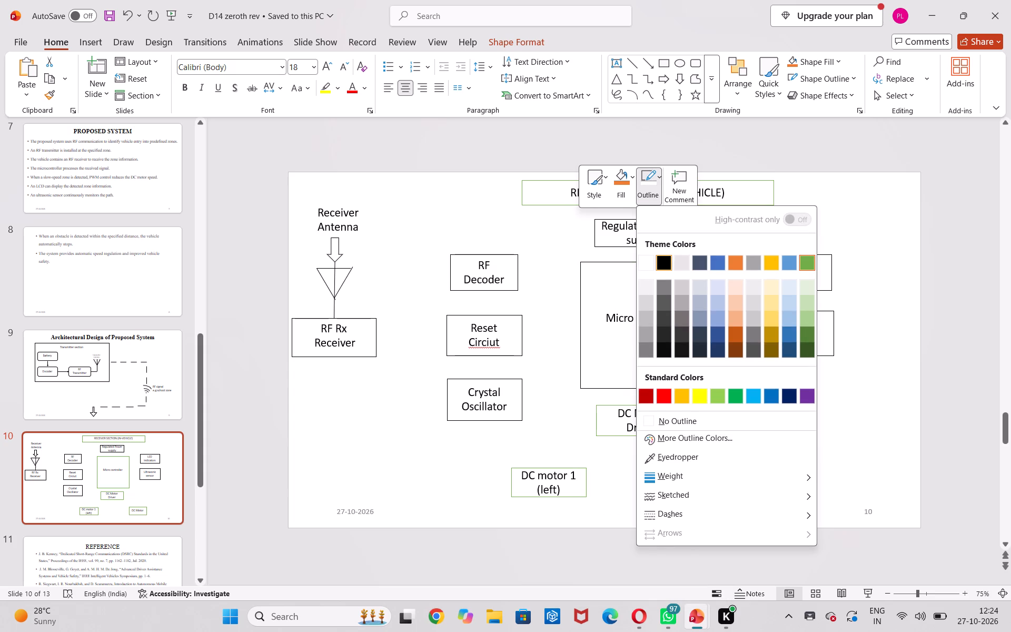
Set the outline of the DC Motor Driver block to black.
click(606, 414)
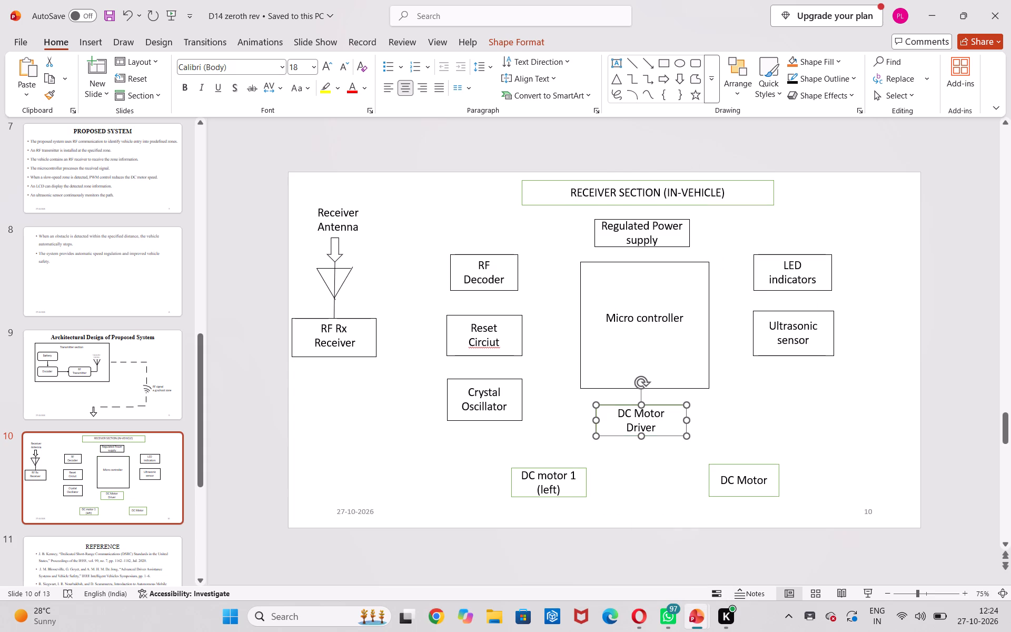
right_click(597, 408)
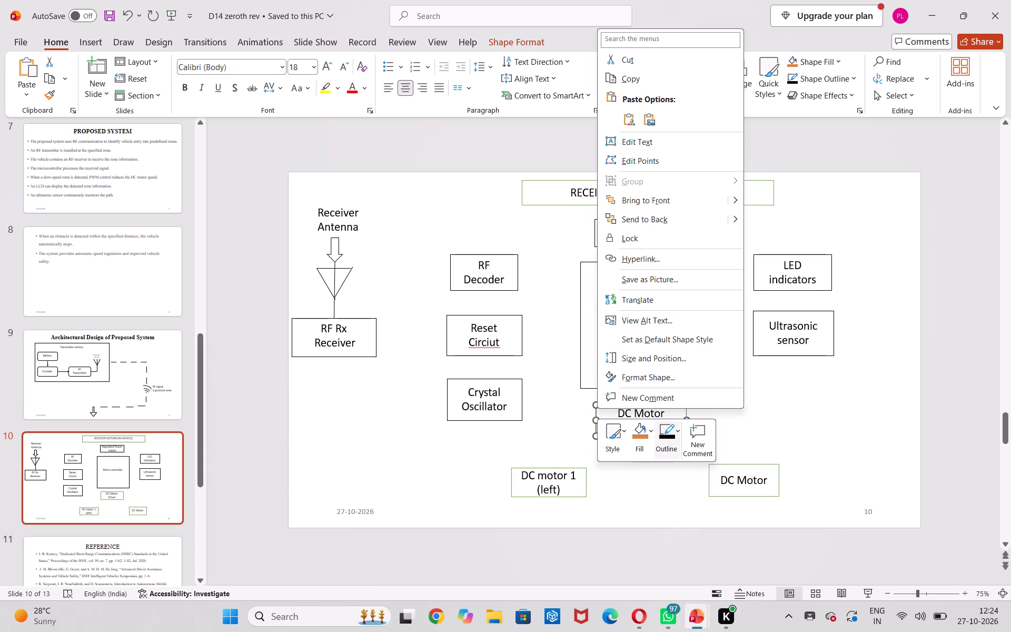
click(671, 442)
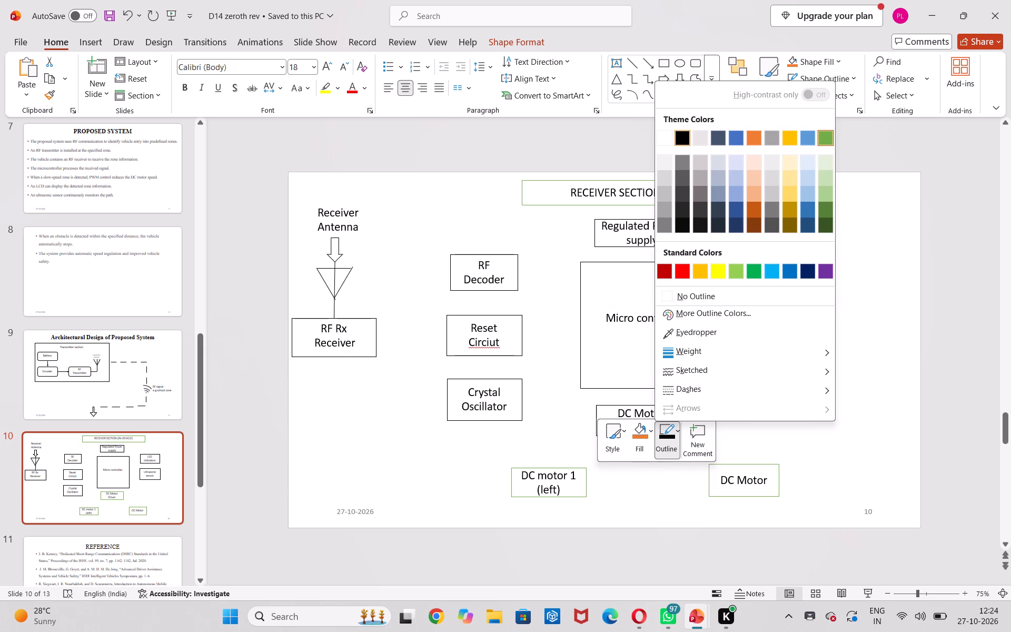
click(686, 135)
Set the outline of the DC motor 1 (left) block to black.
click(548, 467)
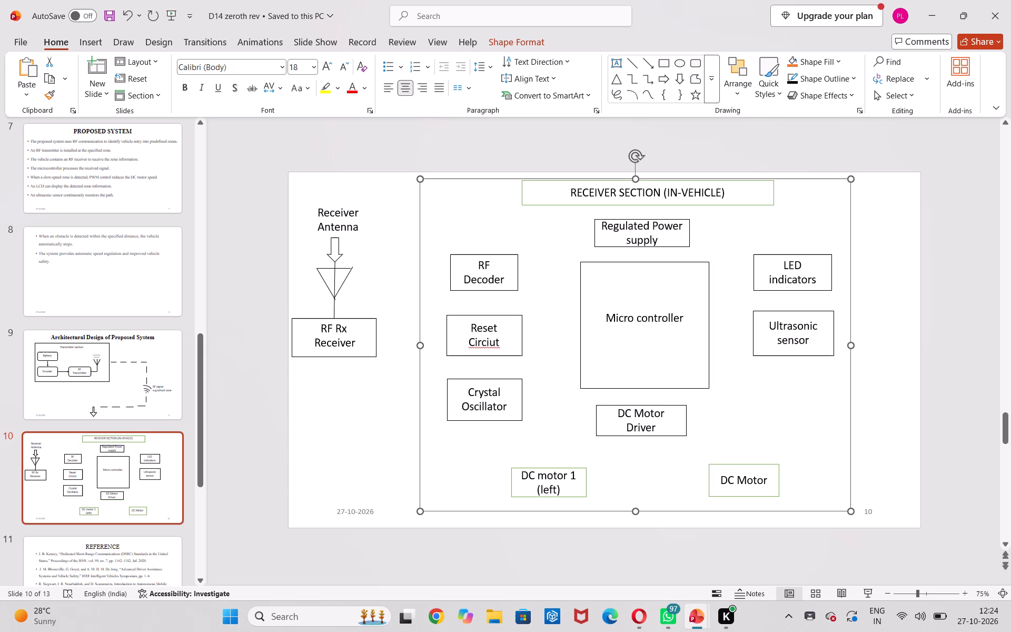
click(543, 468)
right_click(543, 468)
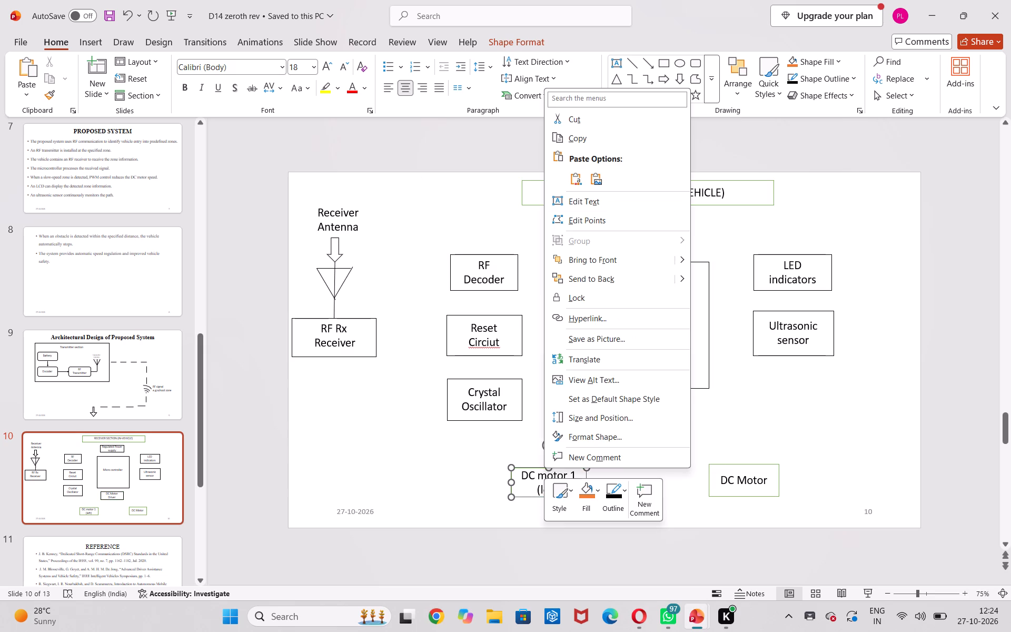
click(612, 493)
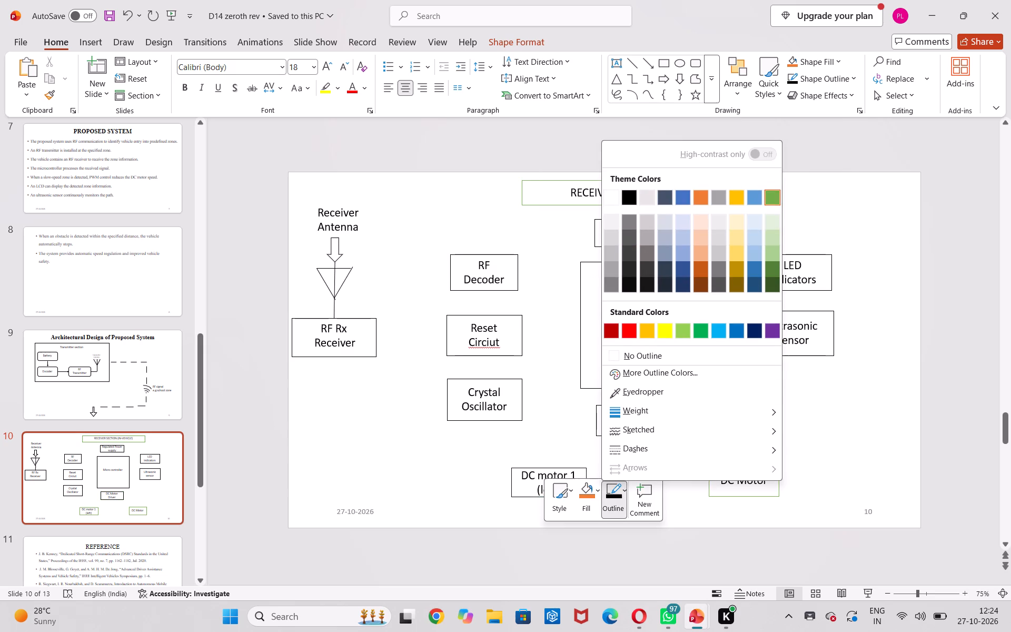
click(630, 193)
Set the outline of the DC Motor block beside DC motor 1 (left) to black and deselect it.
click(756, 472)
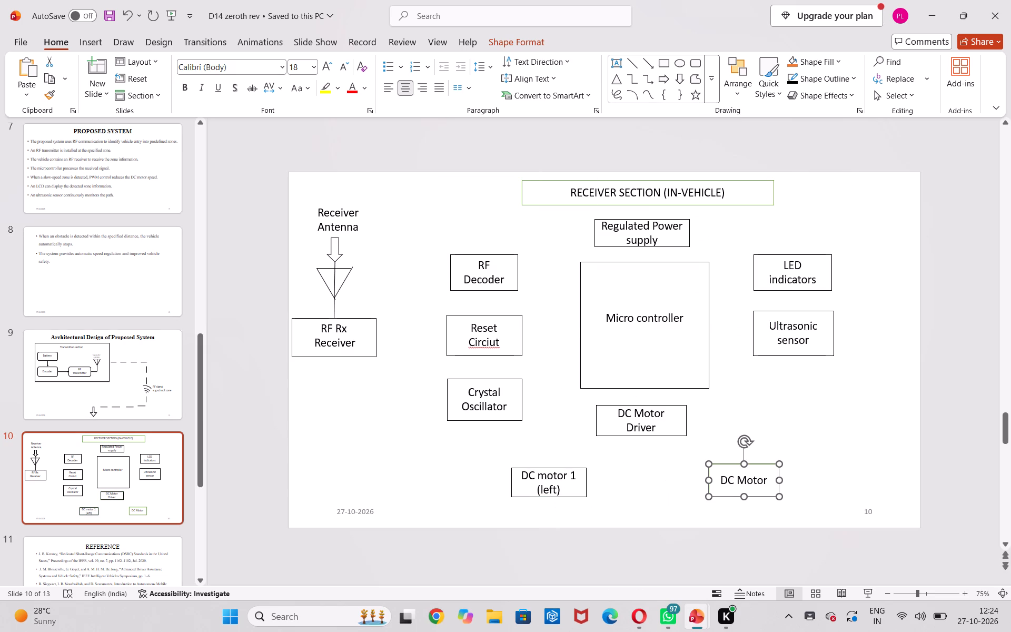
right_click(746, 463)
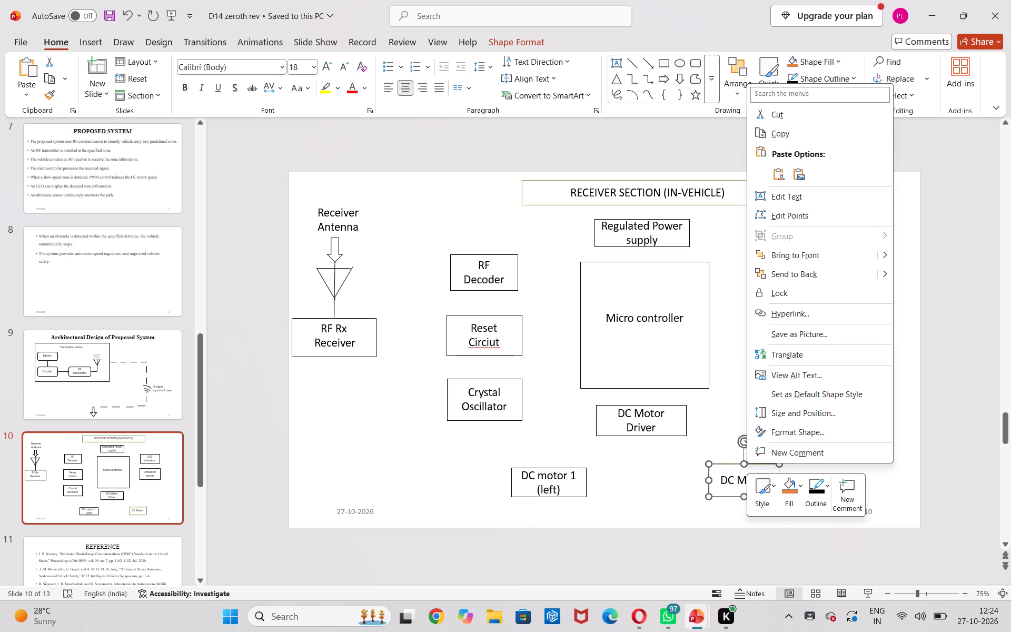
click(810, 491)
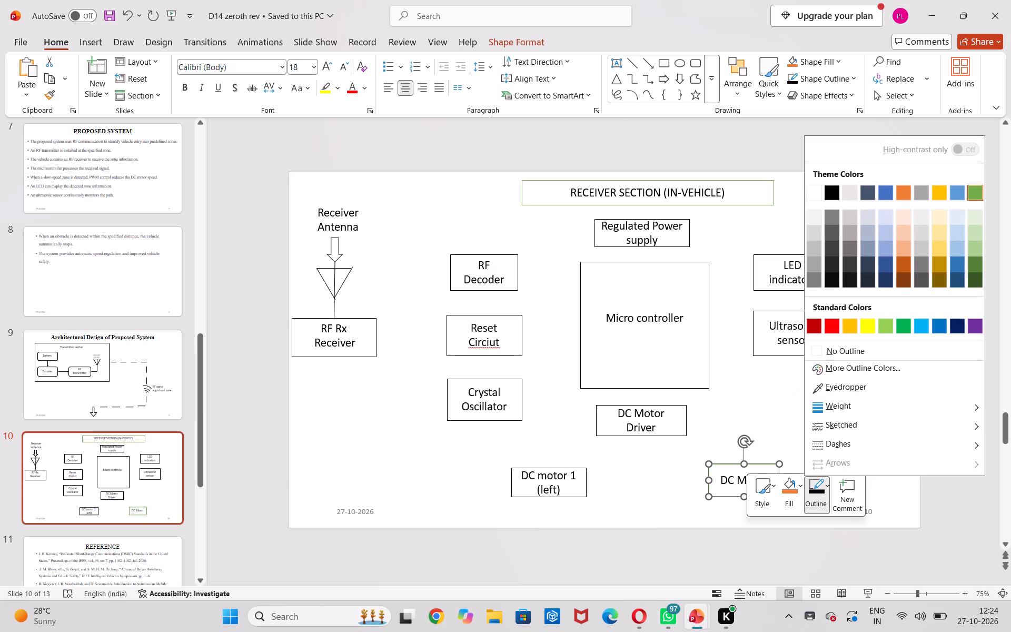
click(831, 187)
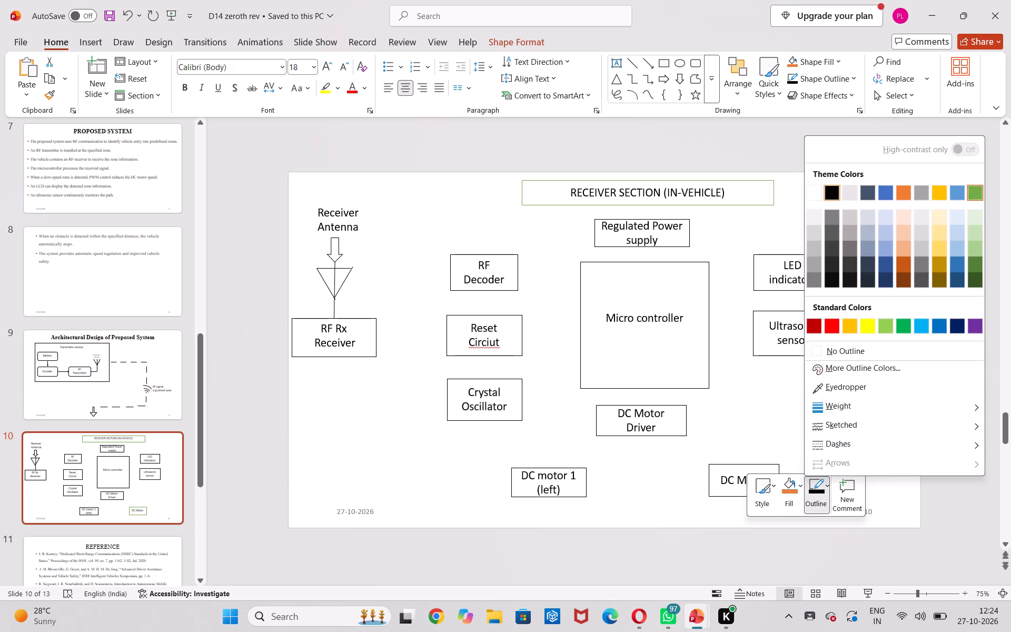
click(789, 372)
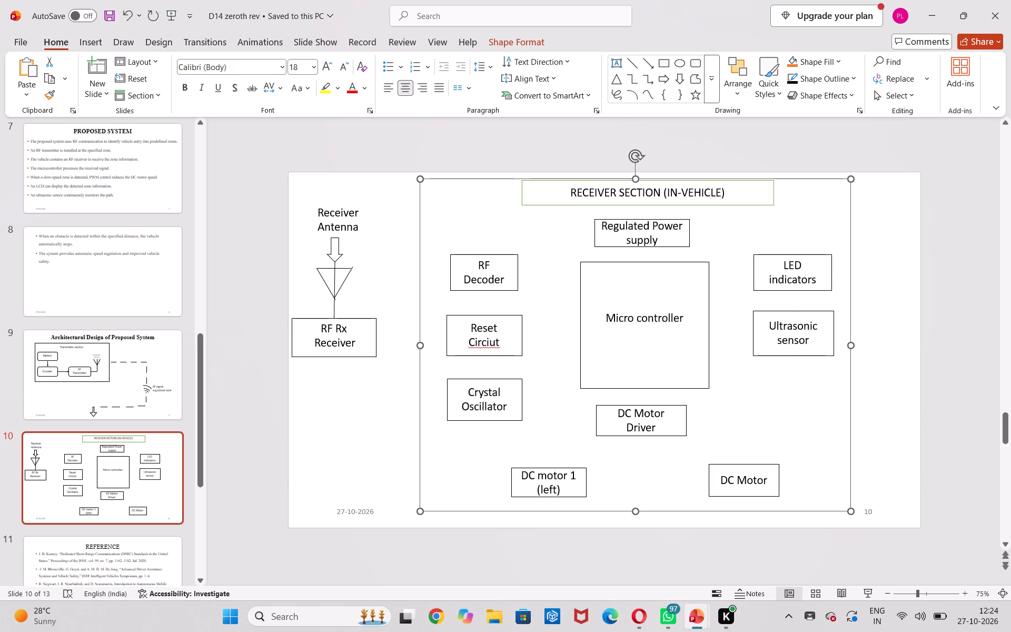
click(866, 363)
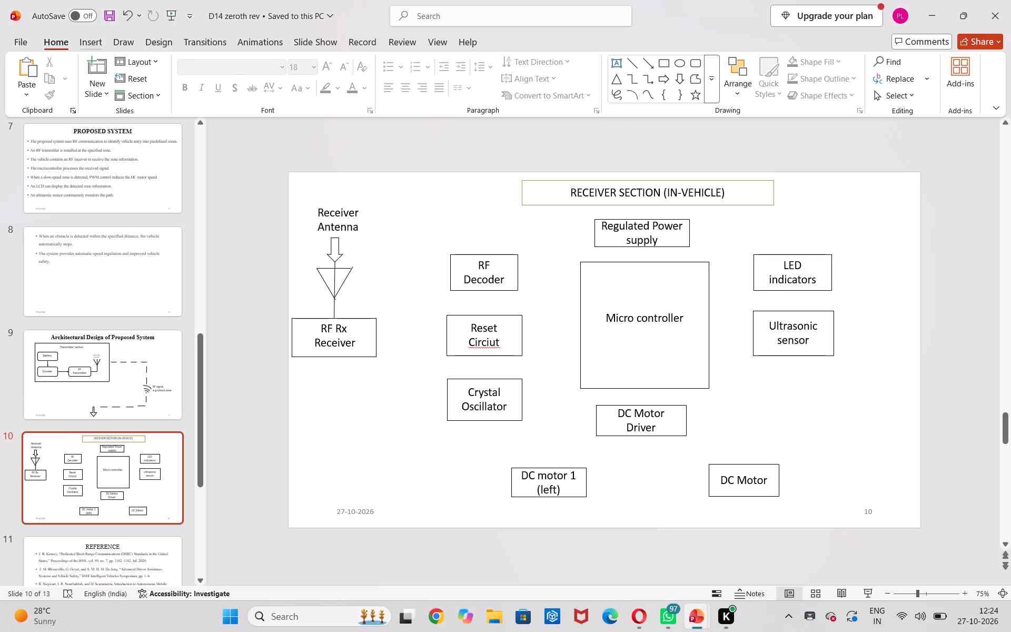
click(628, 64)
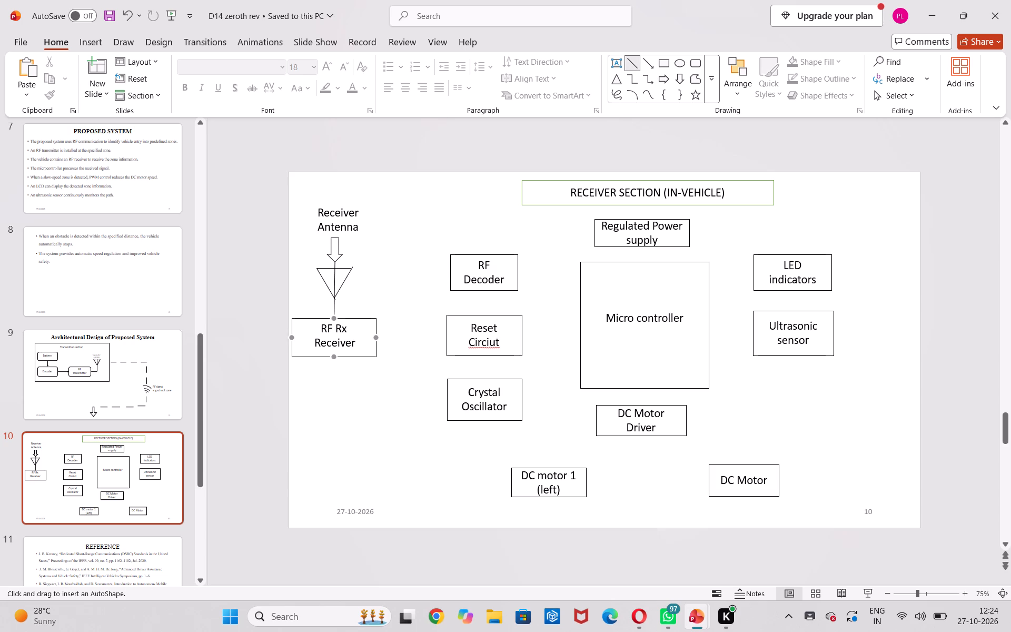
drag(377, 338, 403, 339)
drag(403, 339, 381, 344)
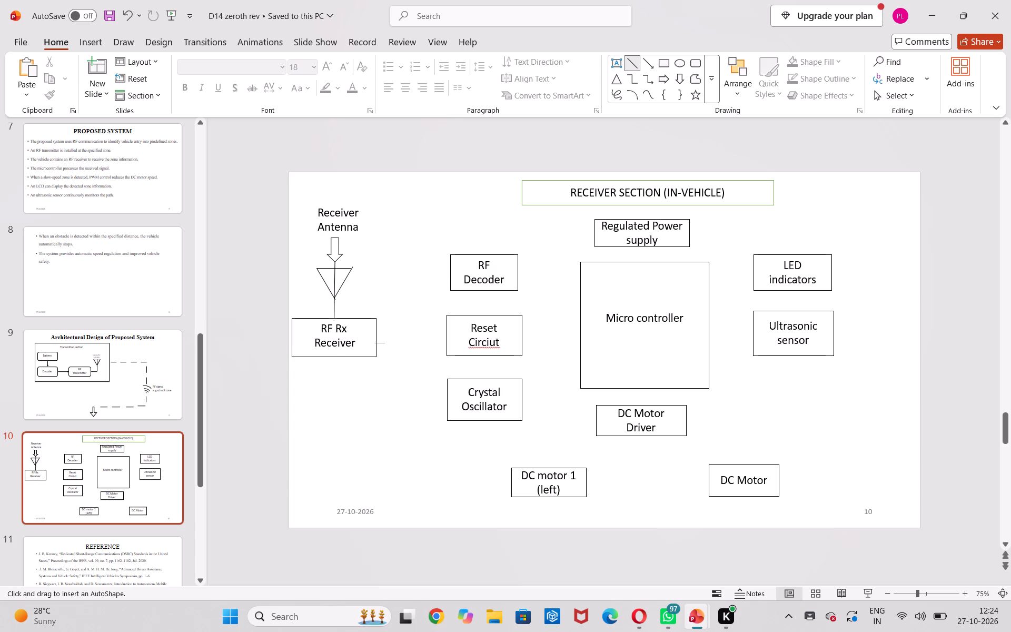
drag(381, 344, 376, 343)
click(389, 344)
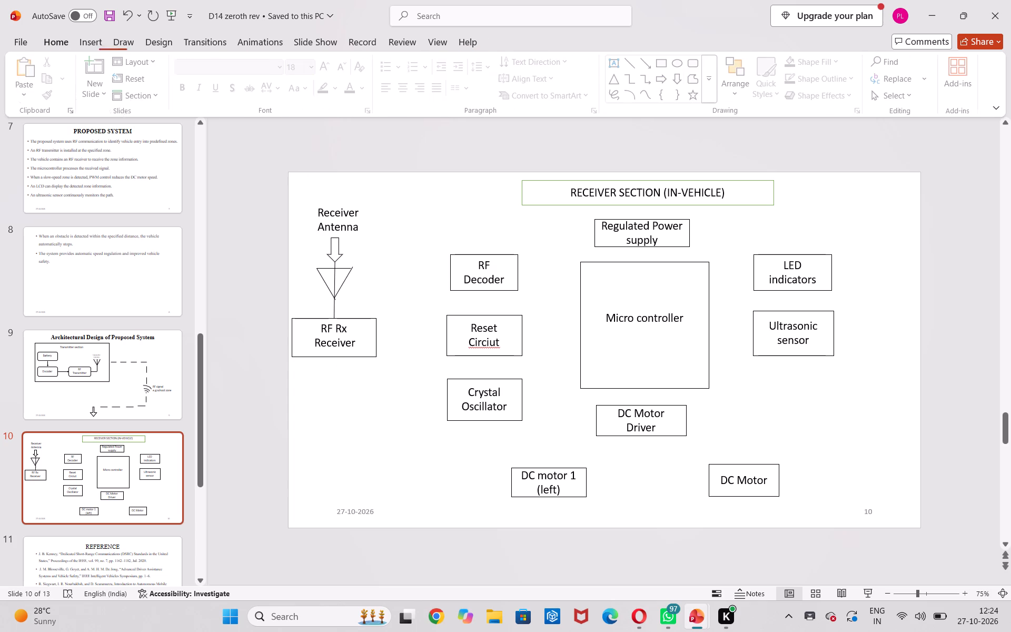
Draw a horizontal line about 2.3 cm long from the RF Rx Receiver block toward the Reset block, in the black line style.
click(634, 60)
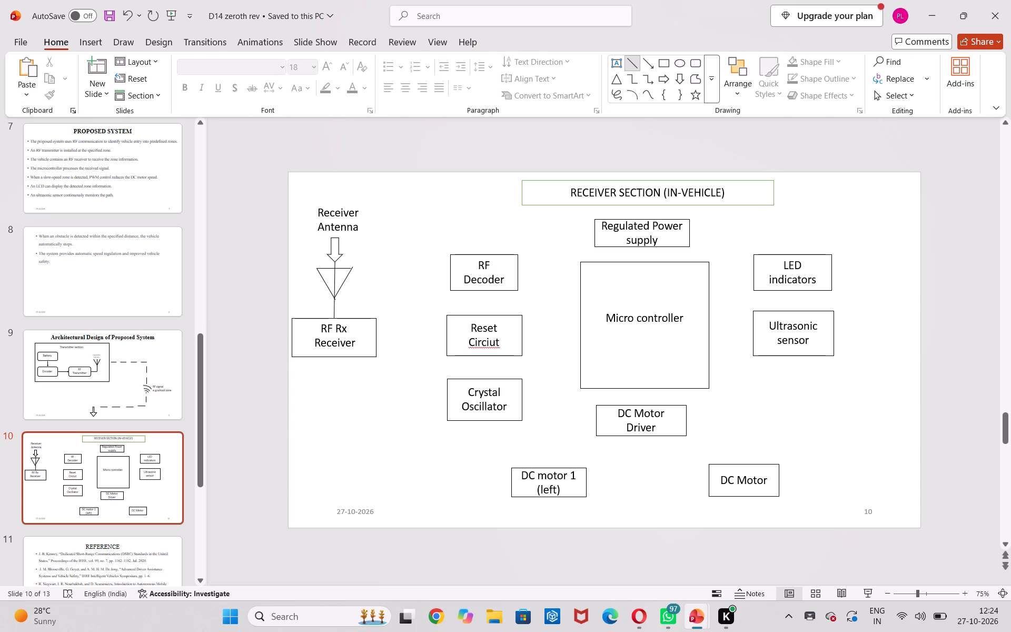
drag(376, 330, 417, 339)
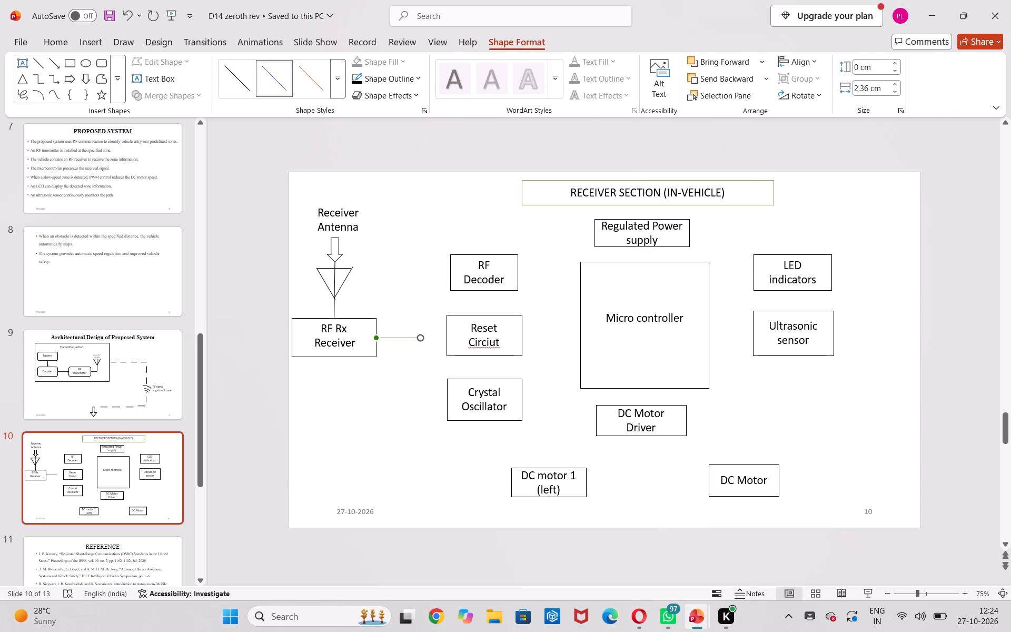
click(234, 71)
drag(40, 67, 422, 343)
drag(422, 343, 421, 334)
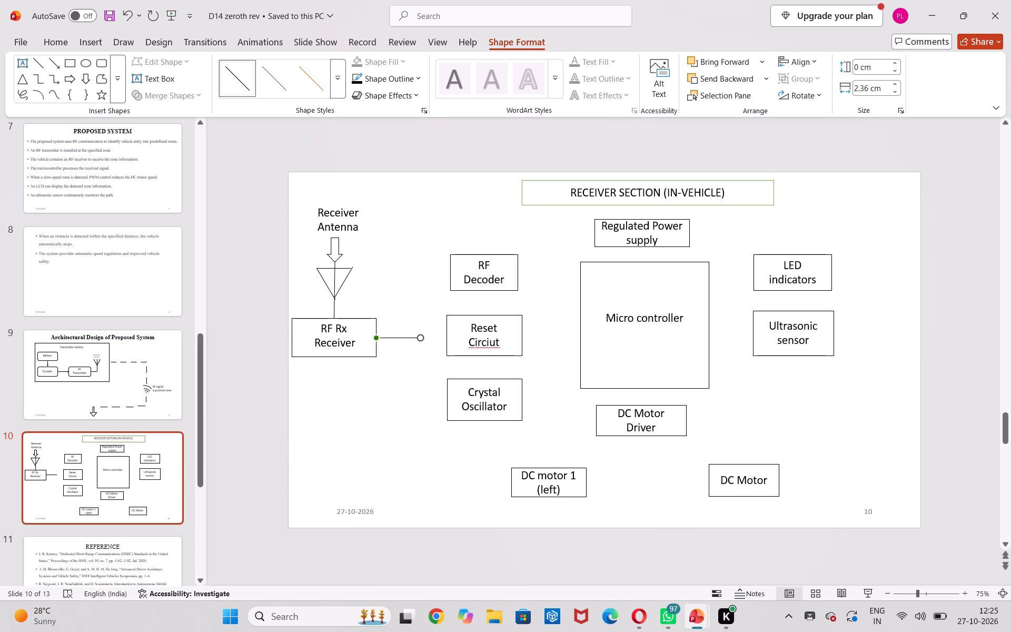
click(419, 335)
Draw a vertical line from the free end of the receiver's horizontal line up to the mid-height of the RF Decoder block.
click(33, 63)
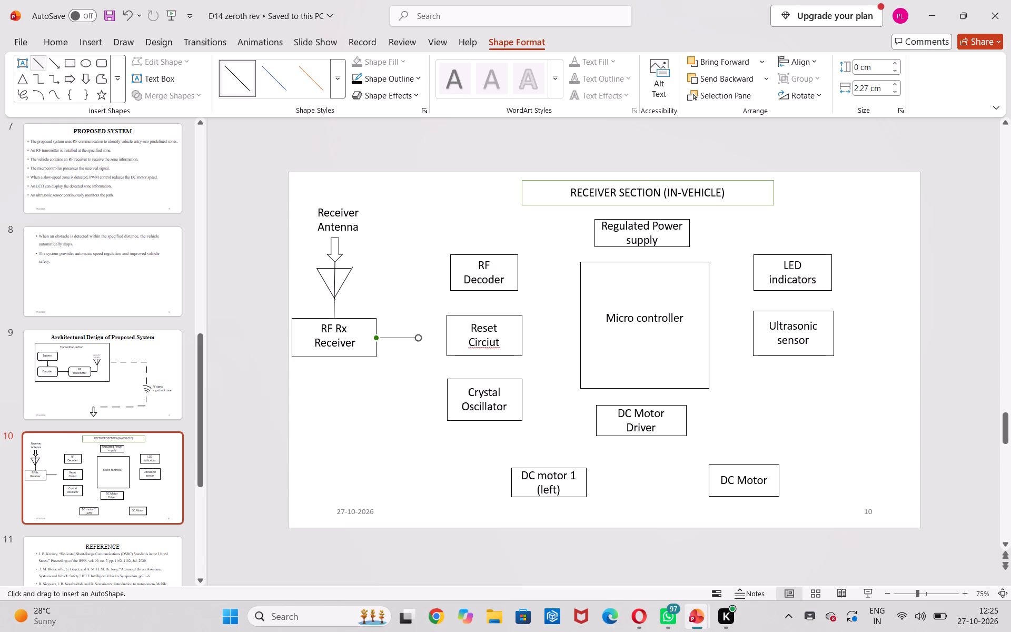
drag(418, 341, 420, 288)
drag(420, 288, 420, 275)
drag(420, 275, 421, 273)
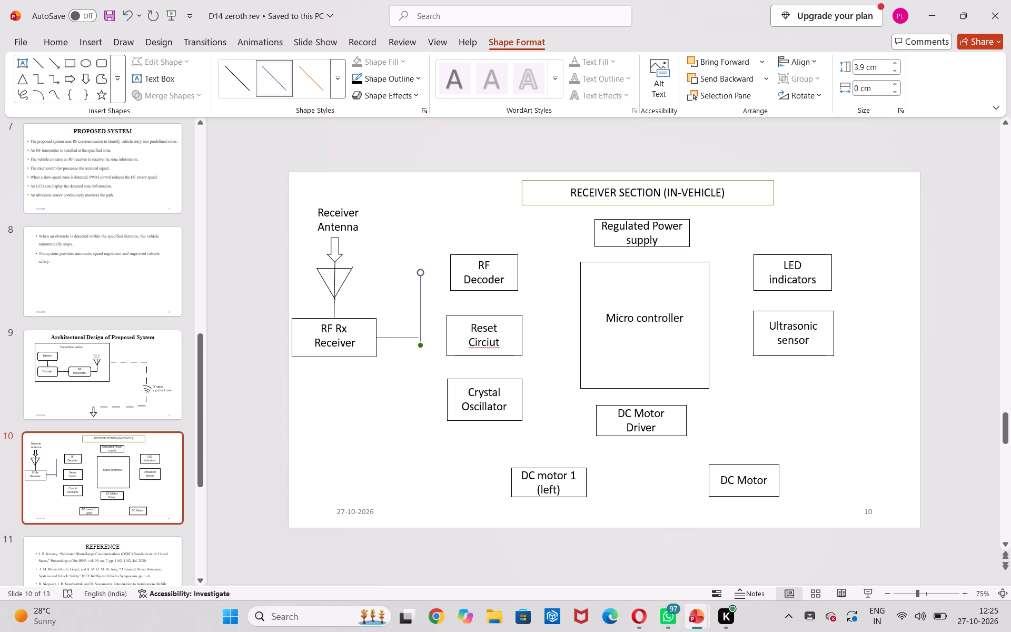
drag(420, 344, 420, 337)
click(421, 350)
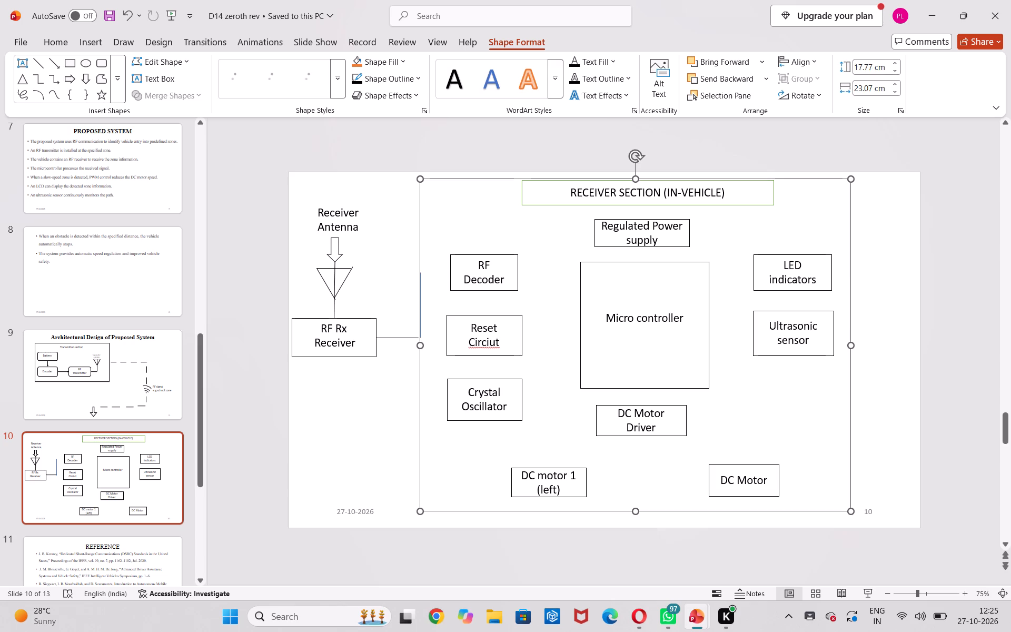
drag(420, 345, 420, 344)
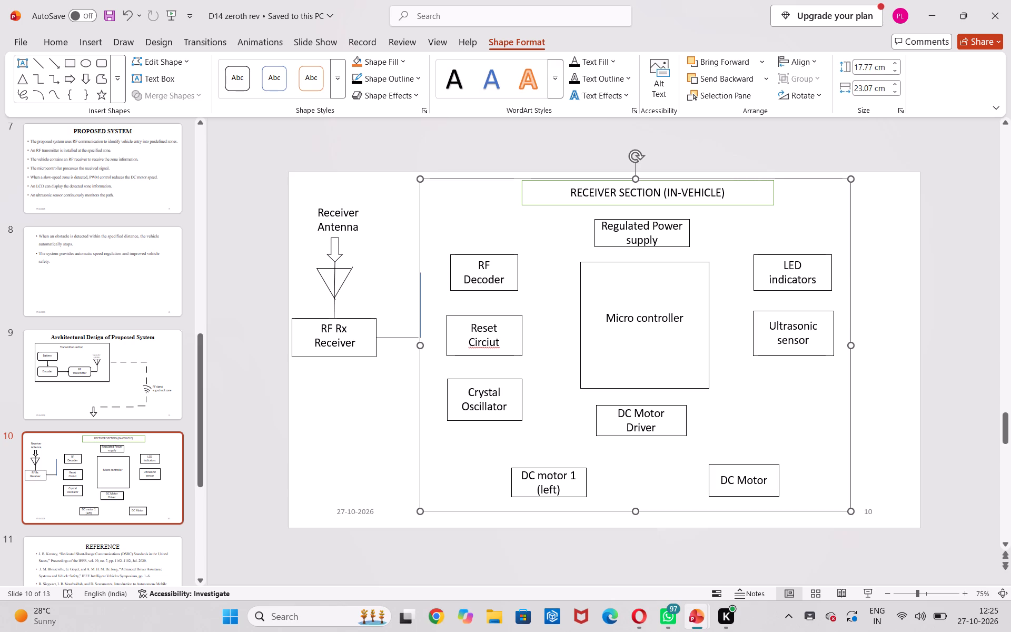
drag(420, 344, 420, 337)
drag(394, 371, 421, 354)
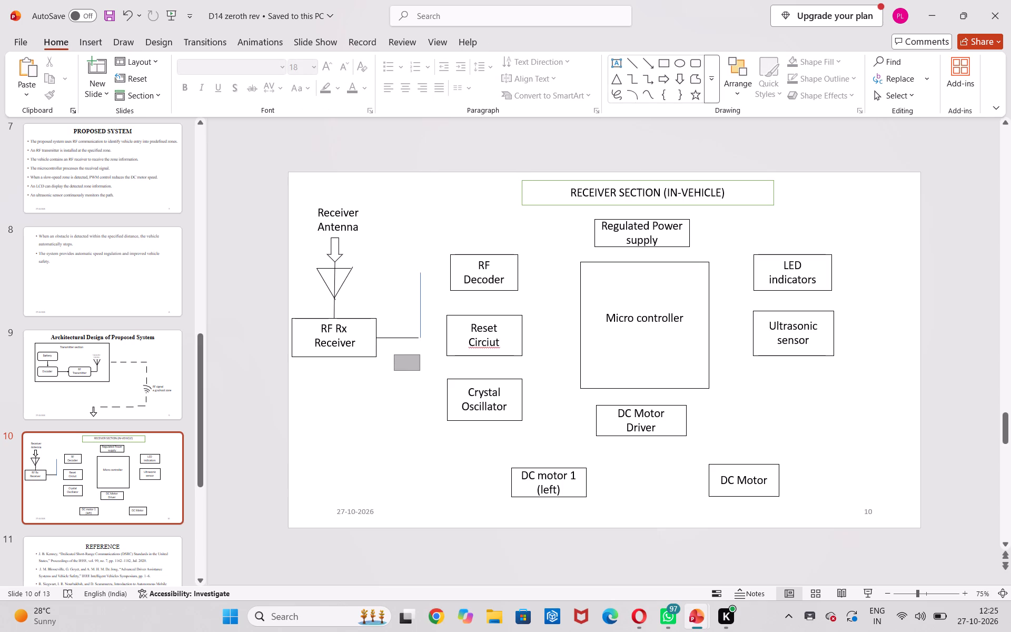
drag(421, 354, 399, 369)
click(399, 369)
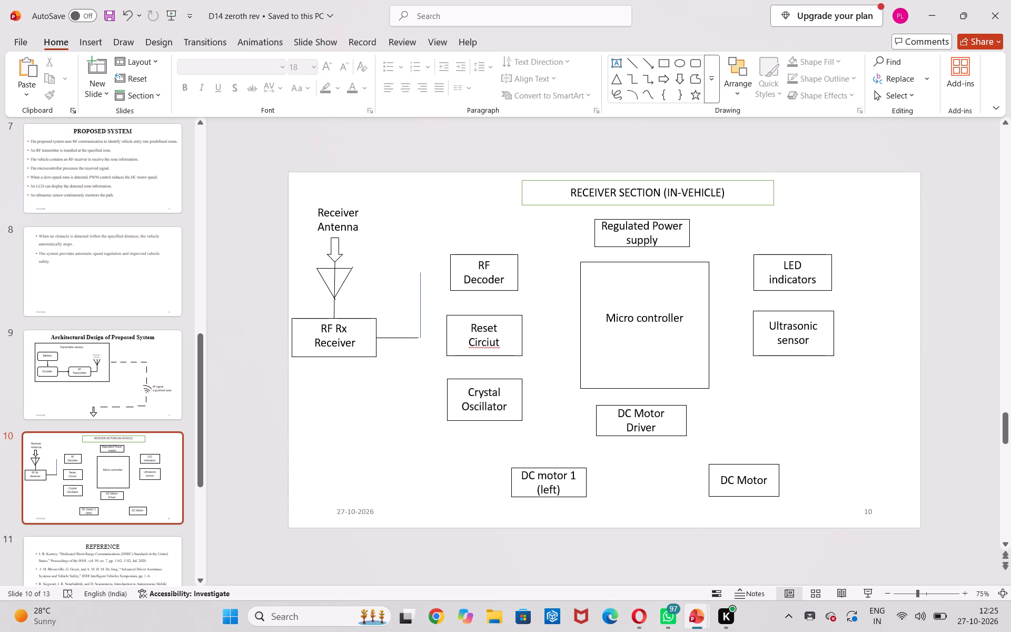
Draw a horizontal arrow about 1.7 cm long from the top of the vertical line to the RF Decoder block.
click(418, 308)
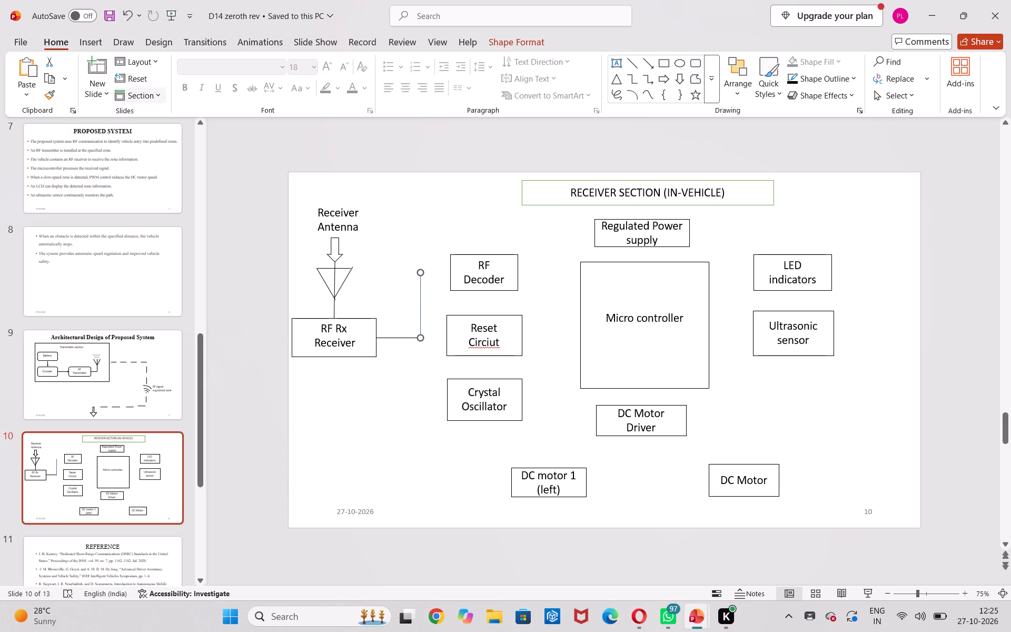
click(635, 63)
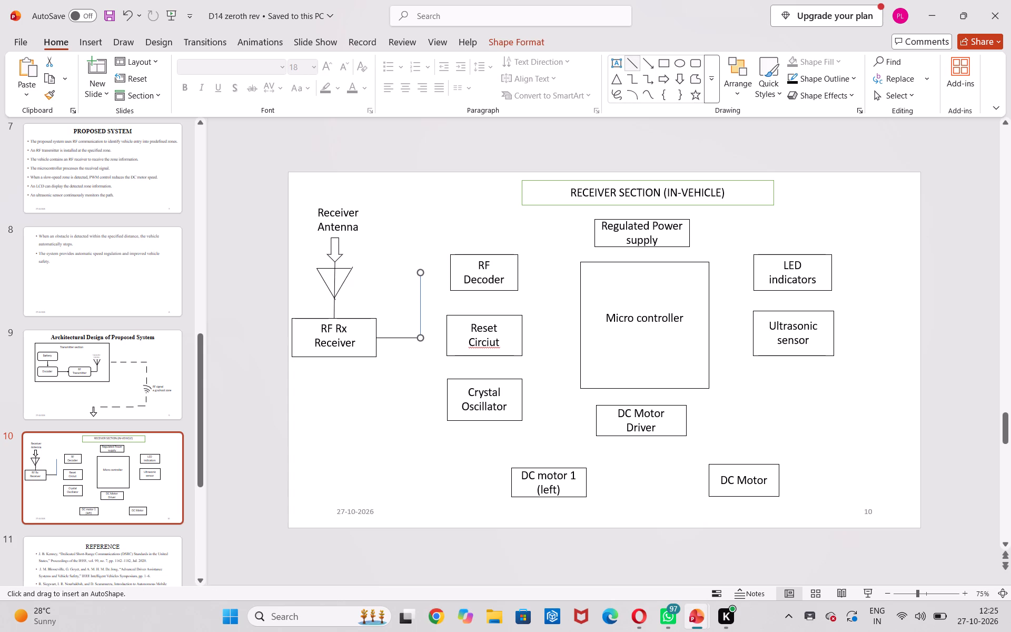
click(648, 63)
drag(418, 273, 448, 273)
drag(448, 273, 450, 273)
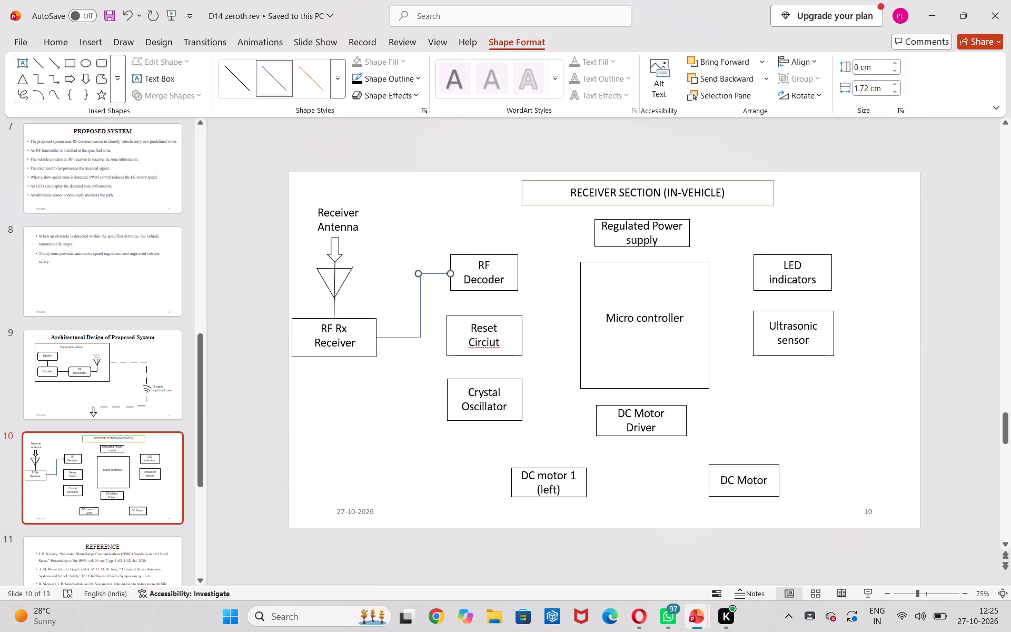
Set the outline of the vertical line between the RF Rx Receiver and RF Decoder branches to black.
click(437, 325)
drag(393, 372, 406, 351)
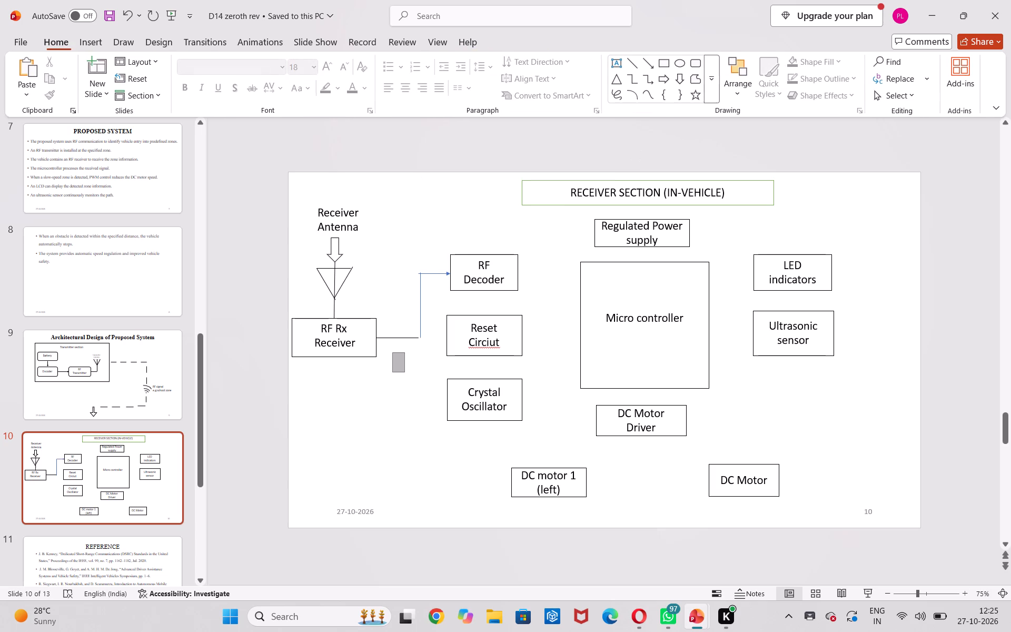
drag(406, 351, 390, 357)
click(421, 303)
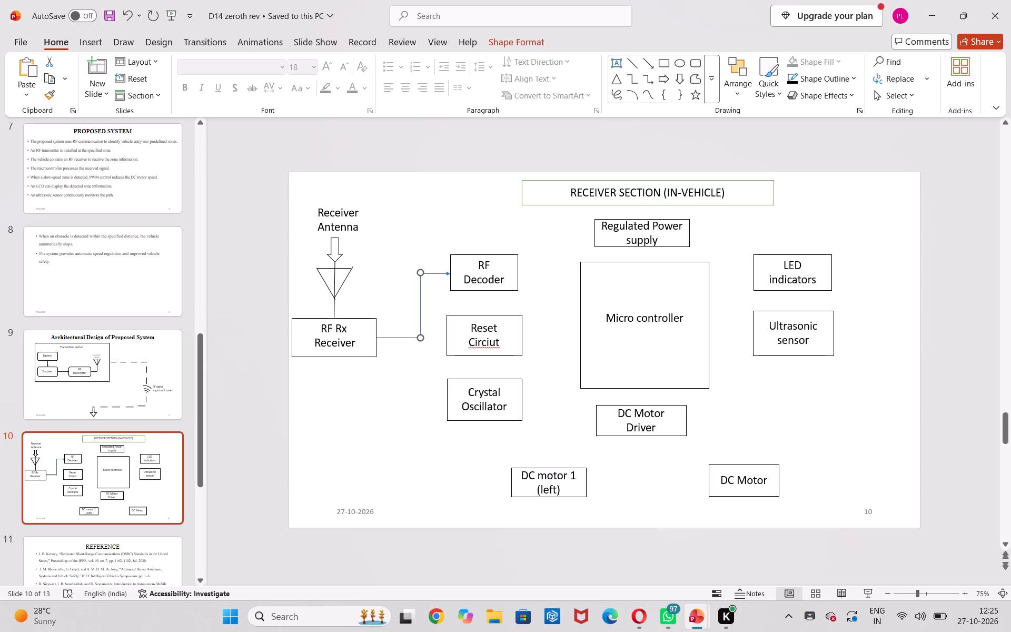
right_click(419, 292)
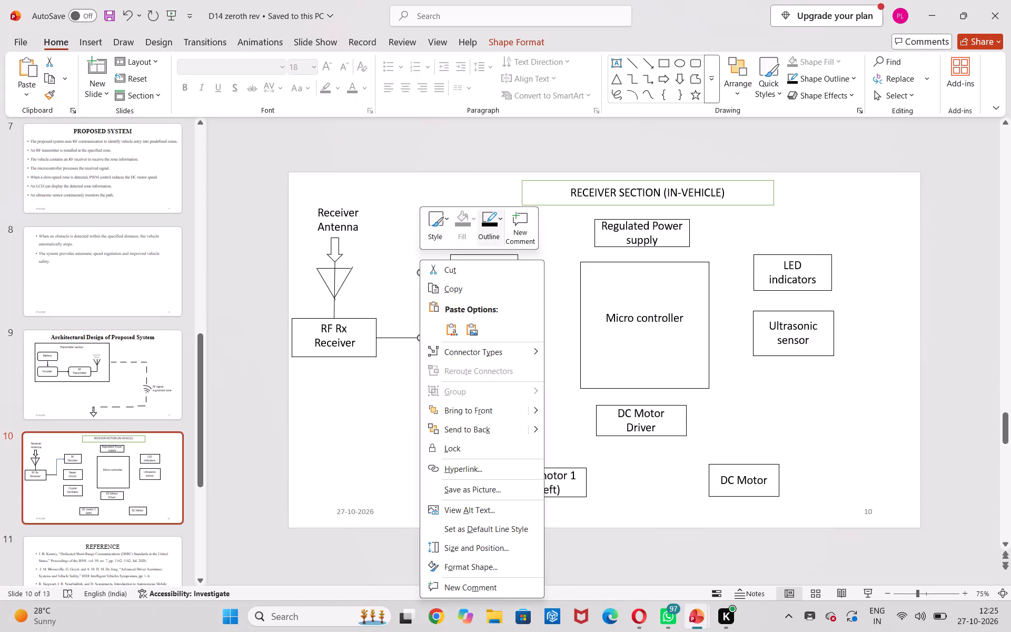
click(487, 231)
click(503, 297)
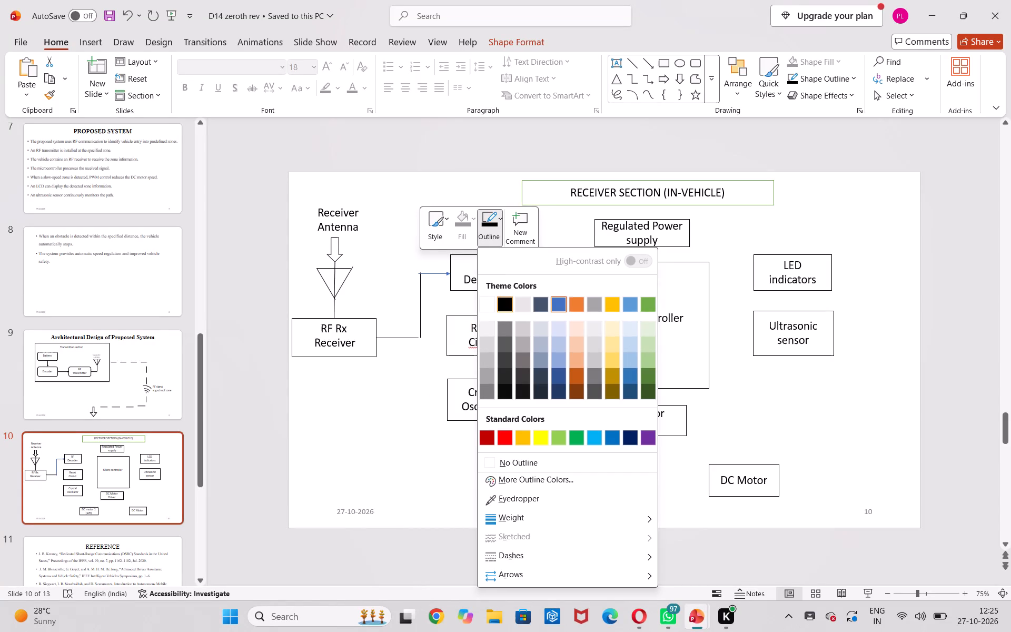
Set the outline of the horizontal arrow leading into the RF Decoder block to black and deselect it.
right_click(430, 274)
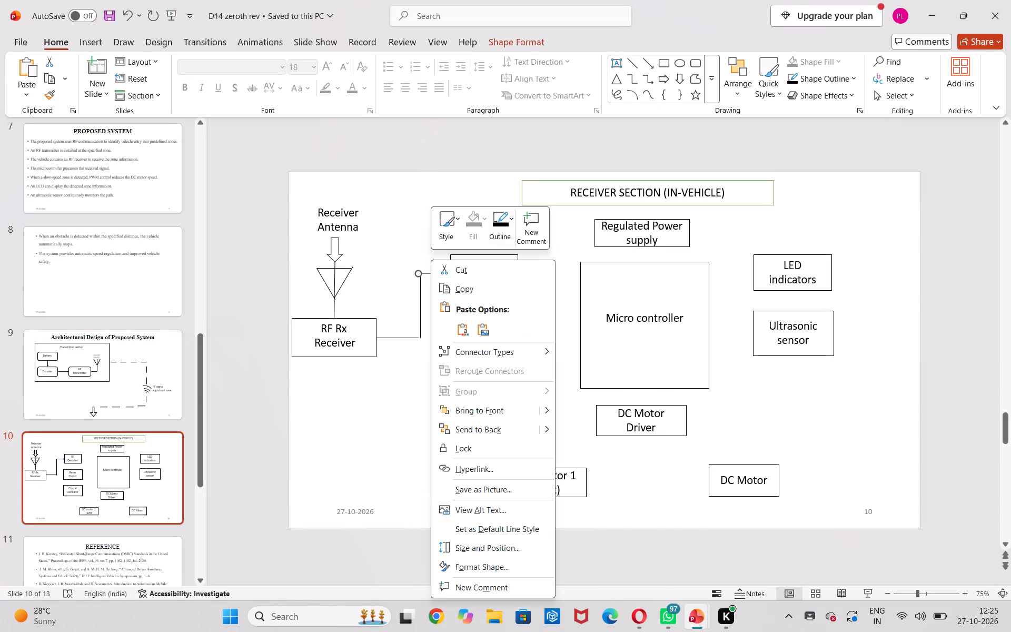
click(494, 225)
click(516, 302)
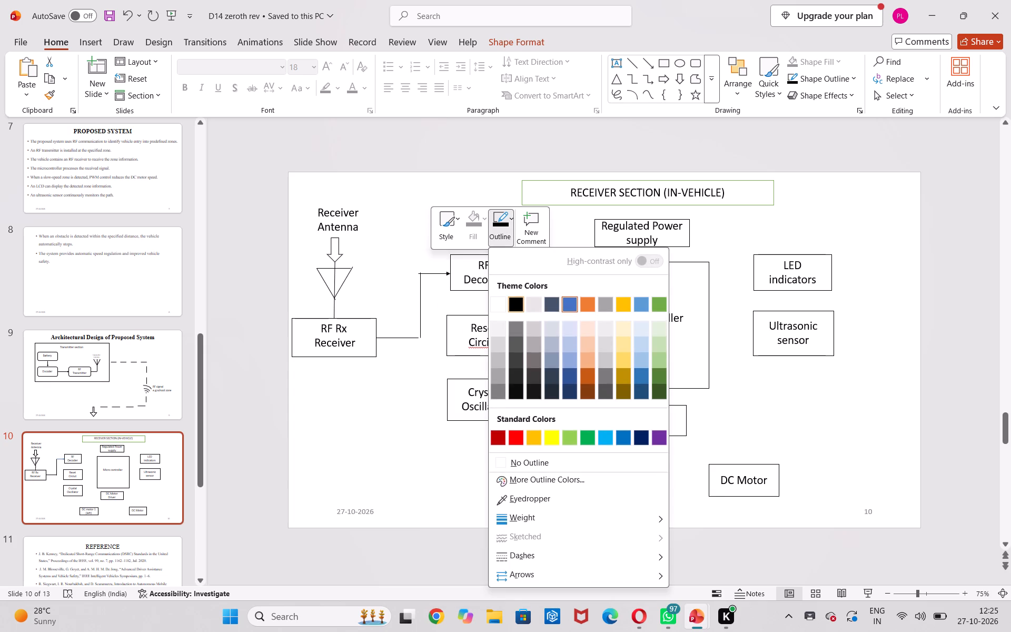
click(388, 381)
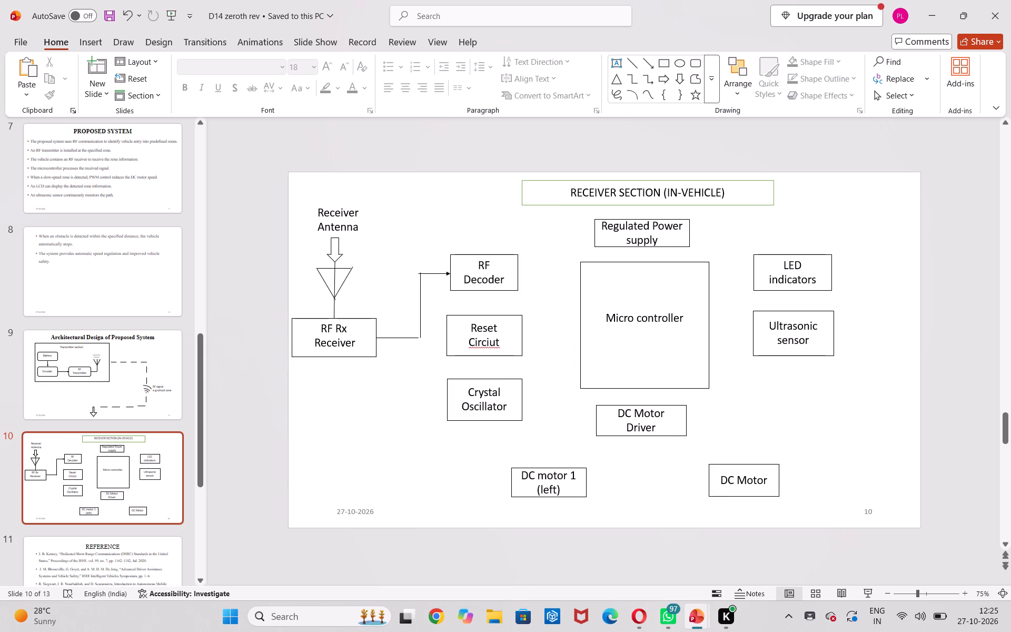
Extend the free end of the RF Rx Receiver's horizontal line so it meets the foot of the vertical line.
click(412, 335)
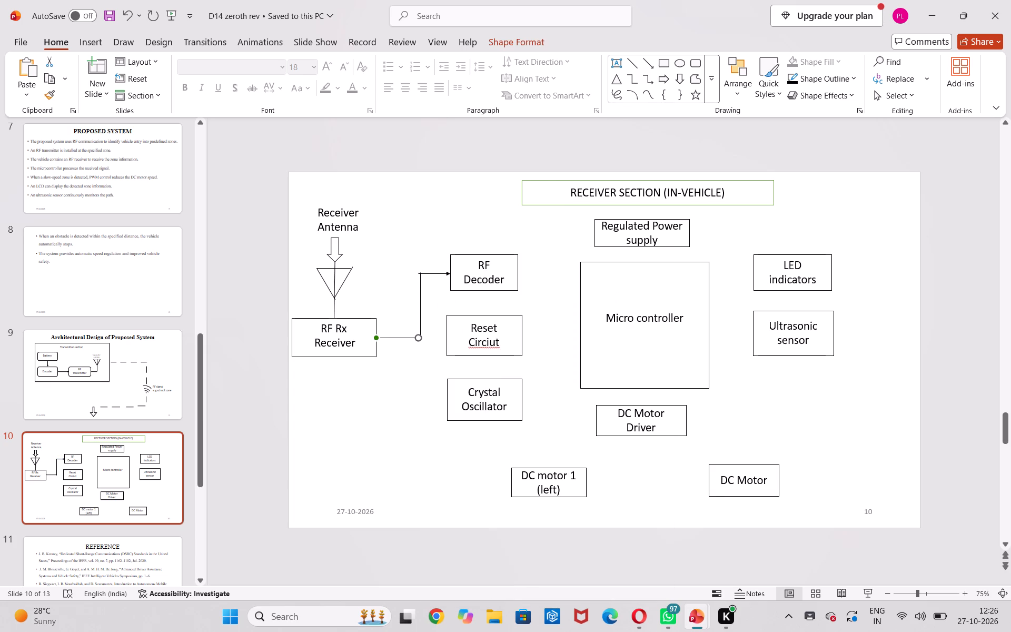
click(421, 337)
click(409, 415)
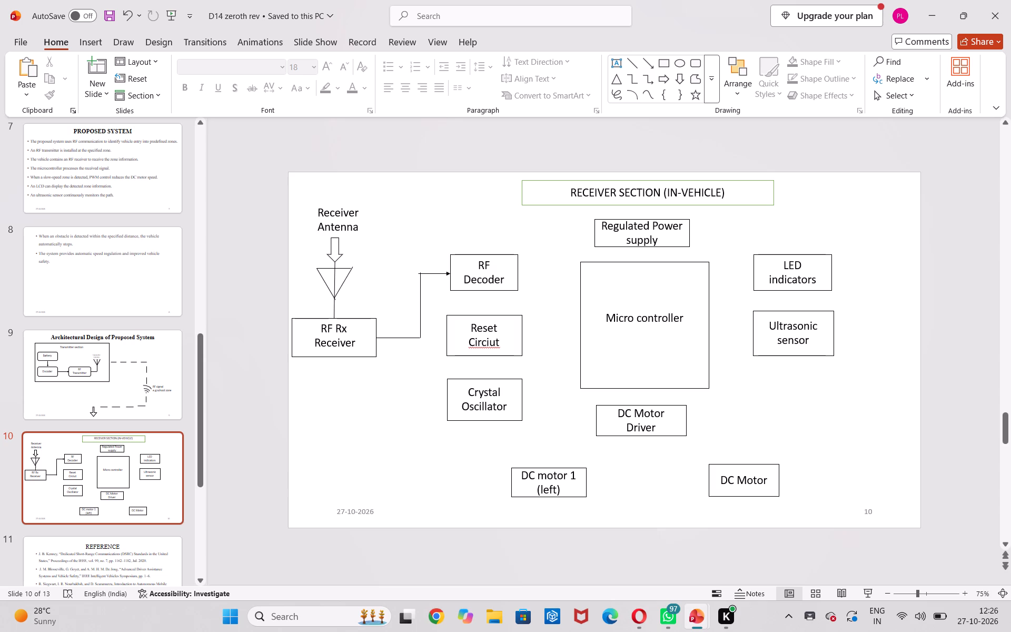
Draw a sloping arrow about 3.4 cm wide and 1.3 cm high from RF Decoder to the Micro controller block, in the black line style.
click(647, 62)
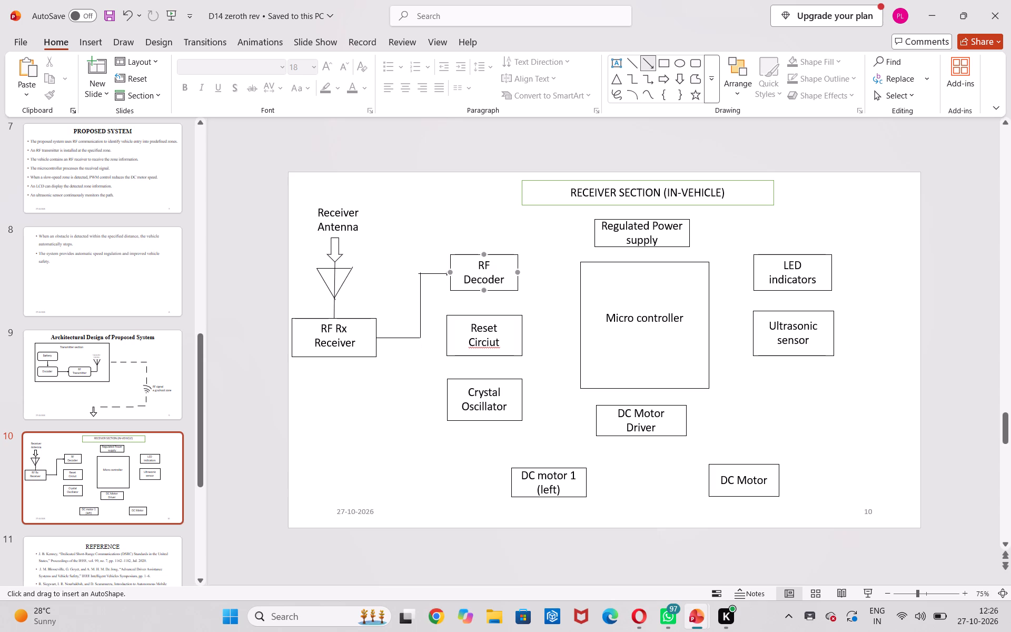
drag(519, 273, 578, 295)
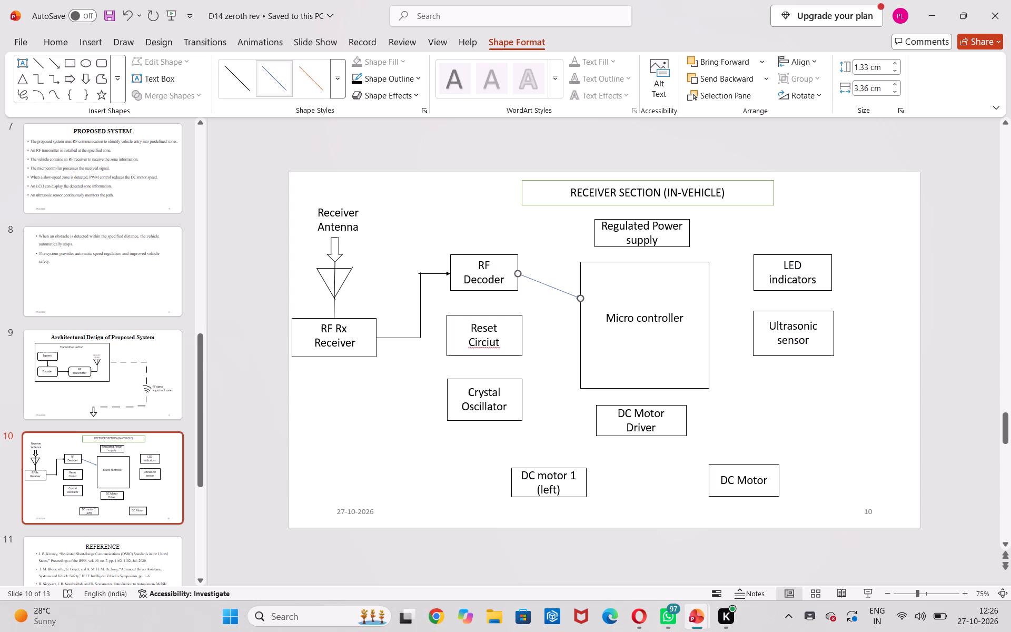
click(243, 81)
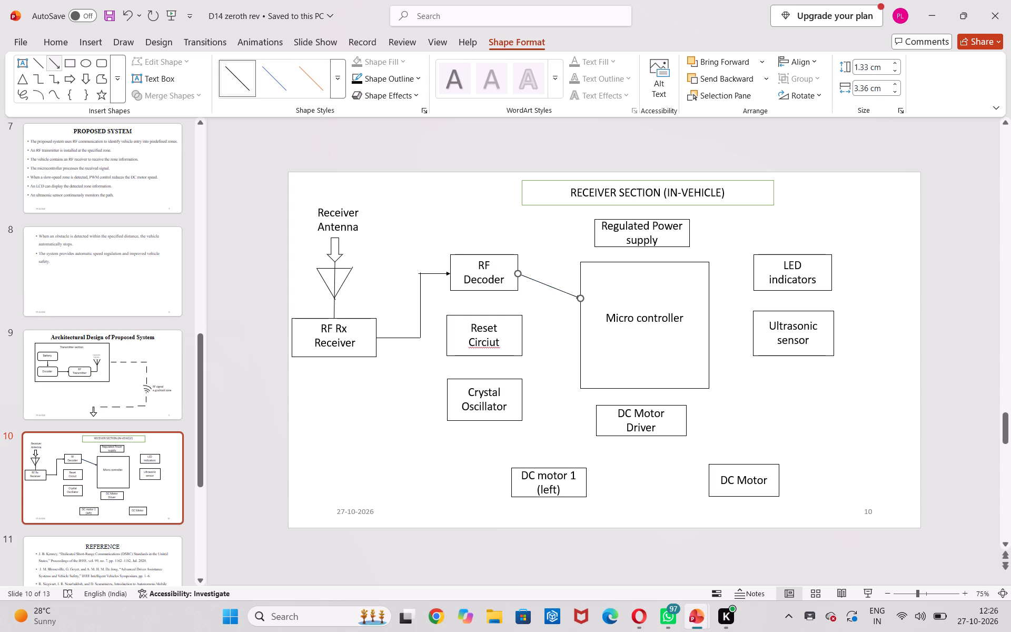
Draw an arrow about 3.2 cm wide and 0.4 cm high from the Reset block to the Micro controller block, in the black line style.
click(55, 58)
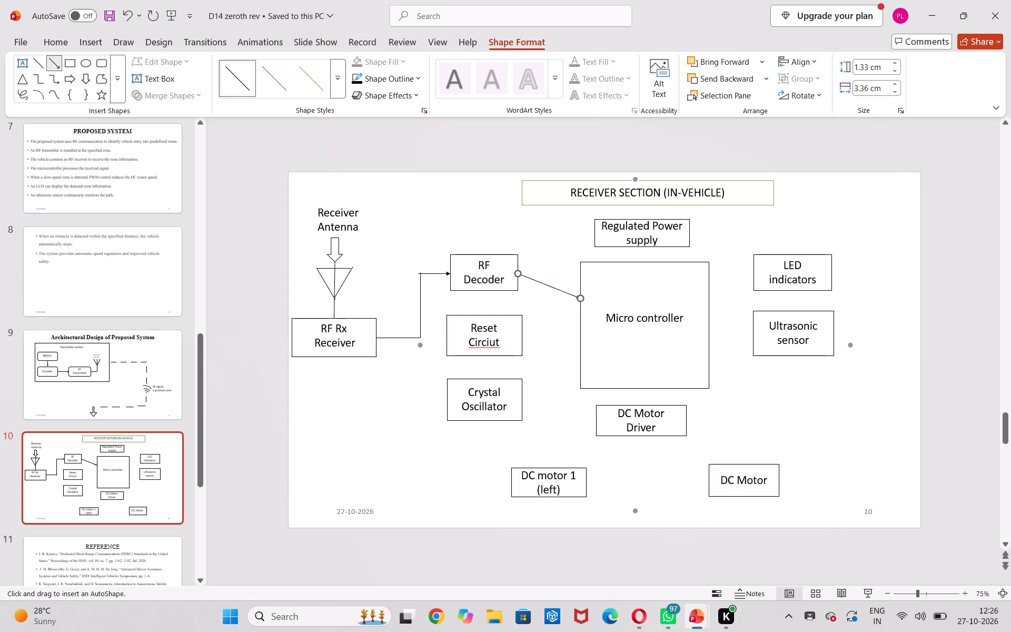
drag(525, 337, 580, 330)
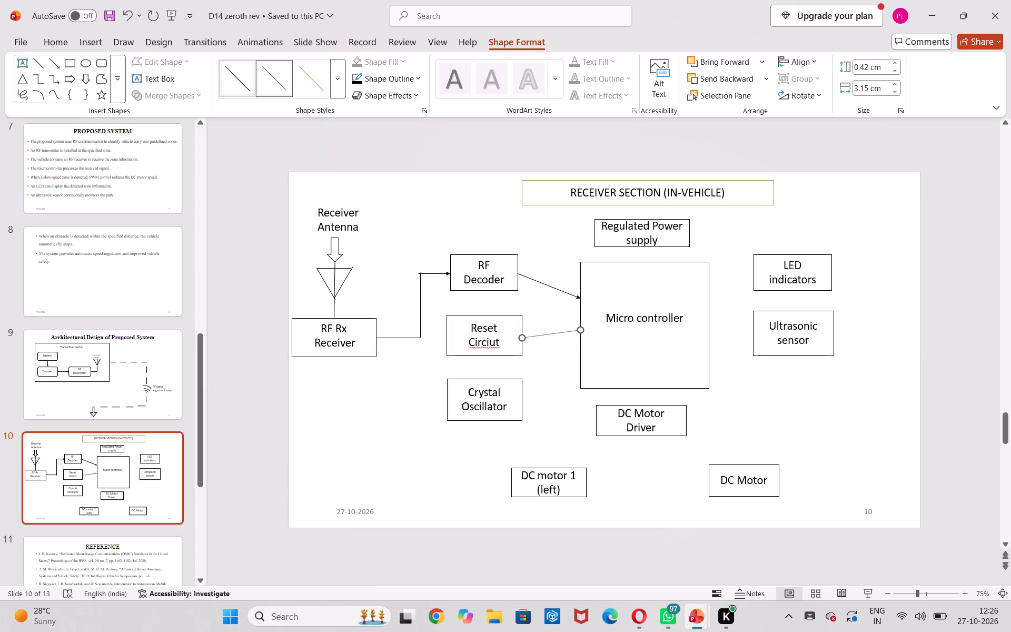
click(223, 71)
Draw a rising arrow about 3.2 cm wide and 2.3 cm high from Crystal Oscillator to the Micro controller block, in the black line style.
click(56, 63)
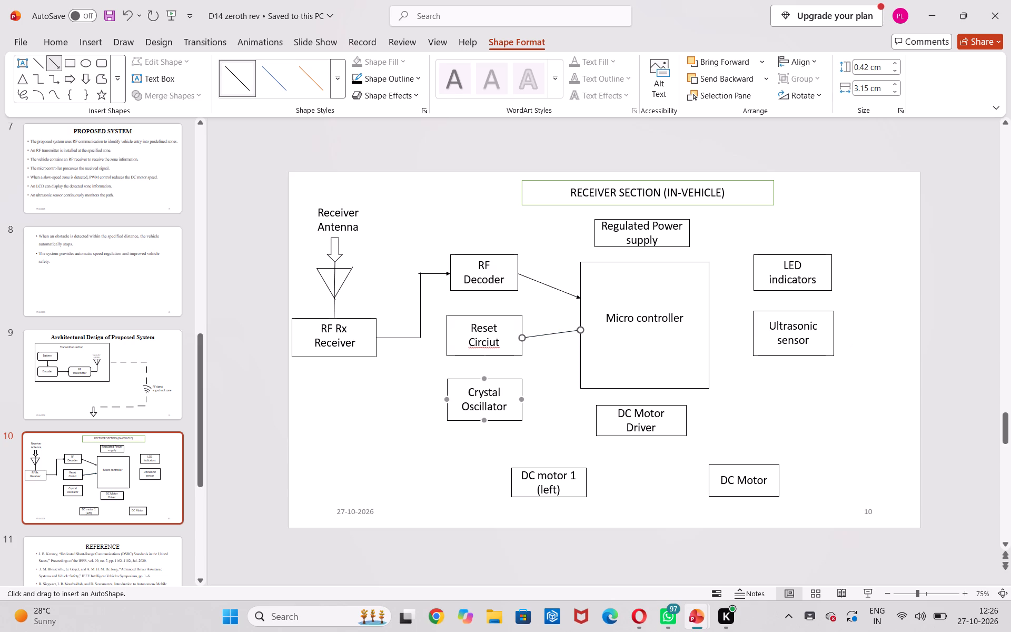
drag(522, 400, 579, 359)
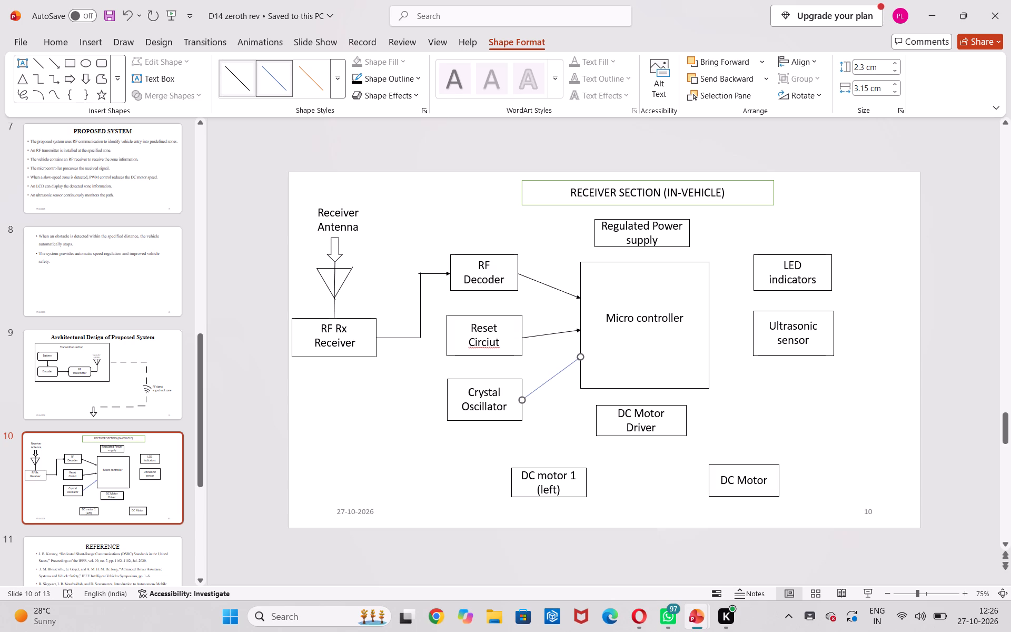
click(244, 90)
Draw a vertical arrow about 0.8 cm long from Regulated Power supply down to the Micro controller block, in the black line style.
click(56, 64)
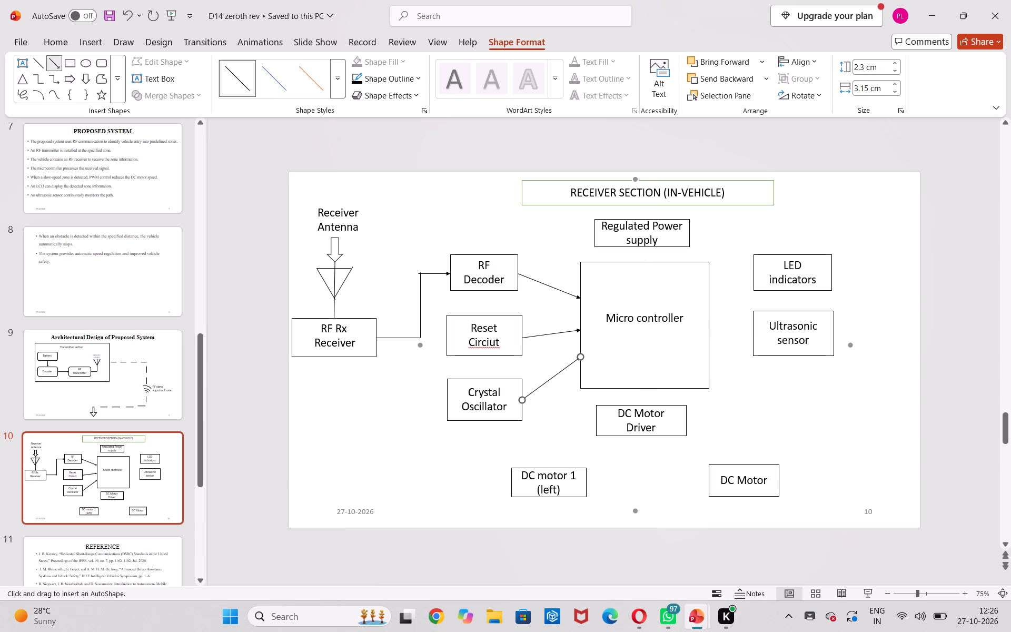
drag(641, 249, 642, 263)
drag(642, 263, 640, 261)
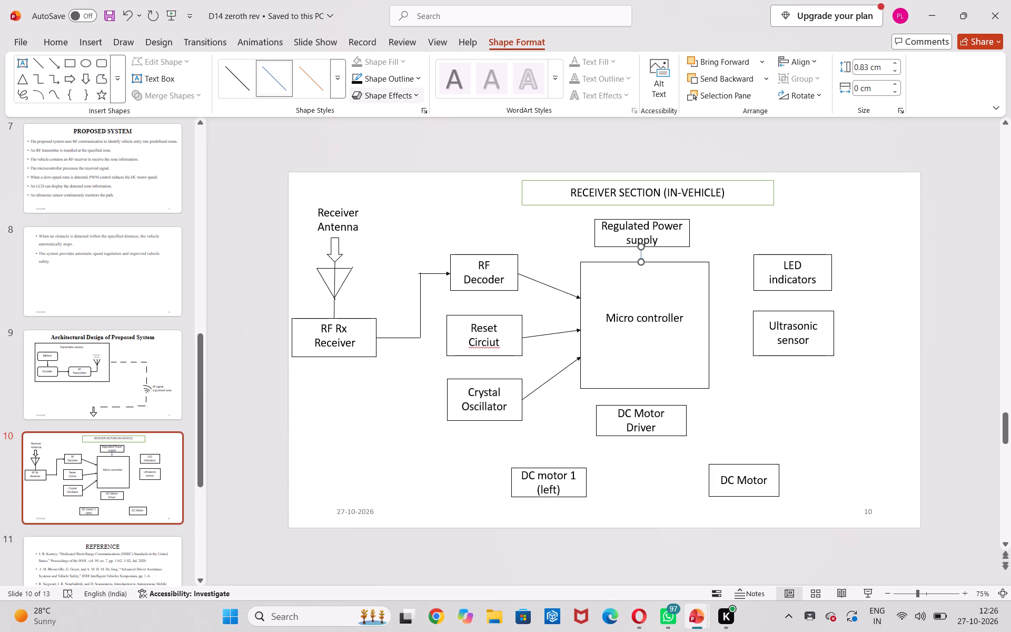
click(242, 72)
Draw a vertical arrow about 0.9 cm long from the Micro controller block down to DC Motor Driver, in the black line style.
click(53, 61)
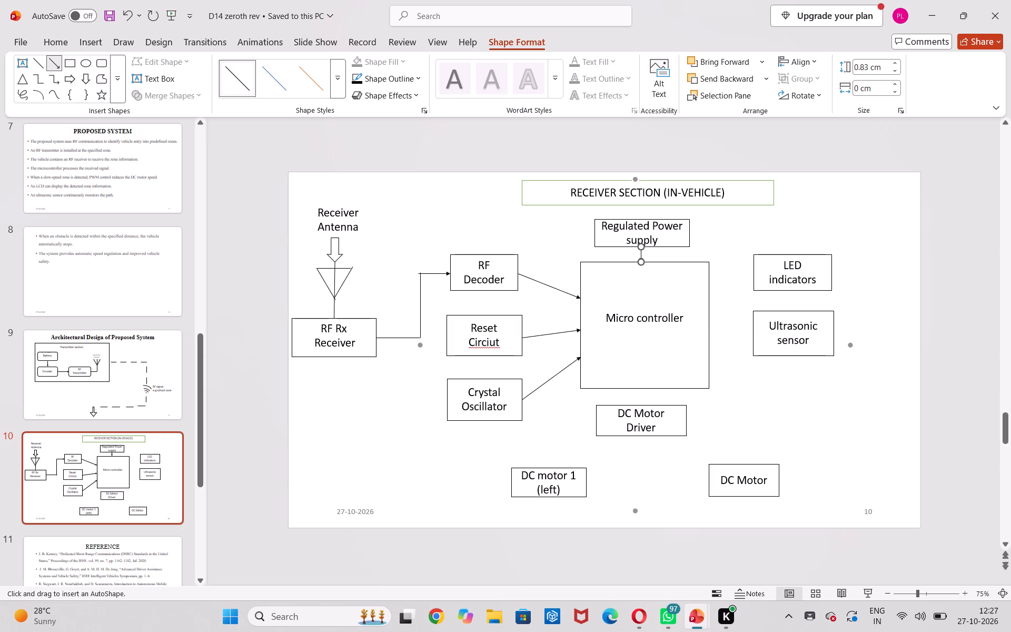
drag(638, 389, 639, 404)
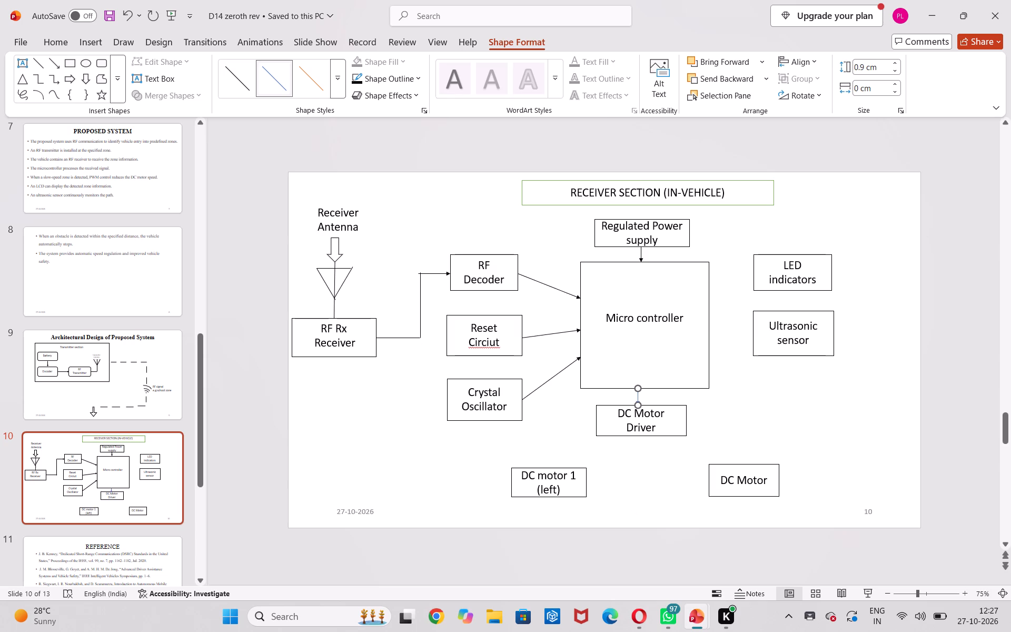
click(243, 91)
Draw an arrow about 2.4 cm wide and 0.7 cm high from the Micro controller block to LED indicators, in the black line style.
drag(47, 59, 697, 266)
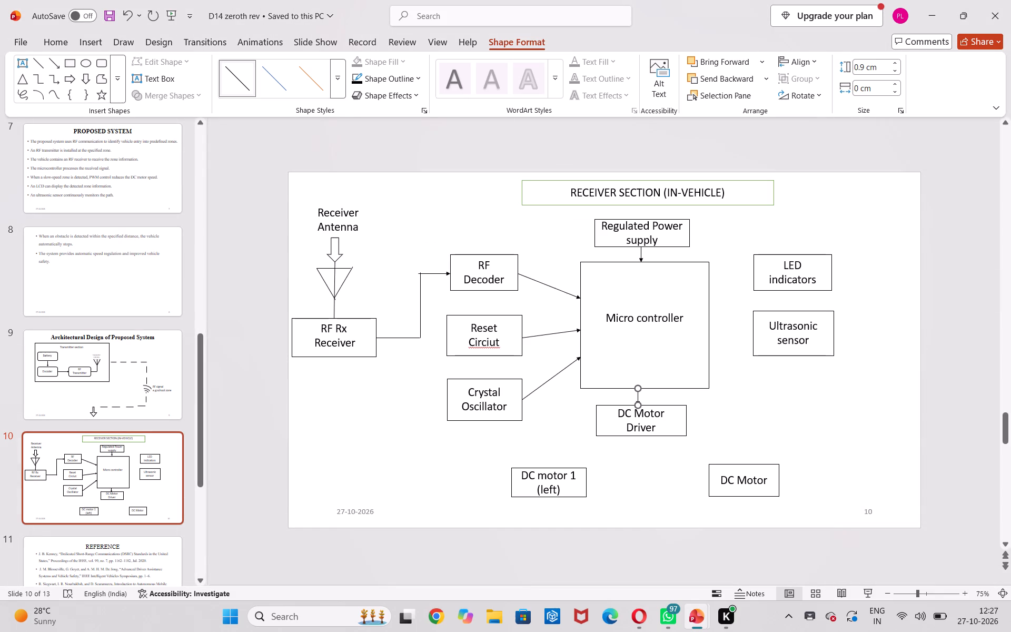
click(708, 279)
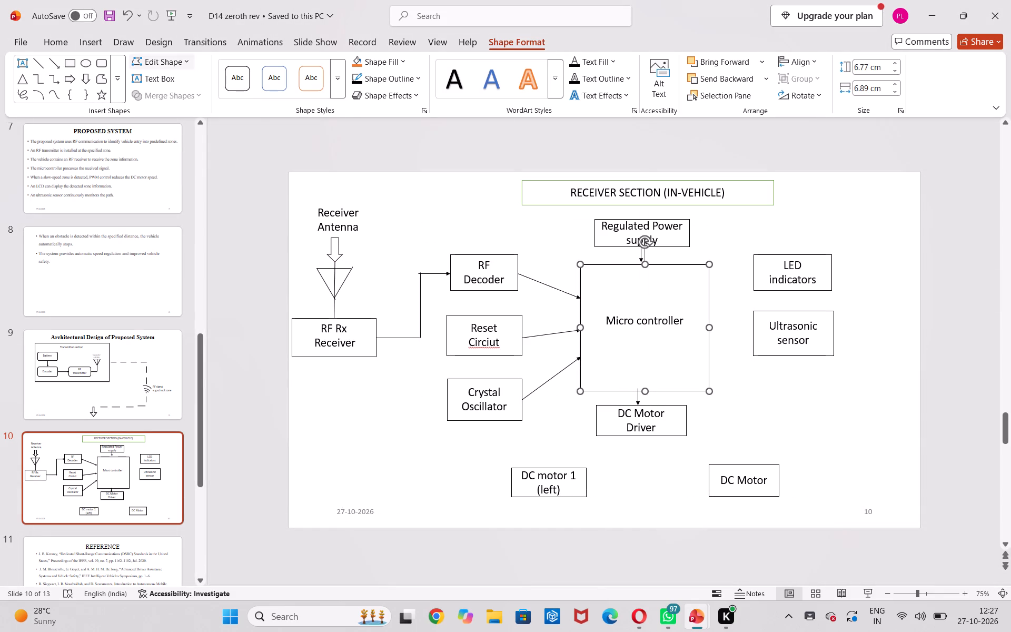
click(54, 58)
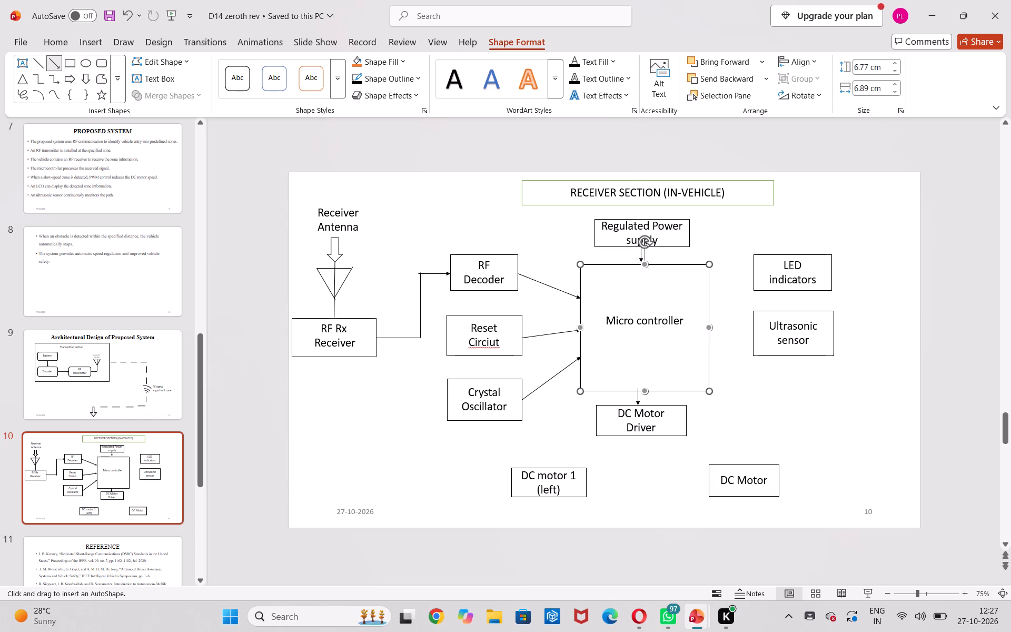
drag(709, 288, 753, 275)
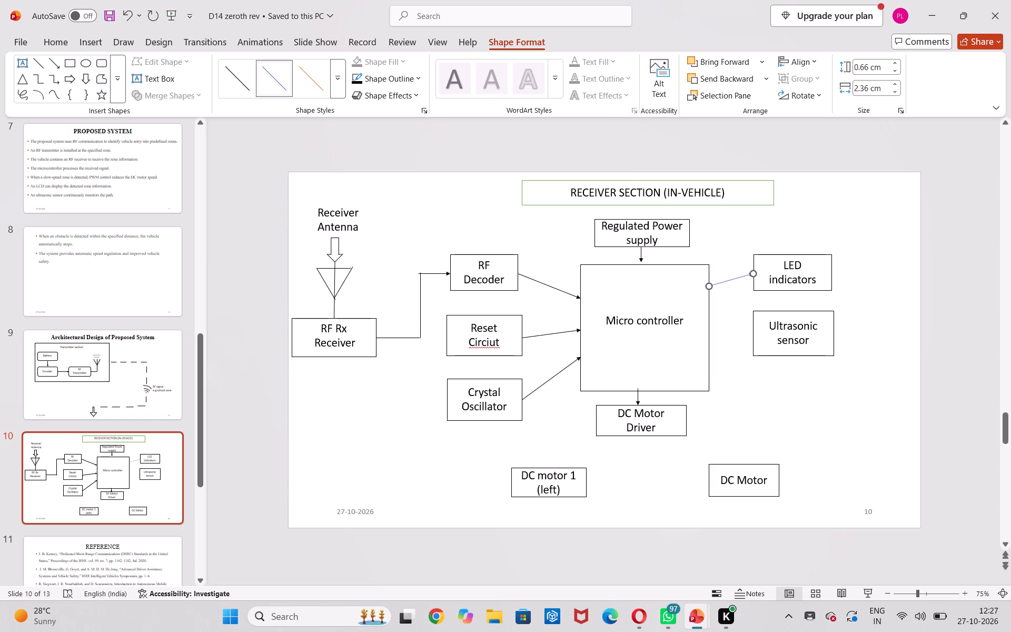
click(233, 78)
Draw a nearly horizontal arrow about 2.4 cm wide from Ultrasonic sensor to the Micro controller block, in the black line style.
click(54, 64)
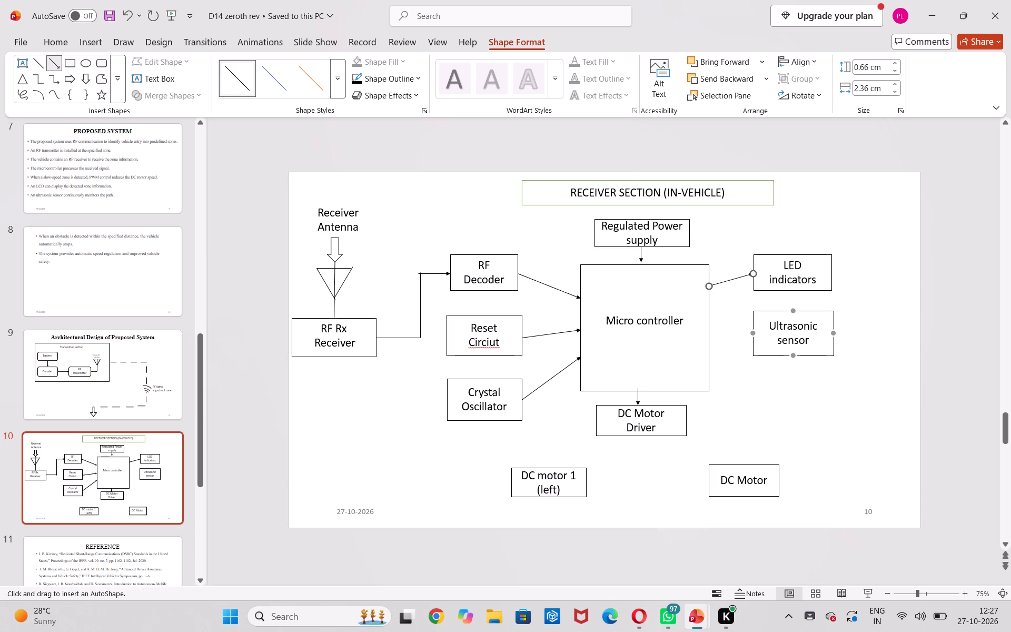
drag(752, 333, 708, 333)
drag(708, 333, 709, 339)
drag(709, 339, 708, 336)
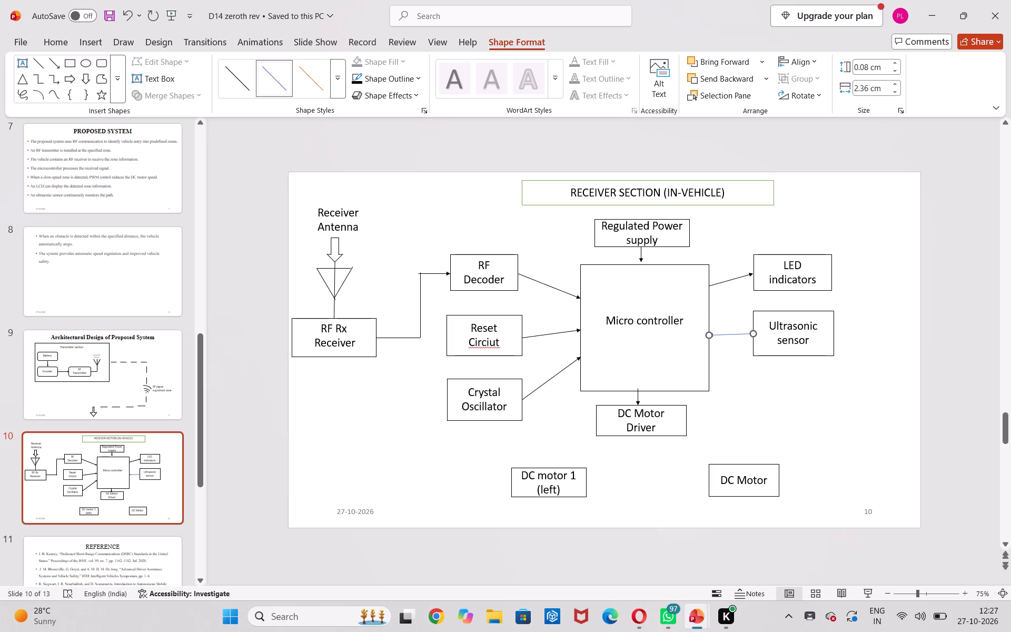
click(240, 79)
click(675, 475)
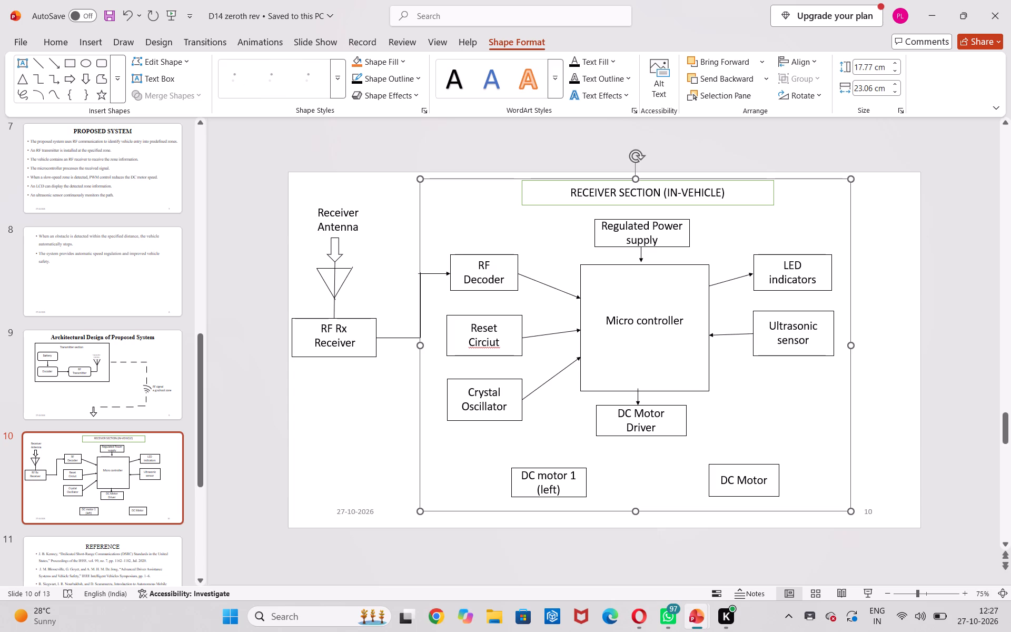
click(881, 409)
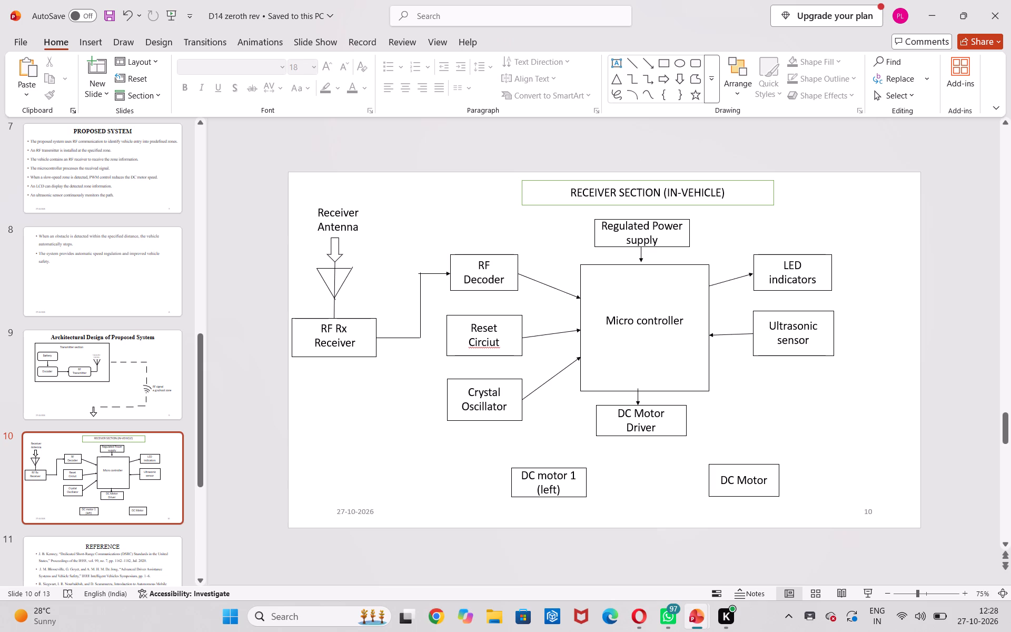
Draw a vertical line about 0.8 cm long down from the bottom of DC Motor Driver, in the black line style.
click(632, 65)
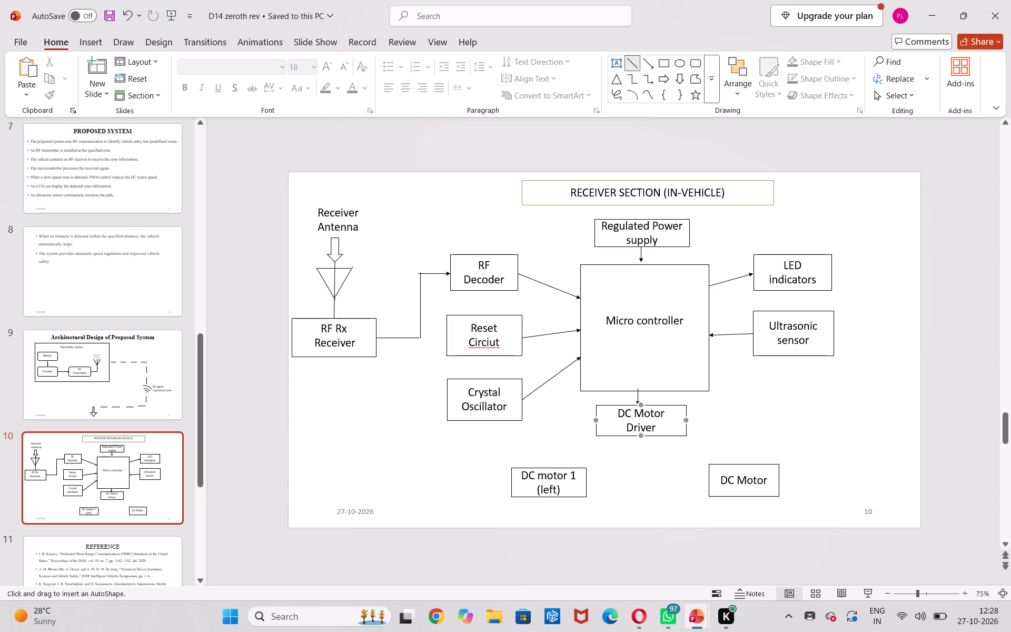
drag(640, 436, 641, 450)
drag(641, 450, 641, 449)
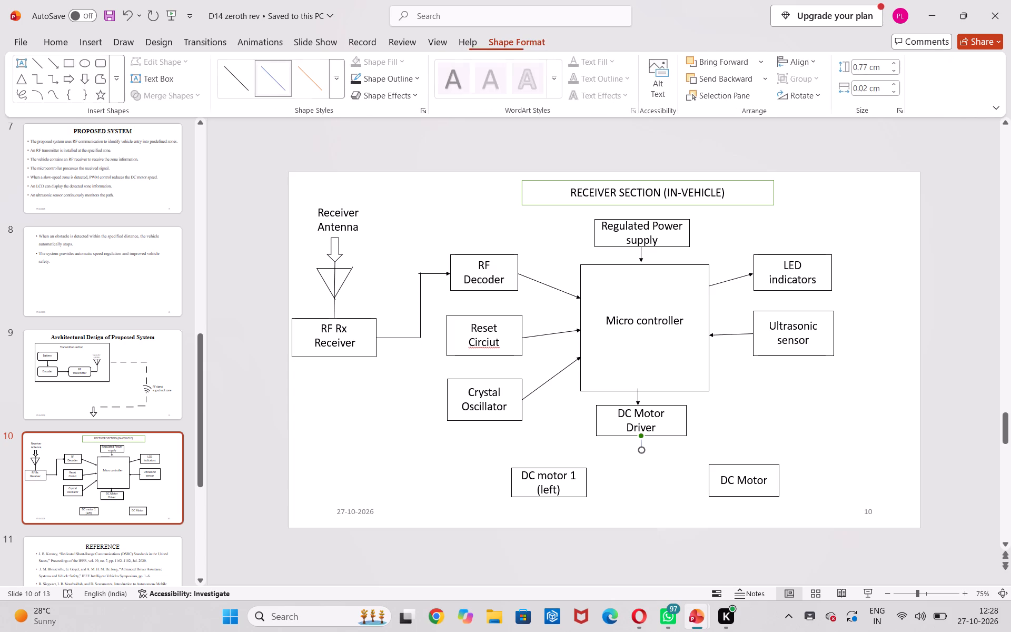
click(225, 71)
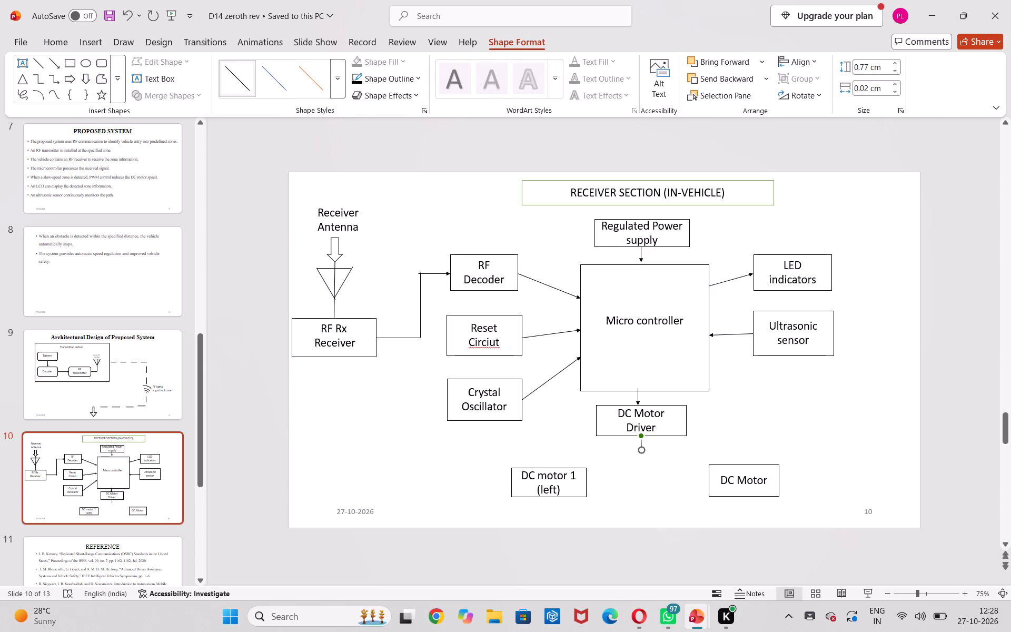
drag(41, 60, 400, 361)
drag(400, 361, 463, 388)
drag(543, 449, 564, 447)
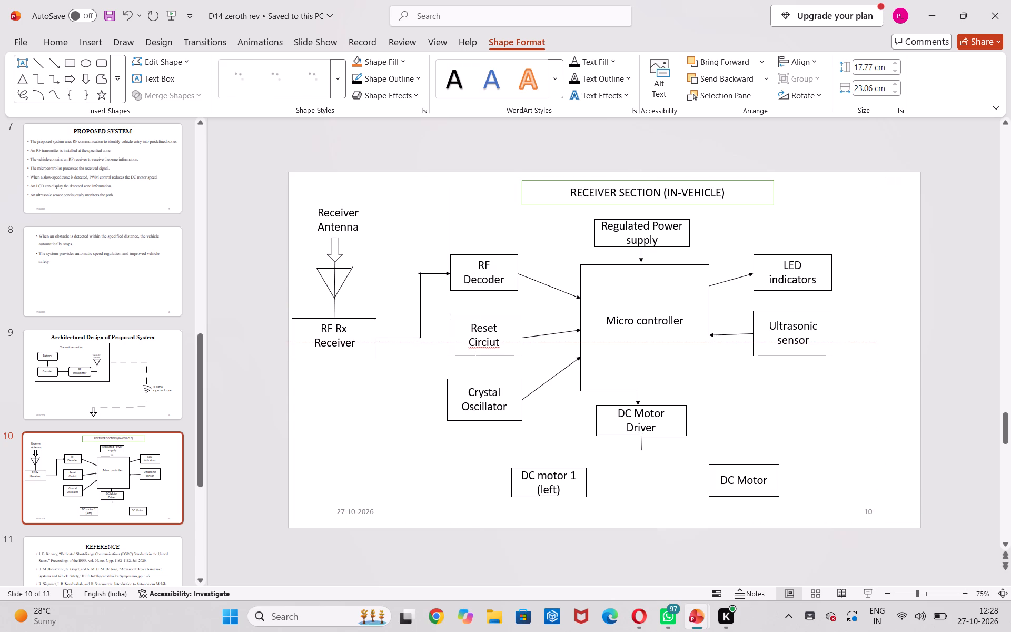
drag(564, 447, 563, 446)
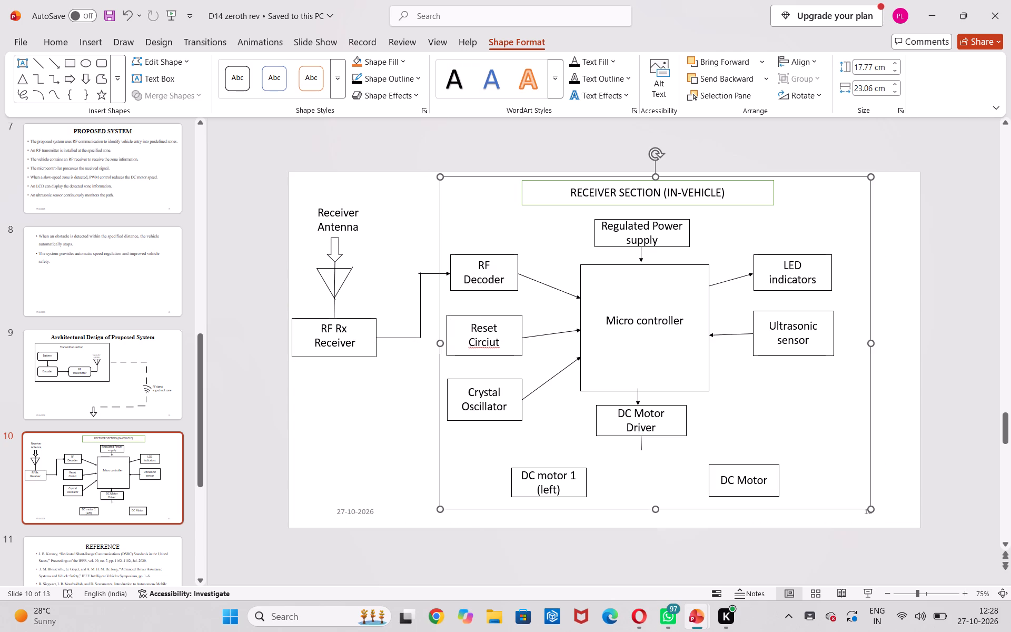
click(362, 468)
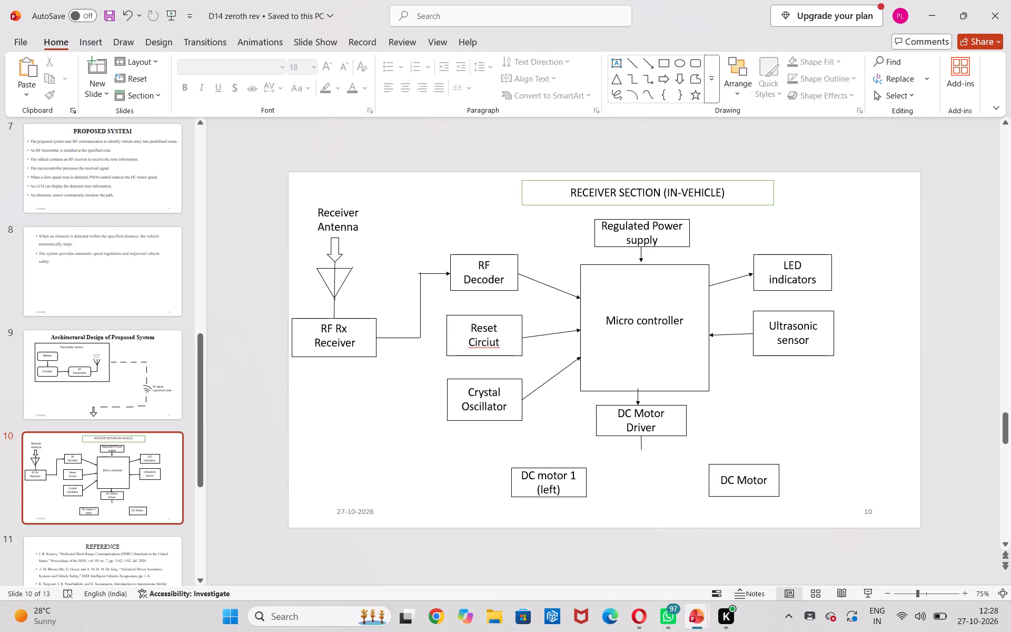
Draw a horizontal line about 10.5 cm long beneath DC Motor Driver, spanning from above DC motor 1 to above DC Motor, in the black line style.
click(628, 62)
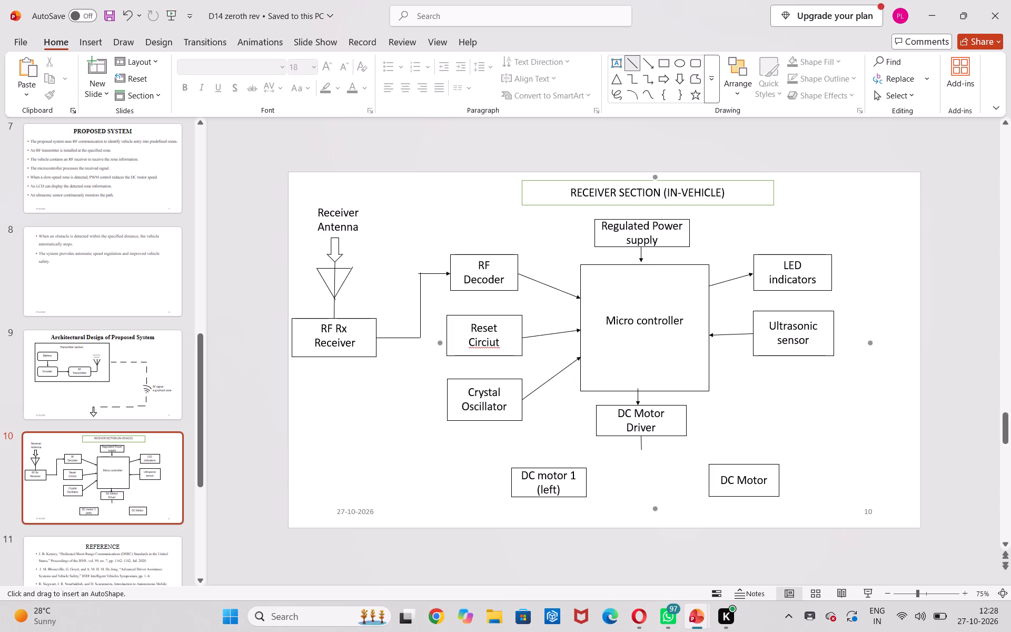
drag(547, 449, 594, 446)
drag(594, 446, 737, 447)
drag(737, 447, 743, 448)
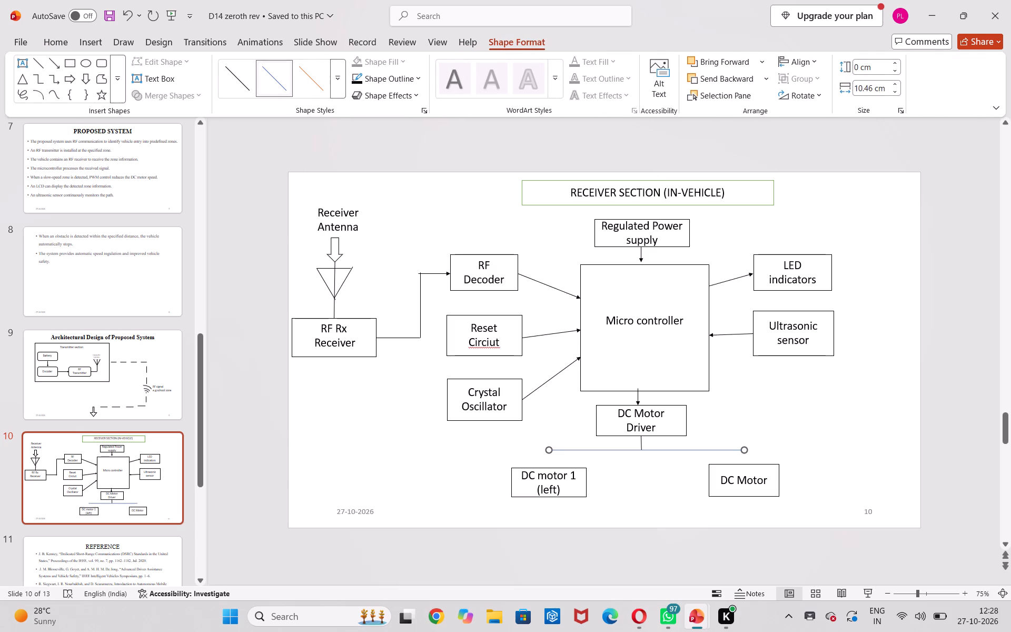
click(243, 74)
Draw a vertical arrow about 1 cm long from the horizontal line's end down to DC motor 1 (left), in the black line style.
click(56, 62)
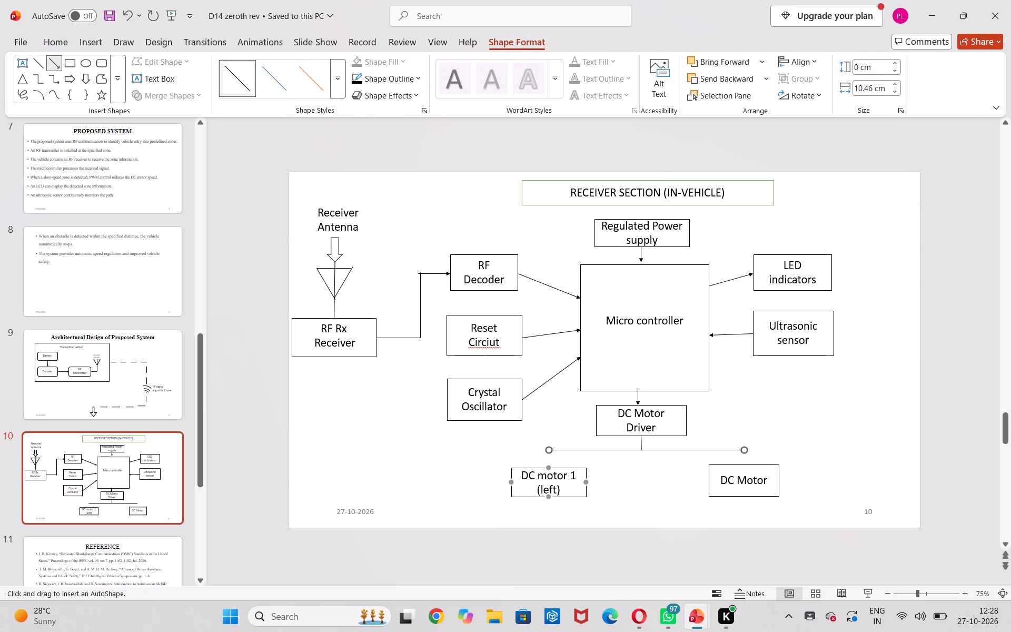
drag(549, 452, 550, 472)
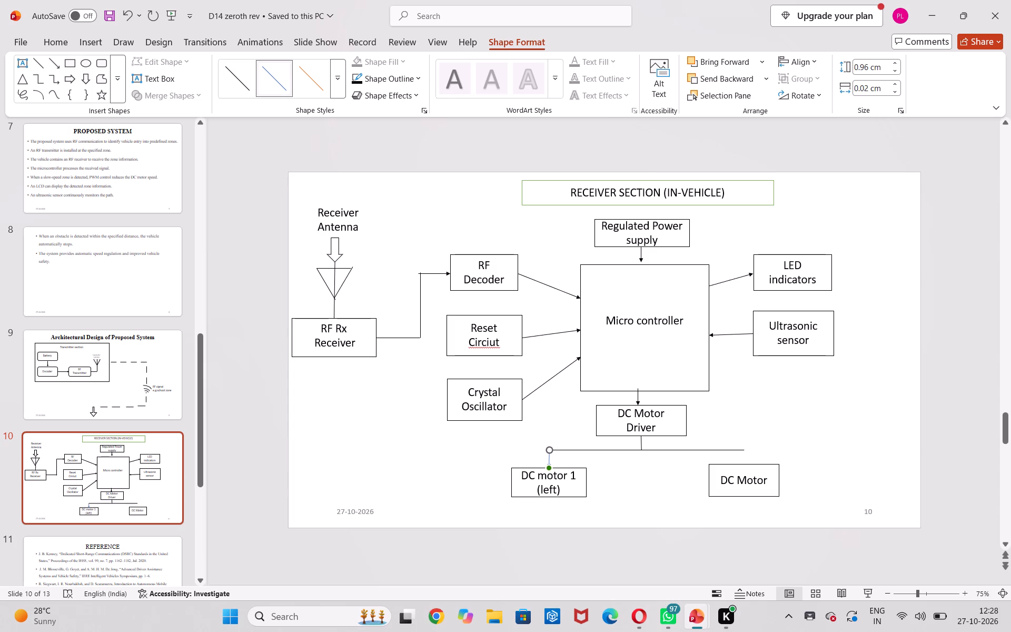
click(233, 90)
Draw a vertical arrow about 0.8 cm long from the horizontal line's other end down to DC Motor, in the black line style.
click(54, 68)
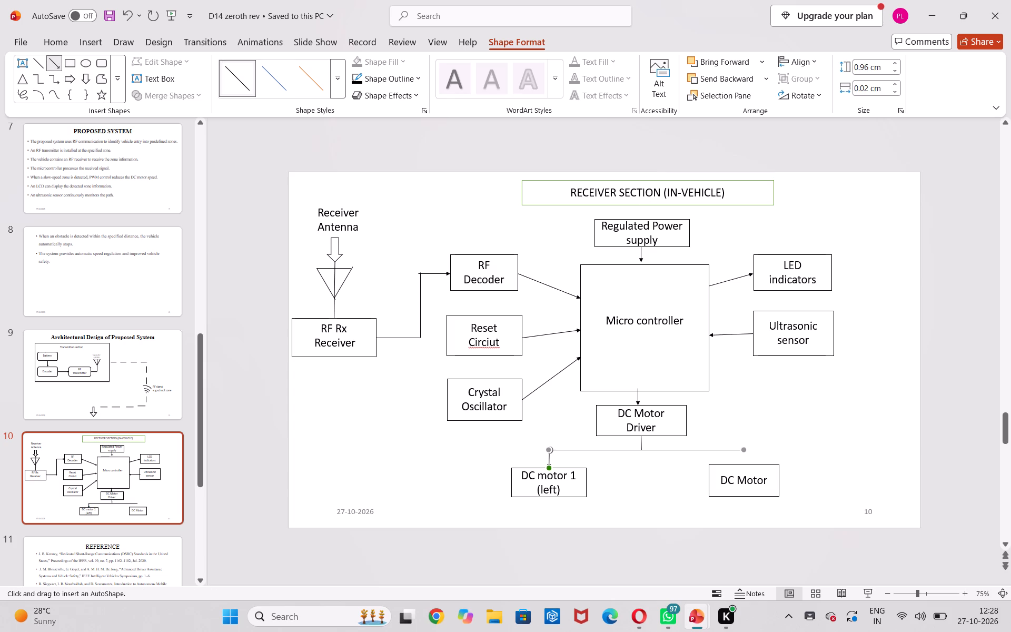
drag(743, 451, 744, 469)
drag(744, 469, 744, 469)
click(237, 65)
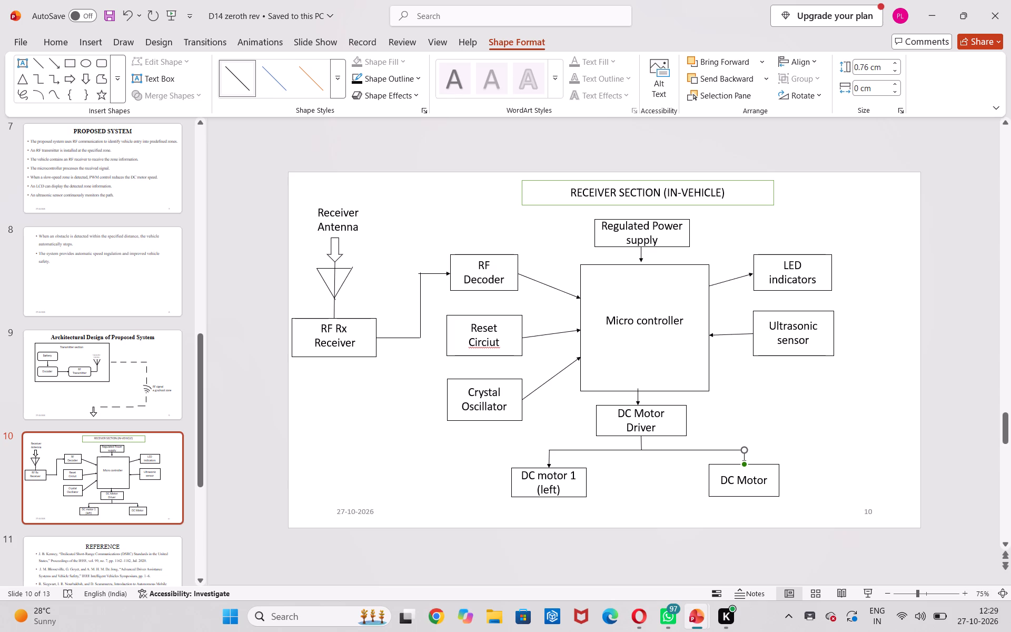
Set the outline of the RECEIVER SECTION (IN-VEHICLE) title box to white.
click(519, 194)
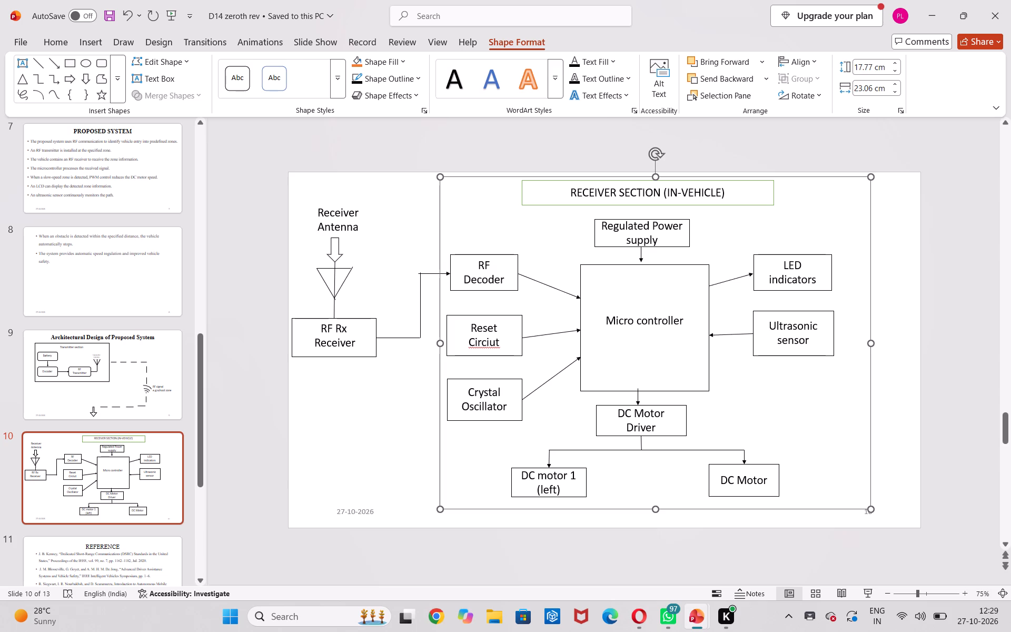
click(522, 194)
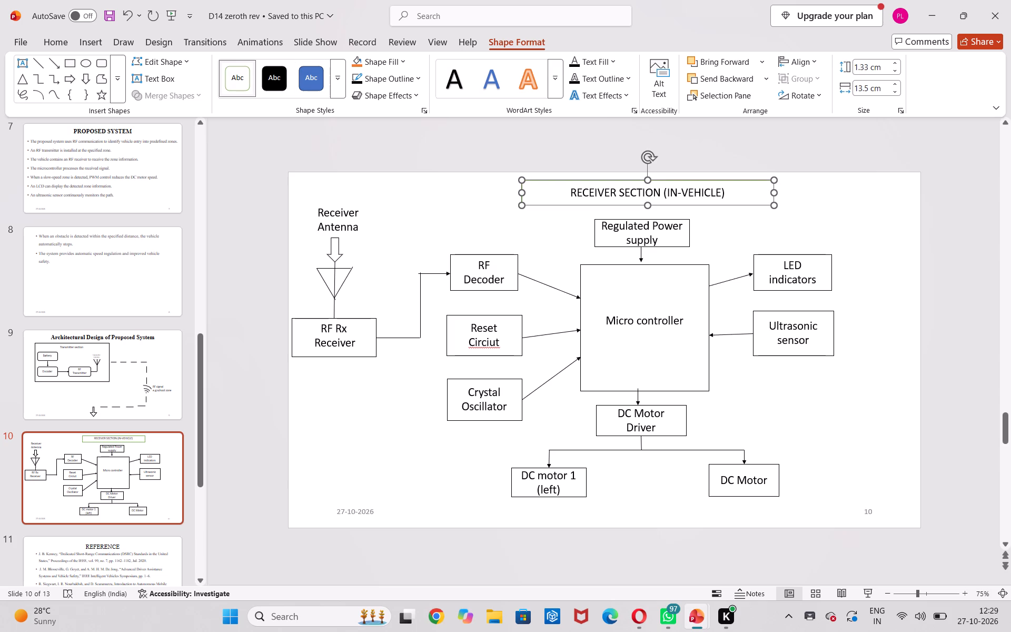
right_click(551, 204)
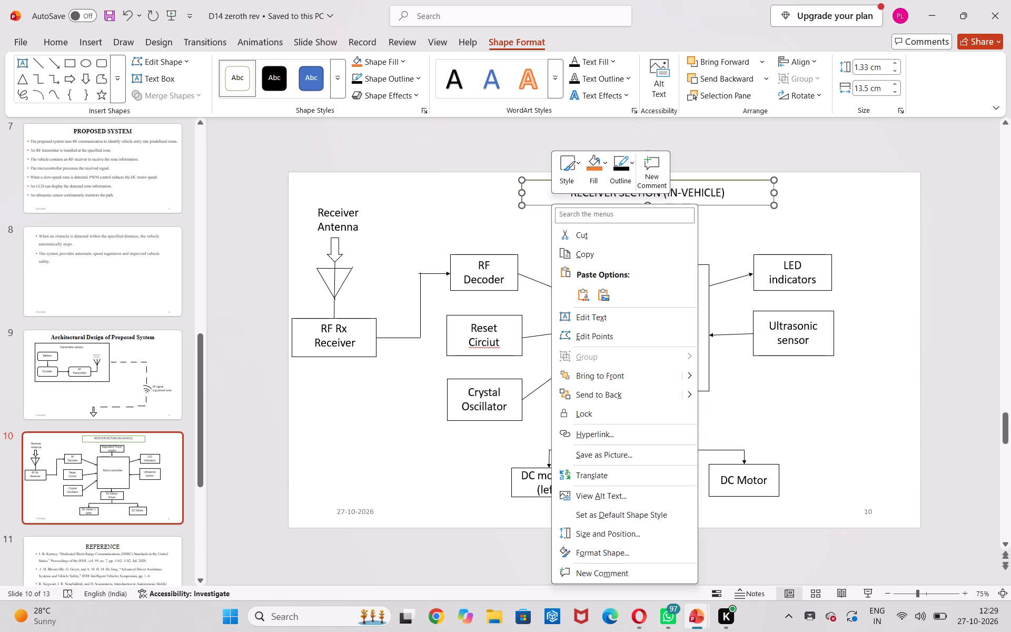
click(617, 174)
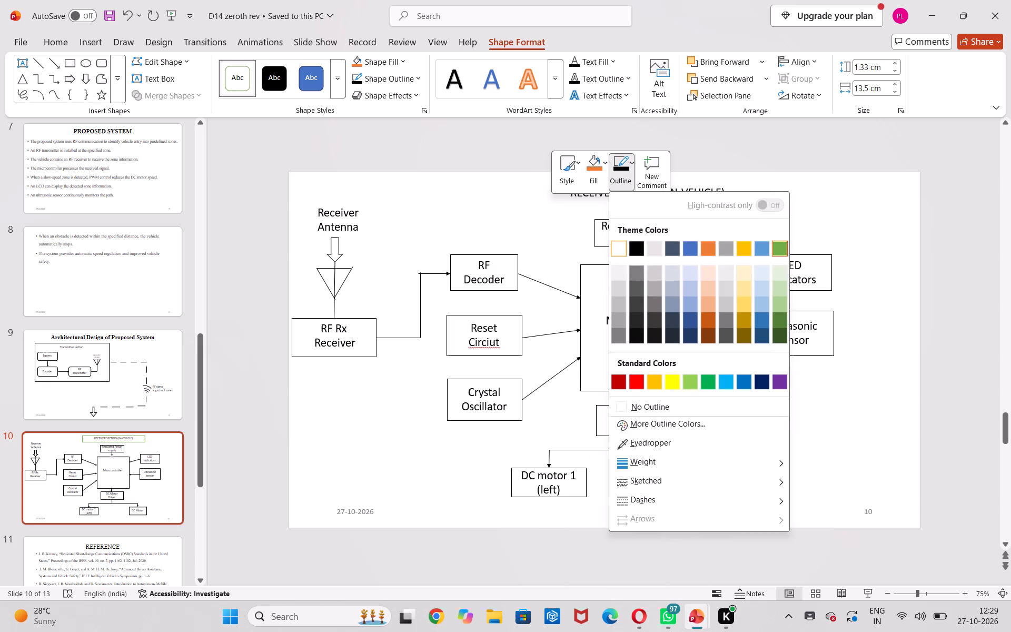
click(624, 254)
click(820, 228)
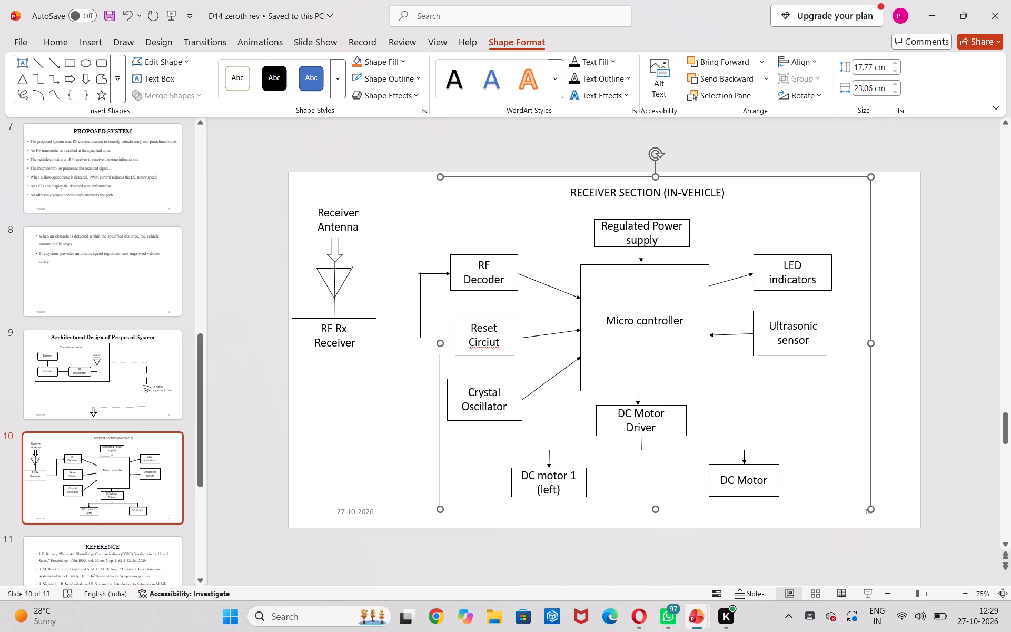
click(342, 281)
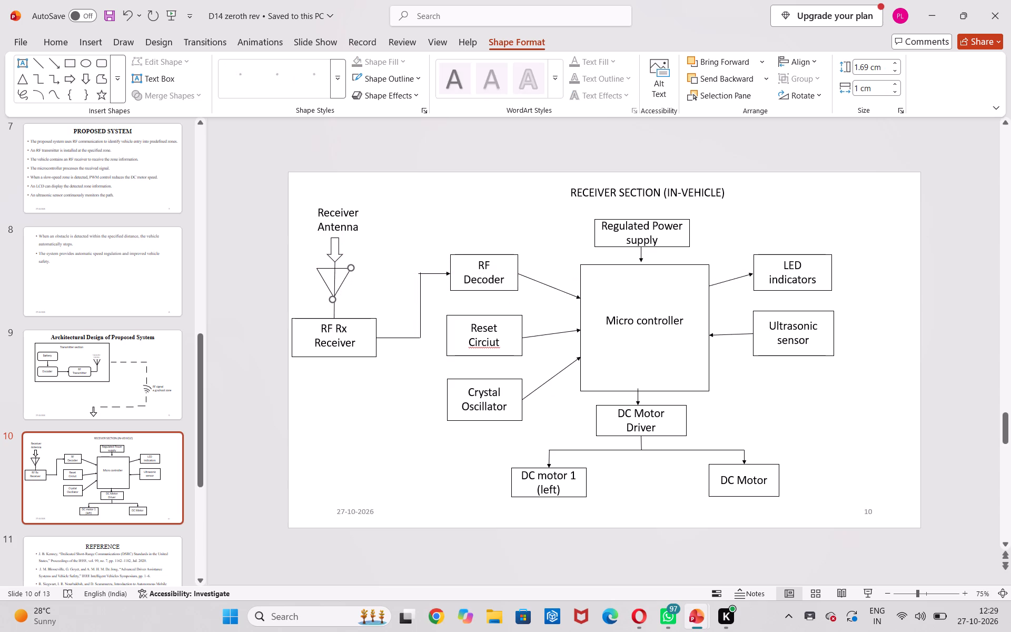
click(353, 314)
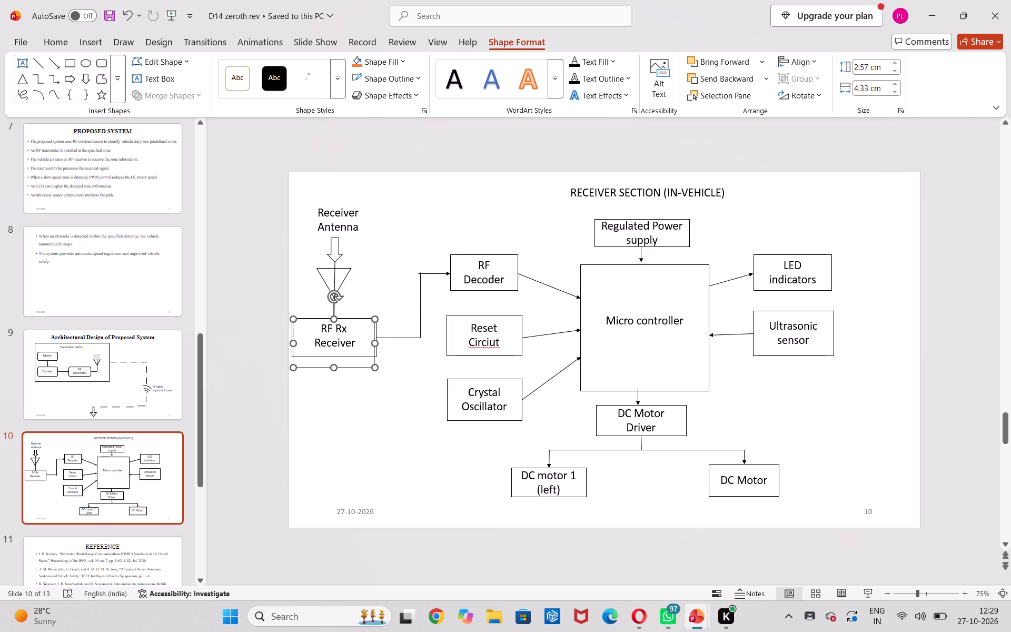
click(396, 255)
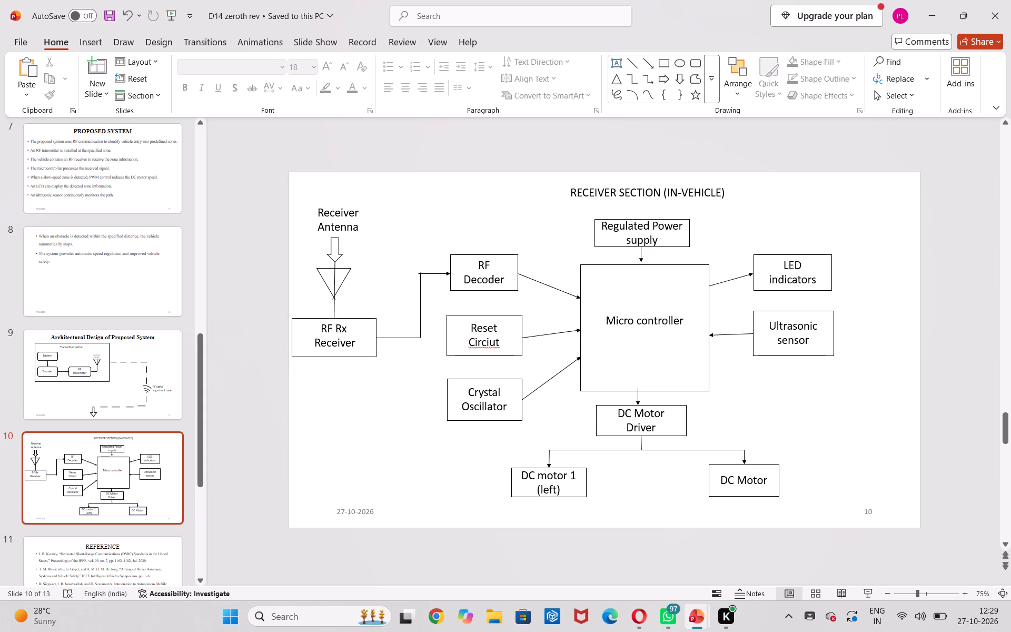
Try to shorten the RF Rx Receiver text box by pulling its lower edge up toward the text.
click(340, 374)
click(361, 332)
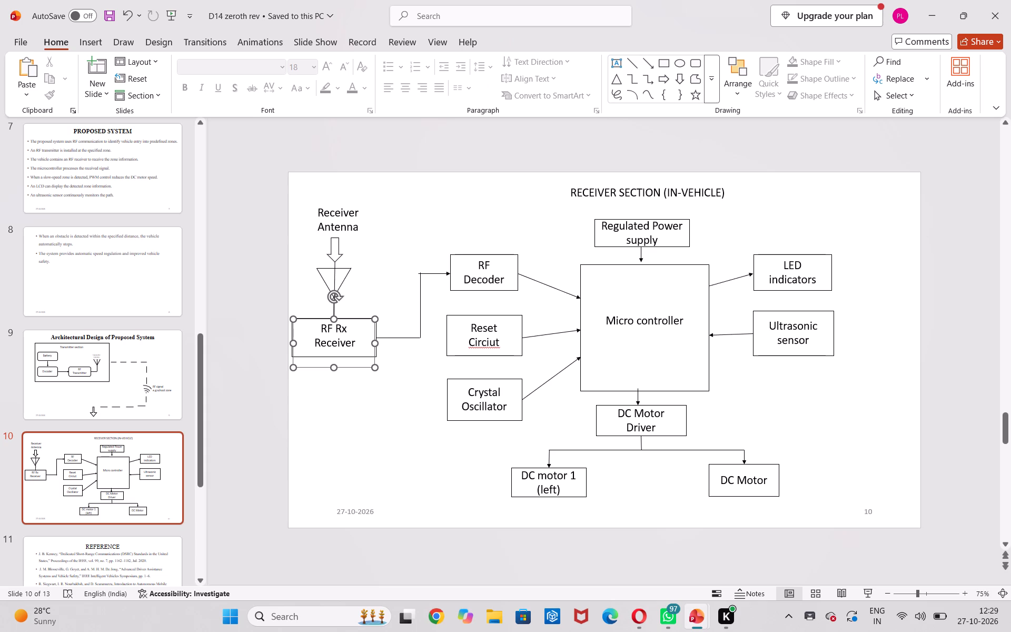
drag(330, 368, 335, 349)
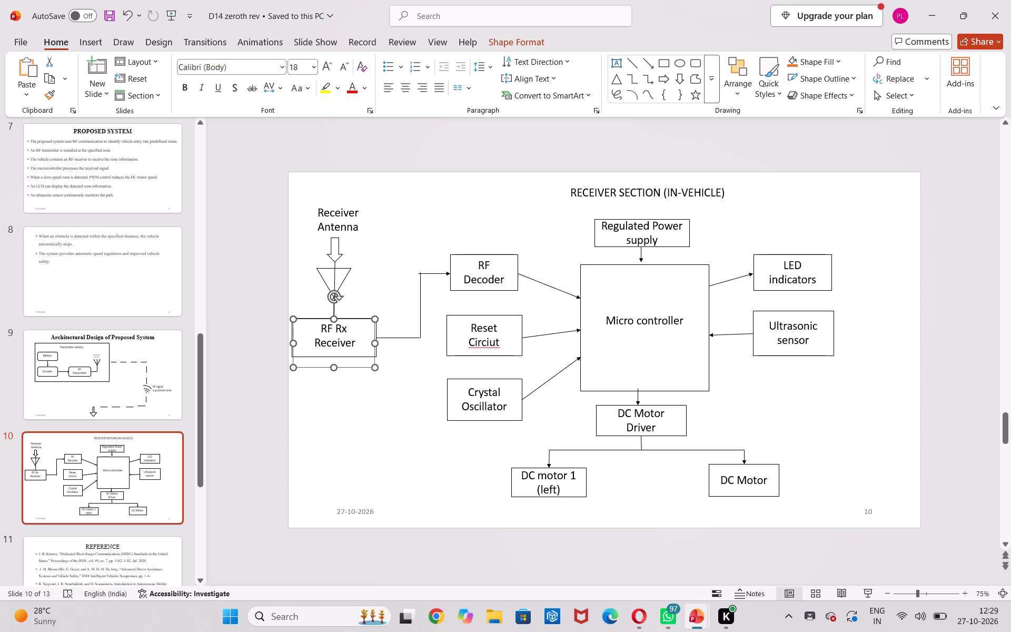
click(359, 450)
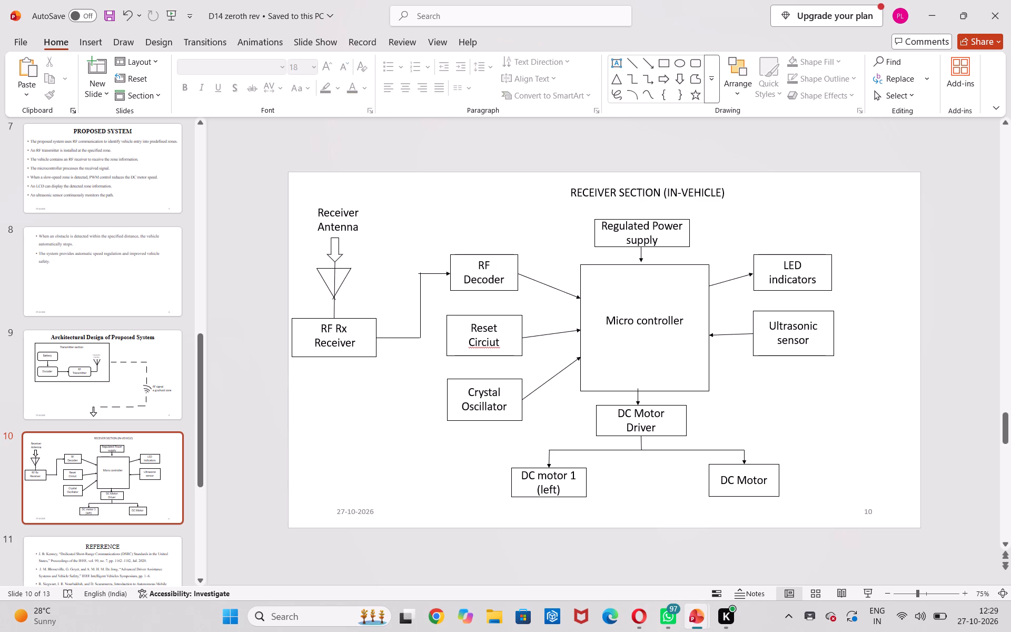
Correct the misspelled second word in the Reset block so its label reads Reset Circuit.
click(478, 344)
click(498, 341)
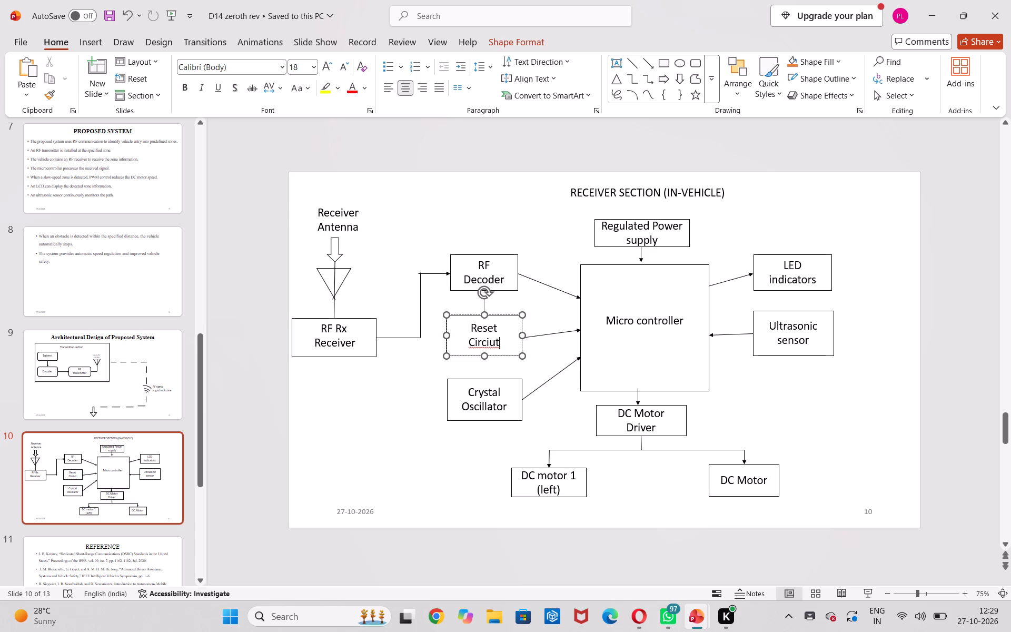
key(BackSpace)
key(BackSpace)
key(BackSpace)
key(BackSpace)
key(BackSpace)
key(BackSpace)
key(BackSpace)
text(Circuit)
key(space)
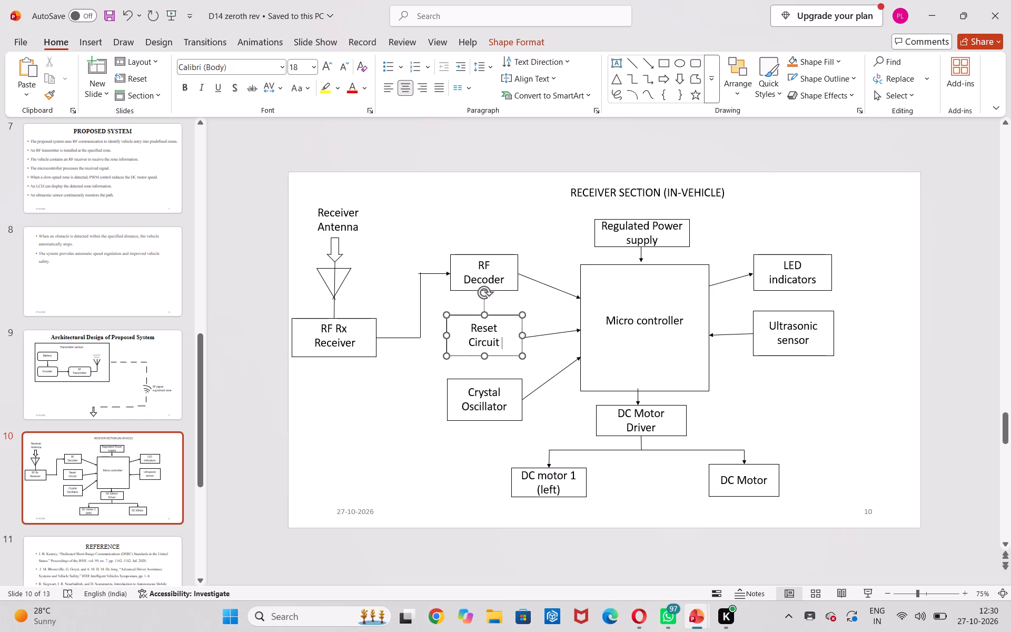
Enlarge the Regulated Power supply box above Micro controller slightly in width and height.
click(682, 236)
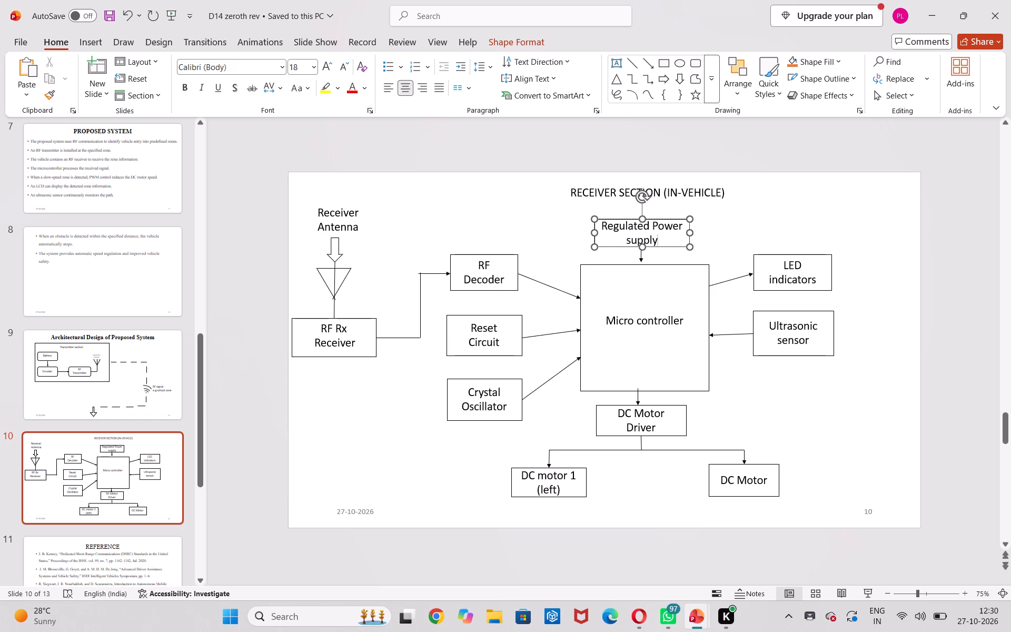
drag(690, 246, 703, 251)
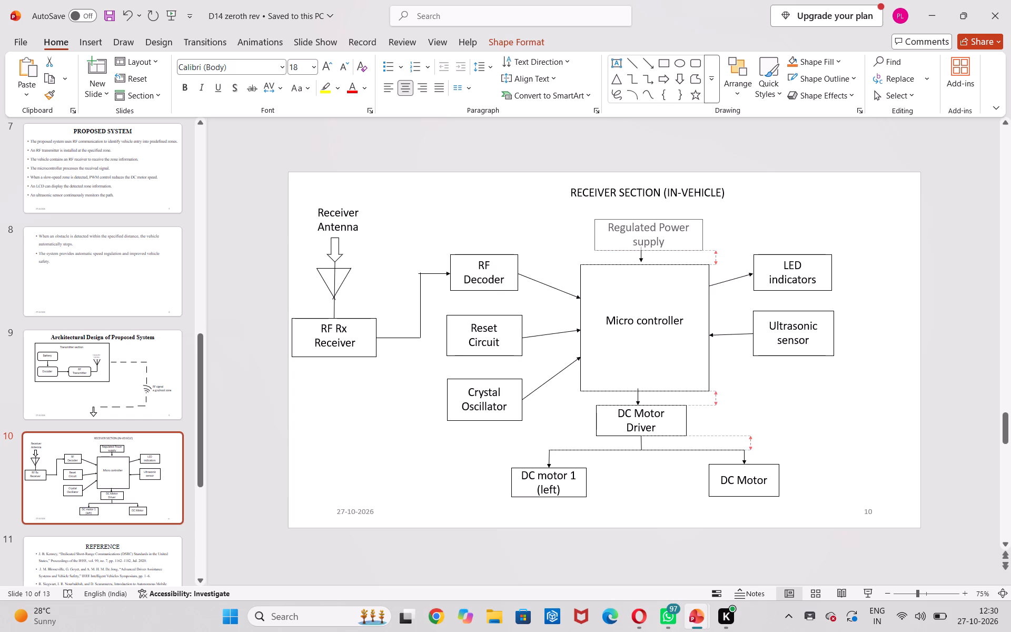
drag(703, 251, 697, 255)
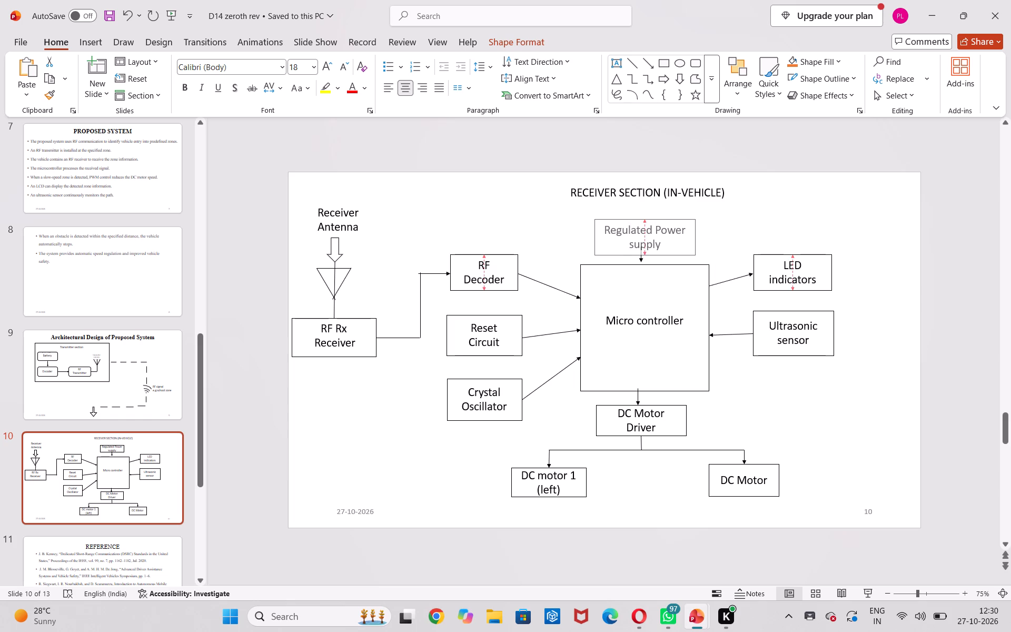
drag(697, 255, 696, 248)
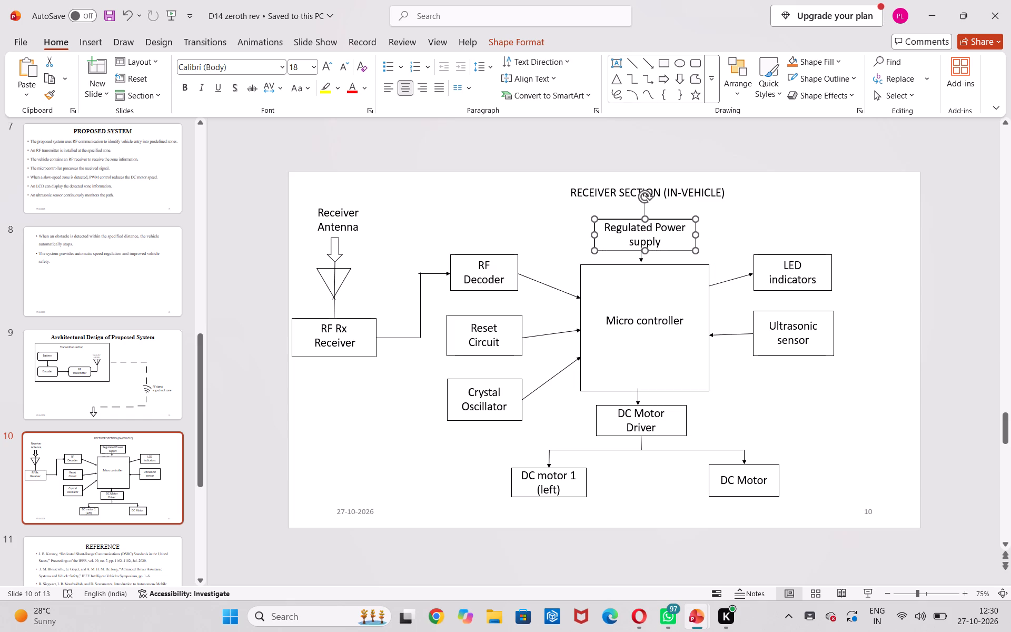
Break the power supply label after Regulated so that Power supply sits on its second line.
click(655, 229)
key(Return)
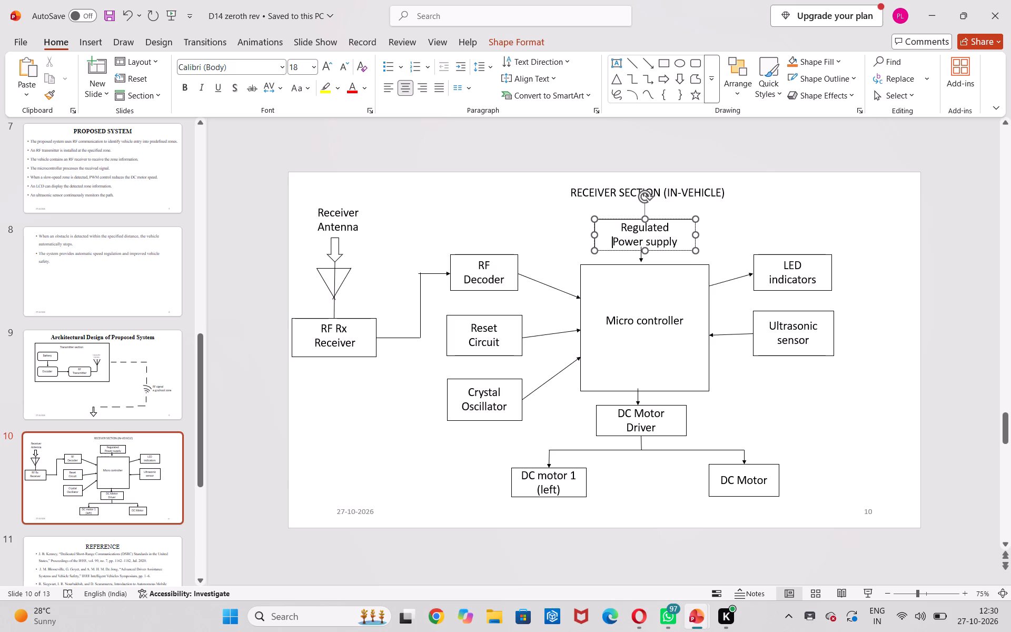
click(746, 368)
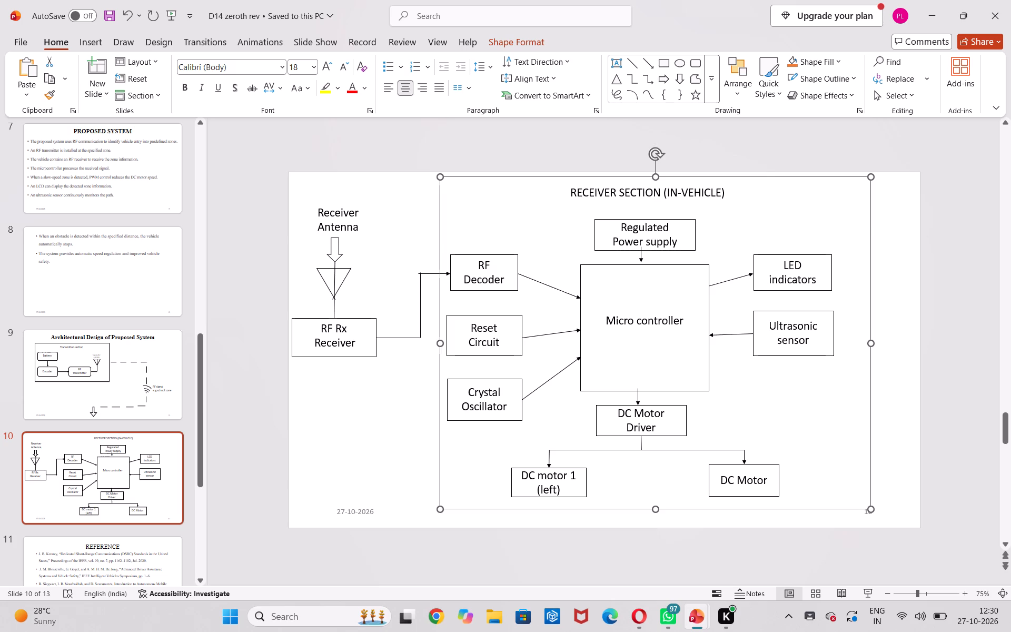
Reduce the Regulated Power supply box's height slightly by raising its lower edge clear of the arrow.
click(639, 220)
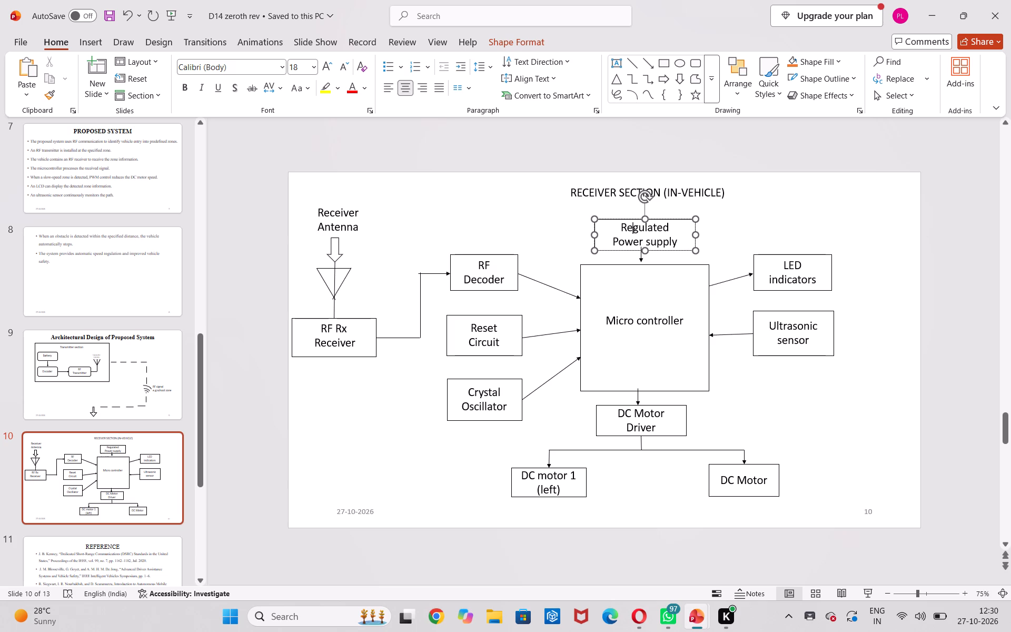
drag(647, 252, 646, 246)
Shift the arrow between Regulated Power supply and Micro controller slightly right to centre it under the box.
drag(641, 254, 646, 255)
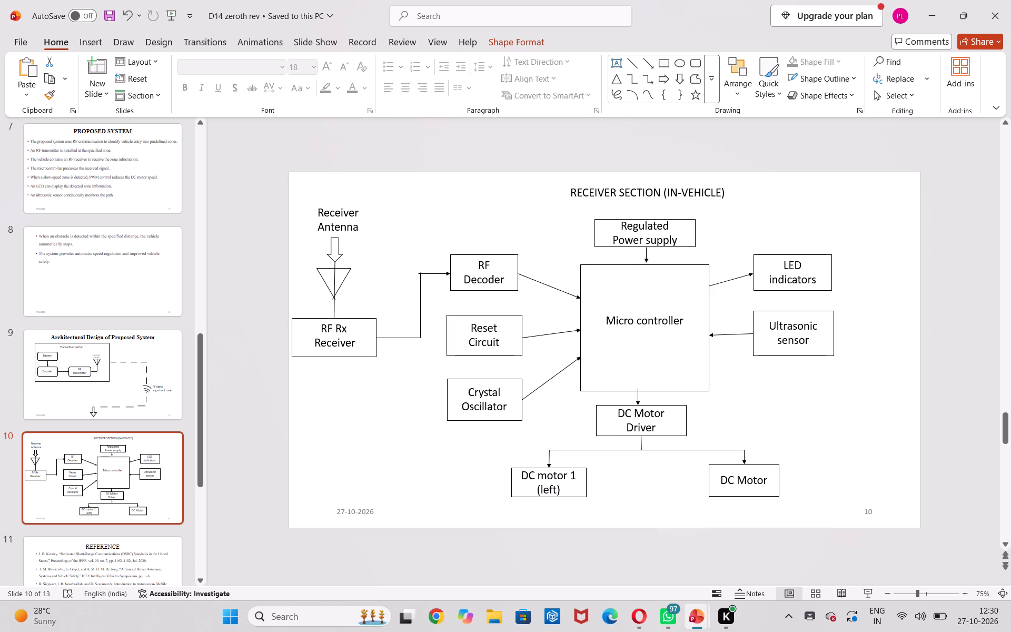
drag(646, 255, 646, 256)
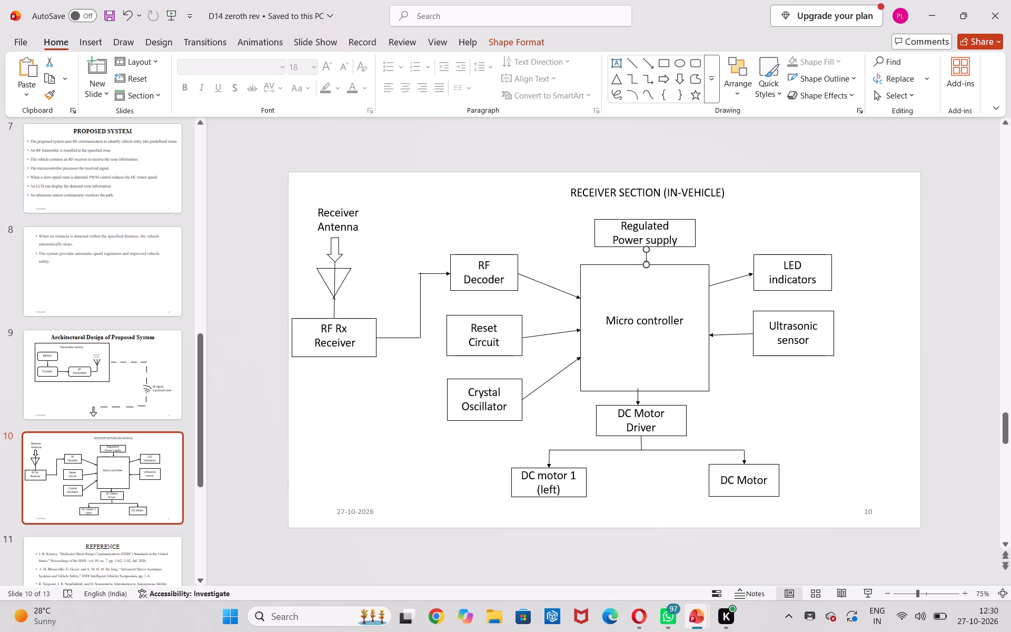
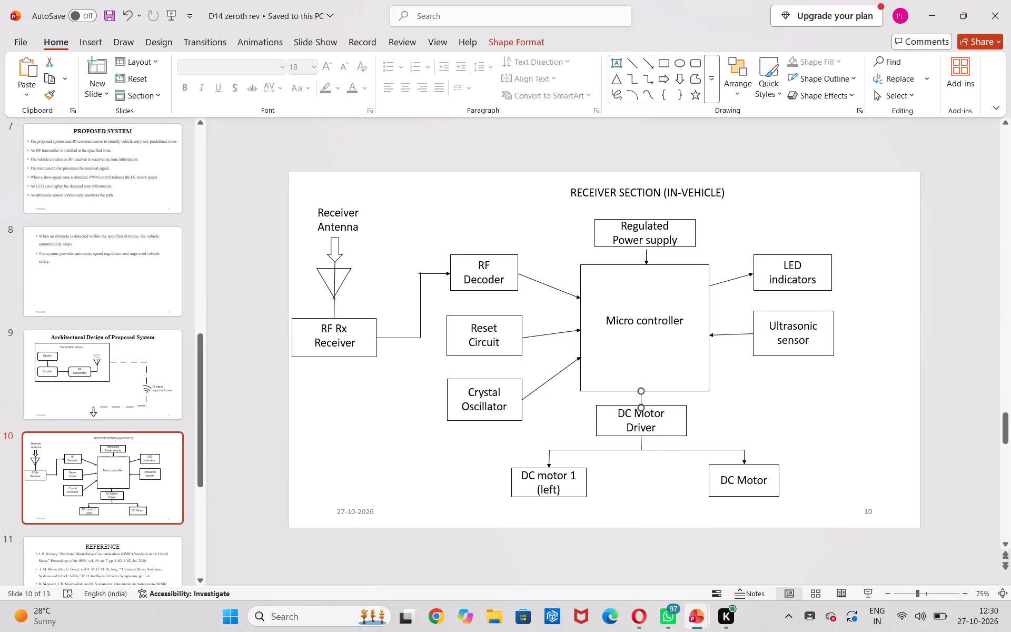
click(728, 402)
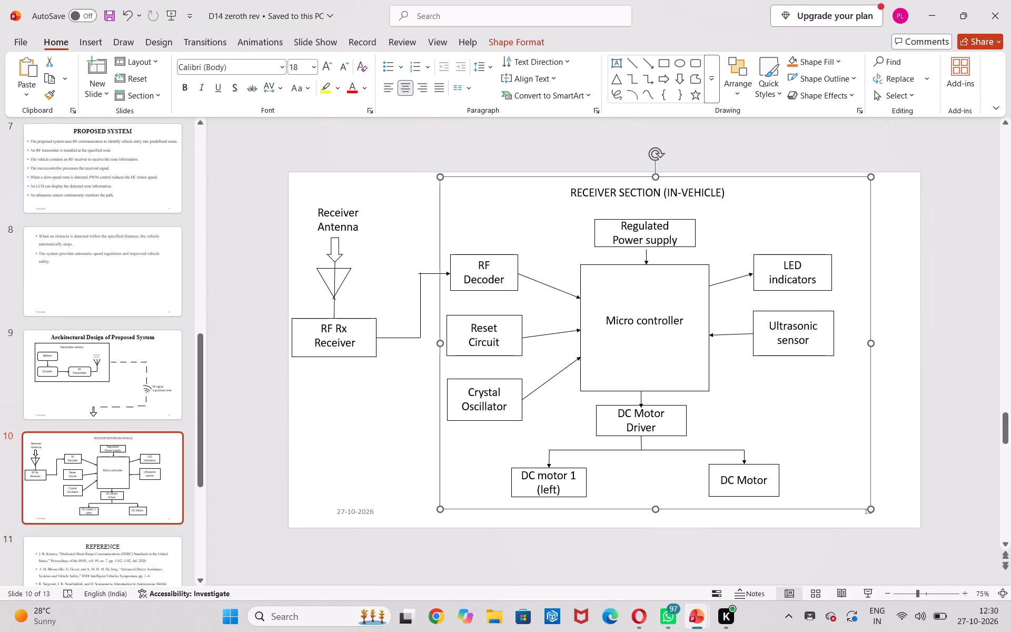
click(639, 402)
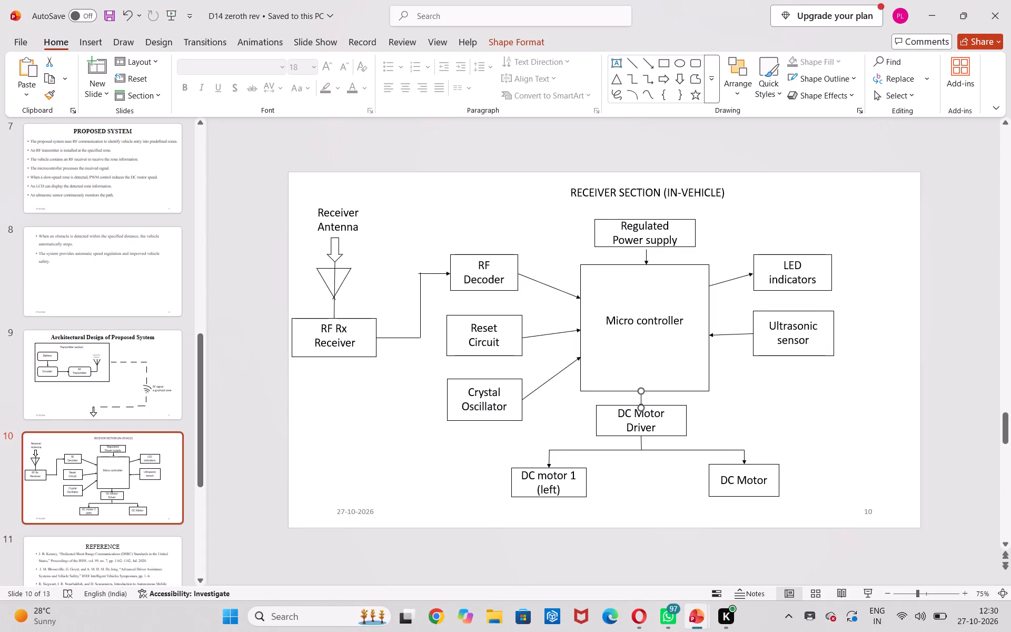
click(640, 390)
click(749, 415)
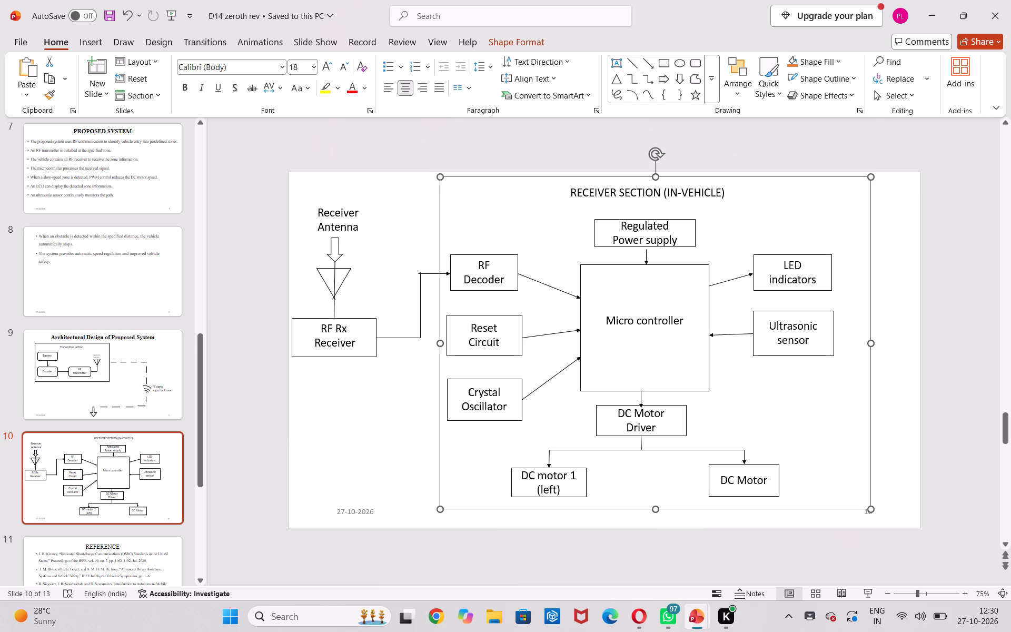
Shift the DC Motor Driver box slightly right beneath the Micro controller box, keeping its height on the slide.
drag(639, 420, 639, 421)
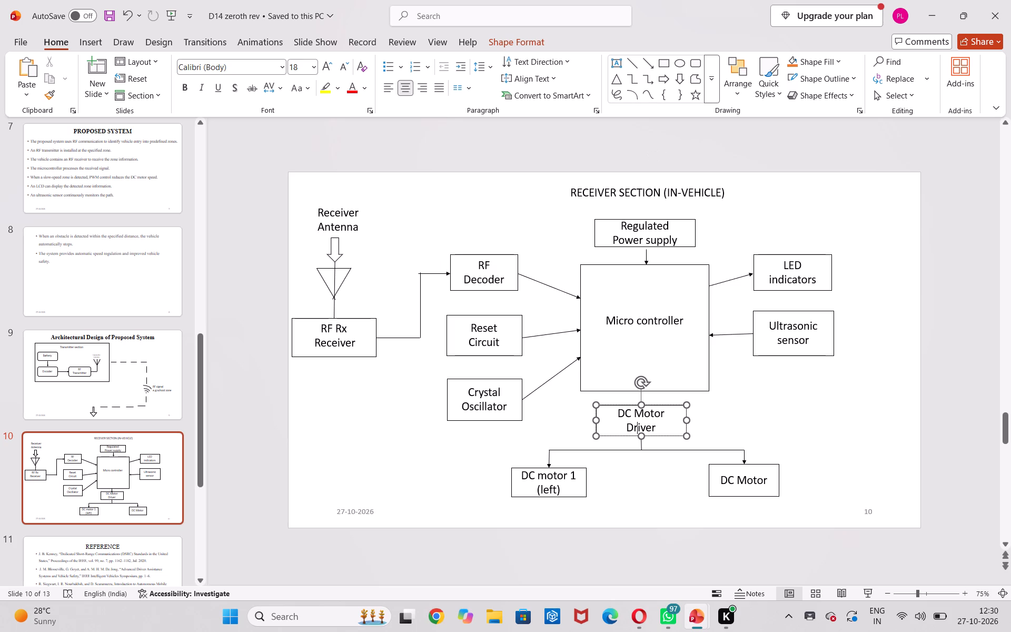
drag(639, 421, 640, 411)
click(679, 426)
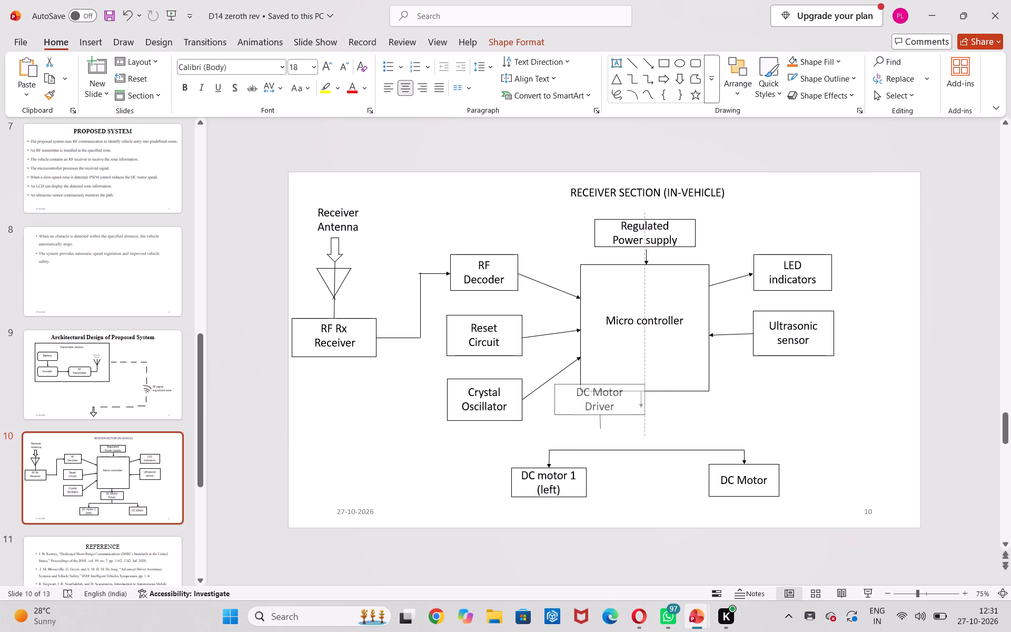
click(692, 427)
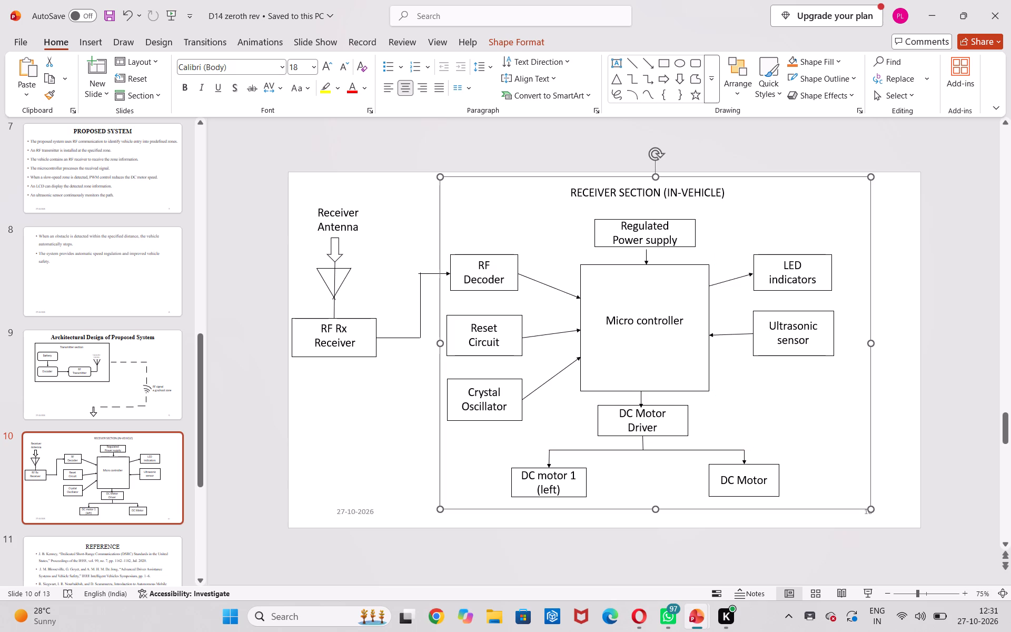
click(653, 417)
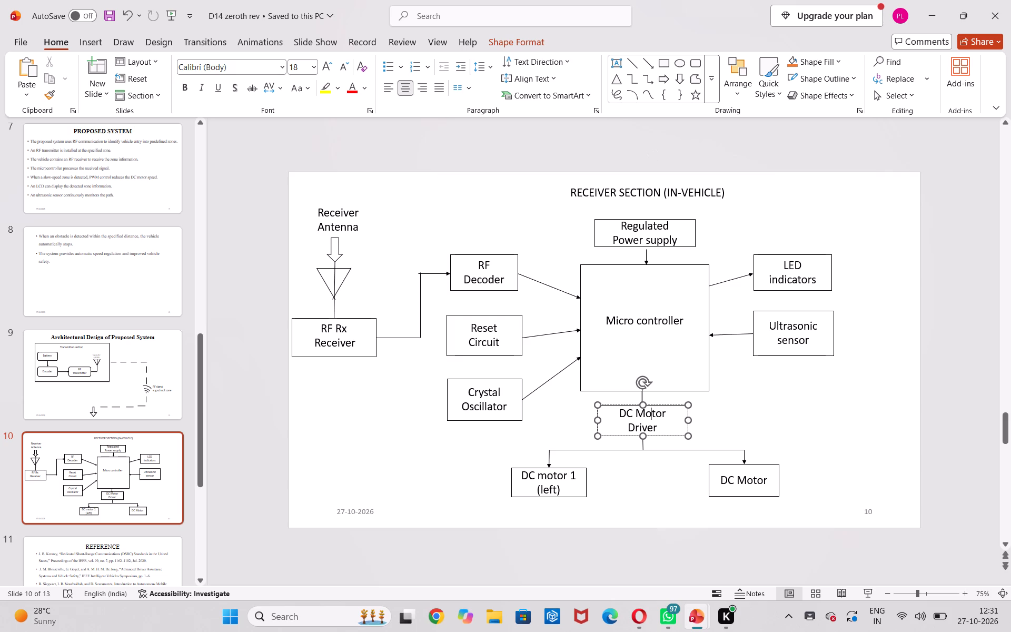
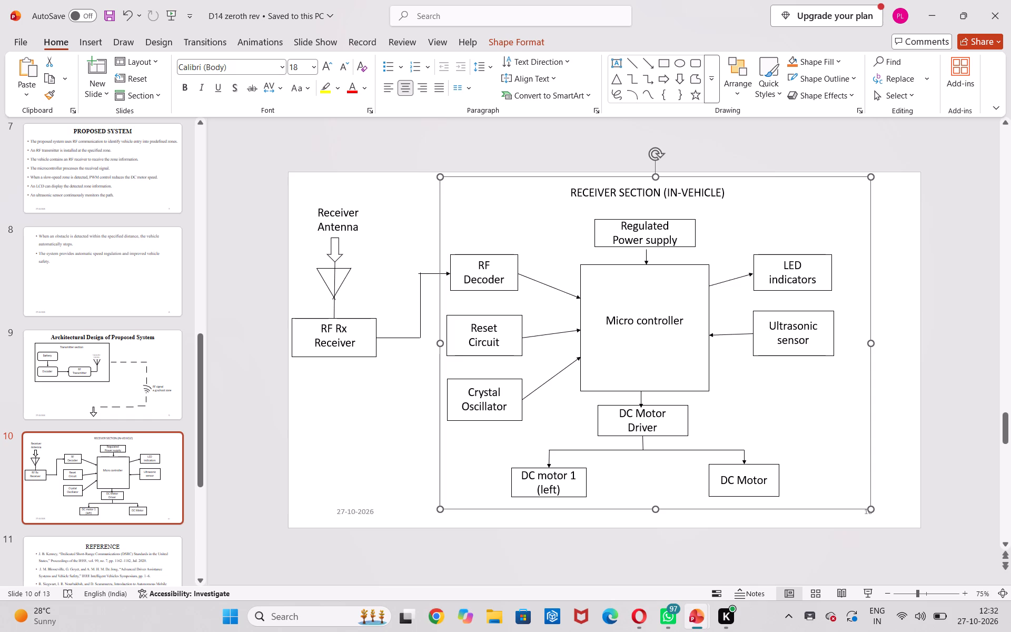
Enclose the word Receiver in parentheses in the RF Rx box so the label reads RF Rx (Receiver).
click(354, 349)
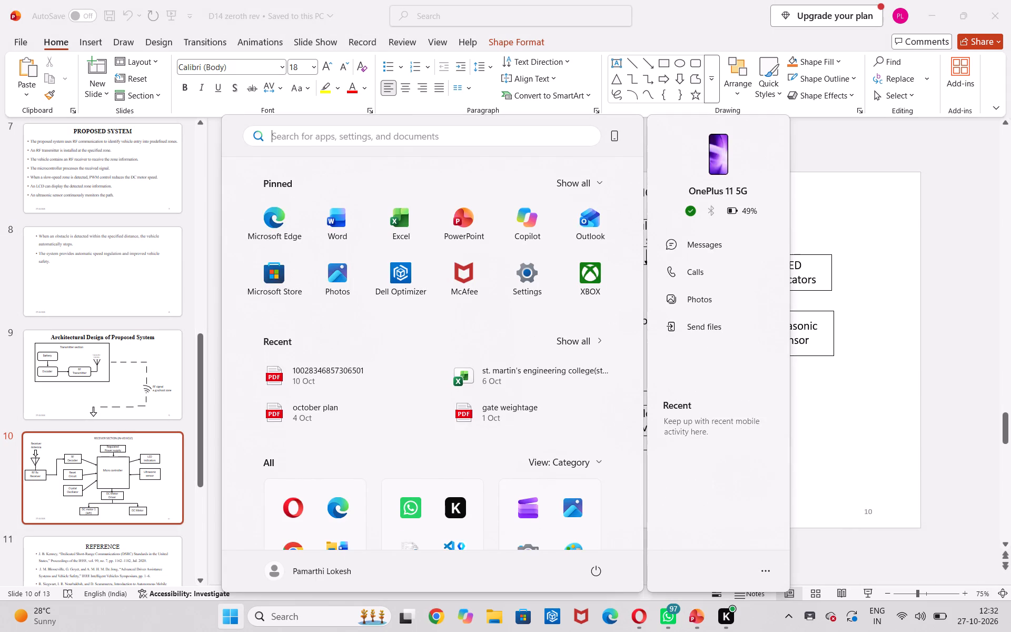
click(921, 434)
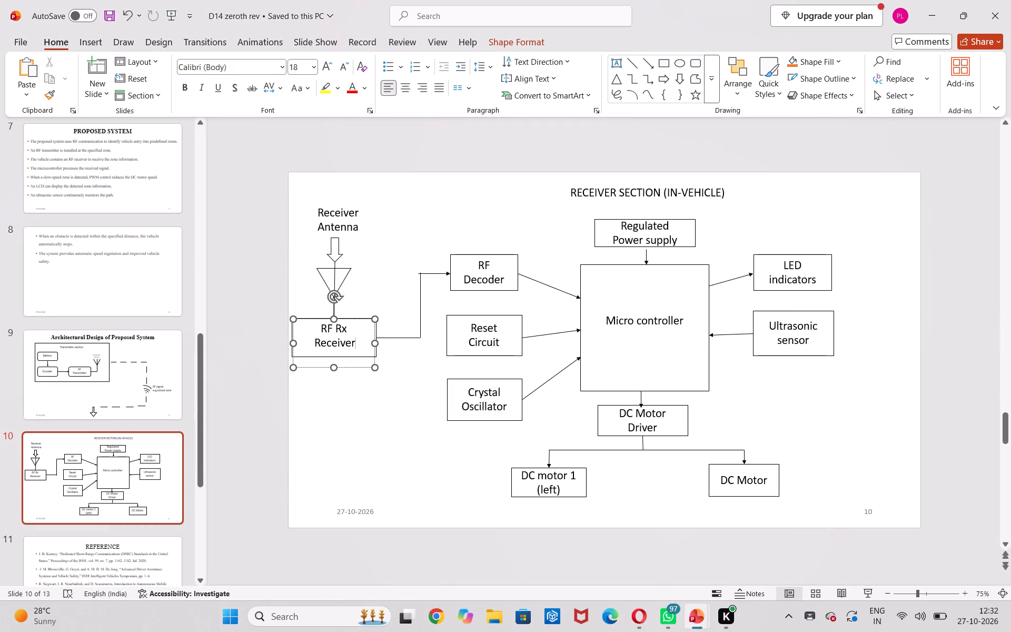
key(shift+parenright)
key(Left)
key(Left)
key(Left)
key(Left)
key(Left)
key(Left)
key(Left)
key(Left)
key(Left)
key(shift+parenleft)
click(361, 290)
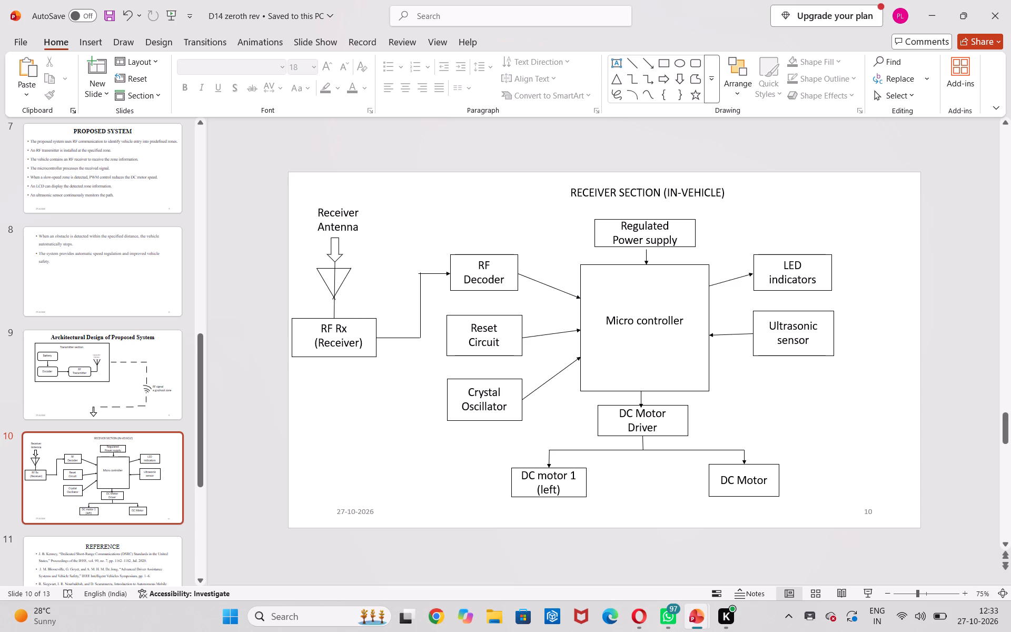
Check the transmitter antenna layout on slide 9, then remove the vertical line joining slide 10's antenna triangle to the RF Rx box.
click(125, 376)
click(125, 376)
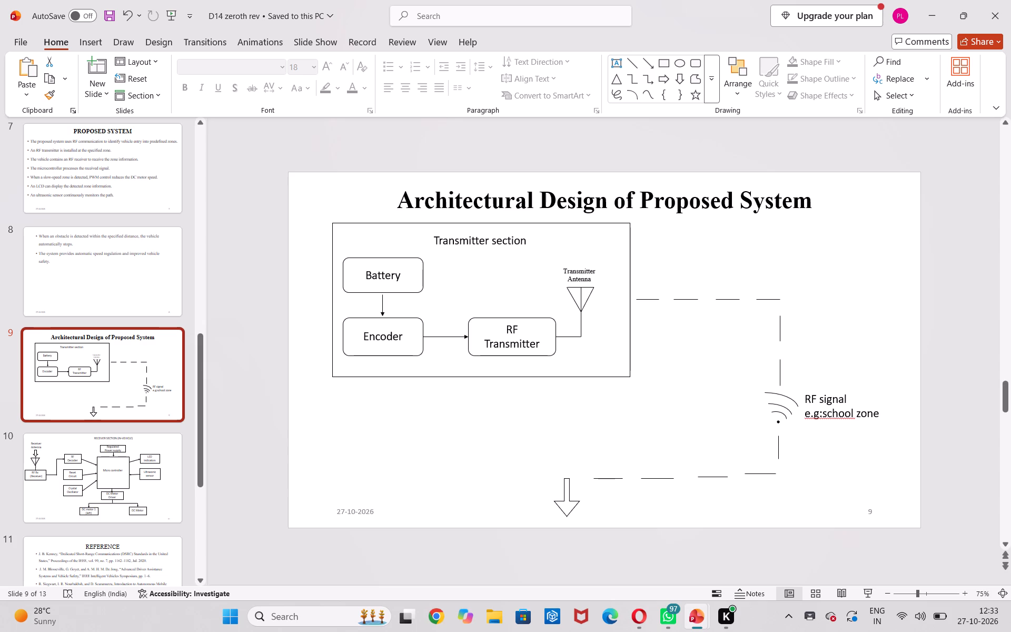
click(74, 439)
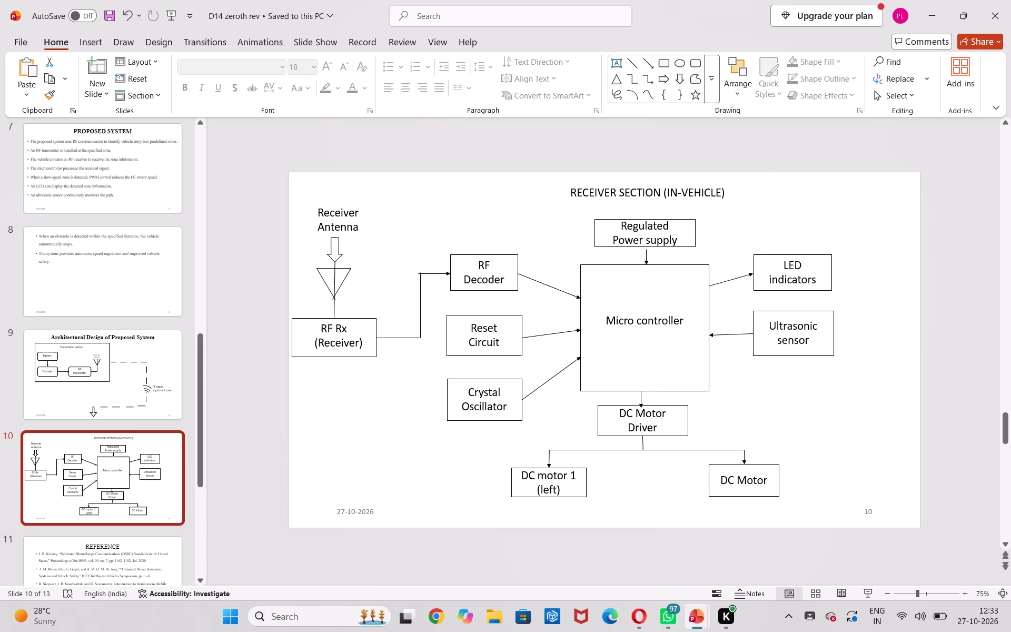
click(334, 251)
click(334, 251)
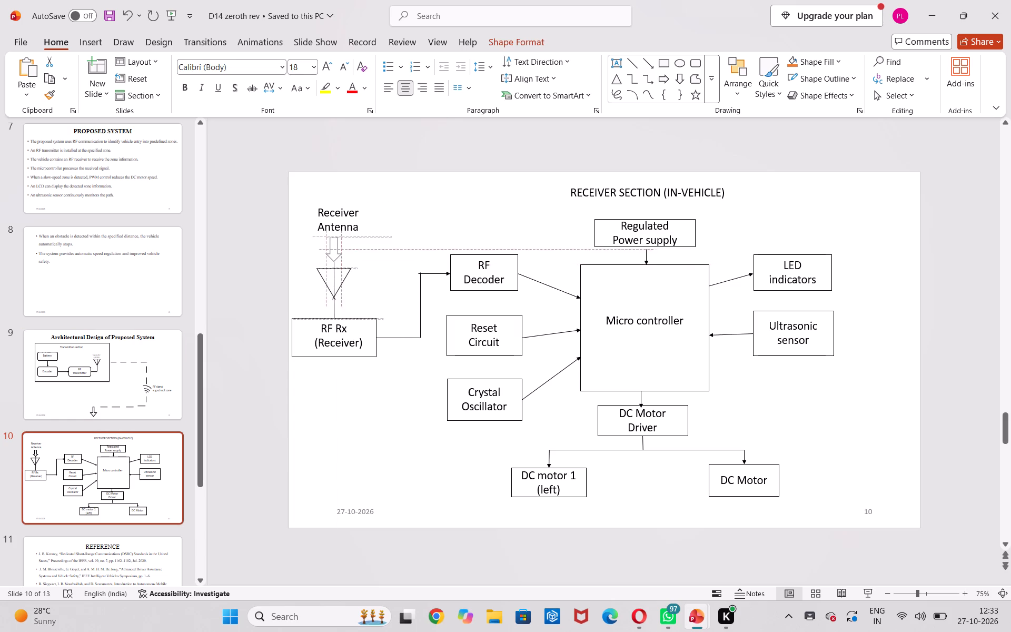
right_click(334, 306)
click(372, 272)
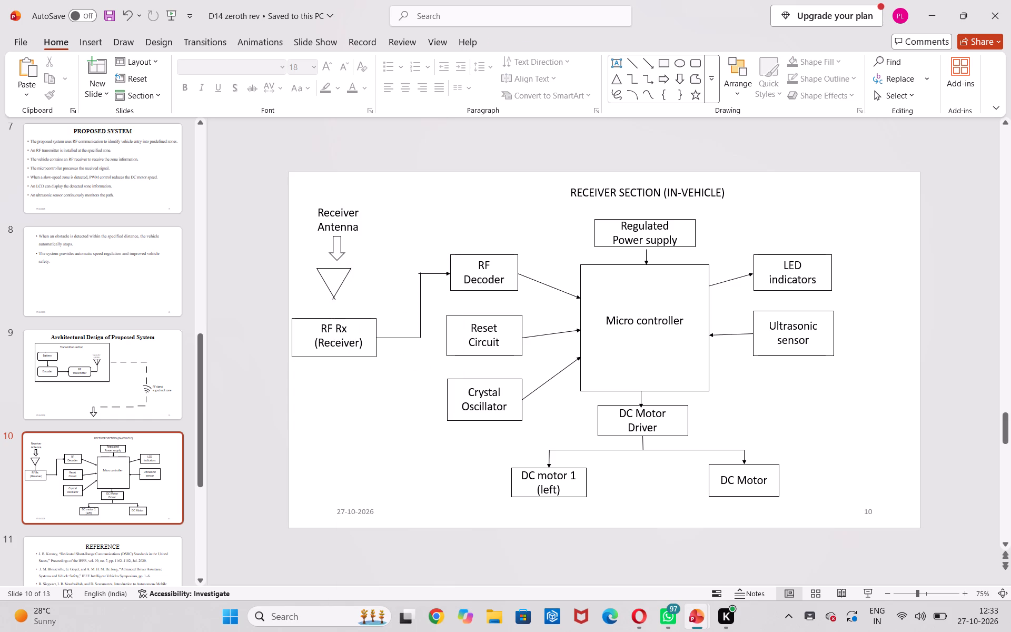
Move the block arrow aside and lower the Receiver Antenna label to sit directly above the antenna triangle.
drag(334, 249, 393, 224)
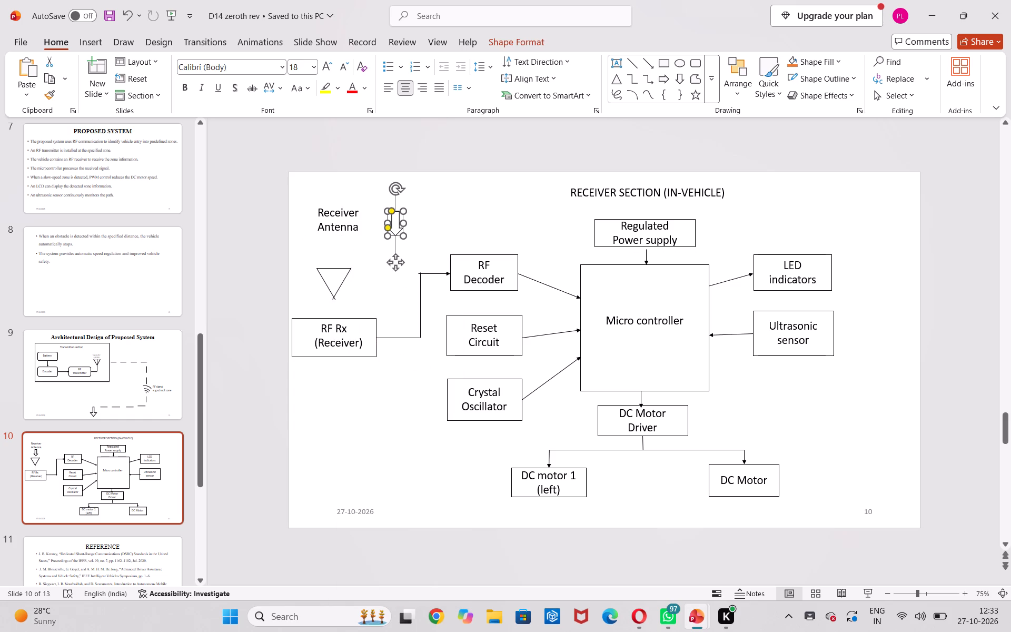
click(339, 220)
drag(339, 220, 336, 253)
click(336, 253)
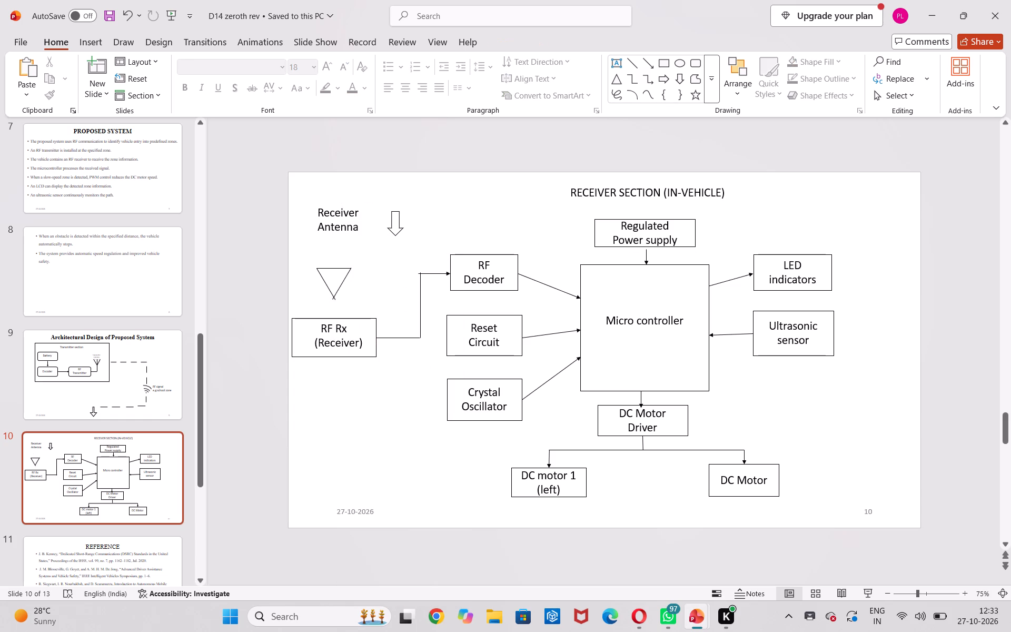
click(333, 209)
drag(335, 204, 329, 236)
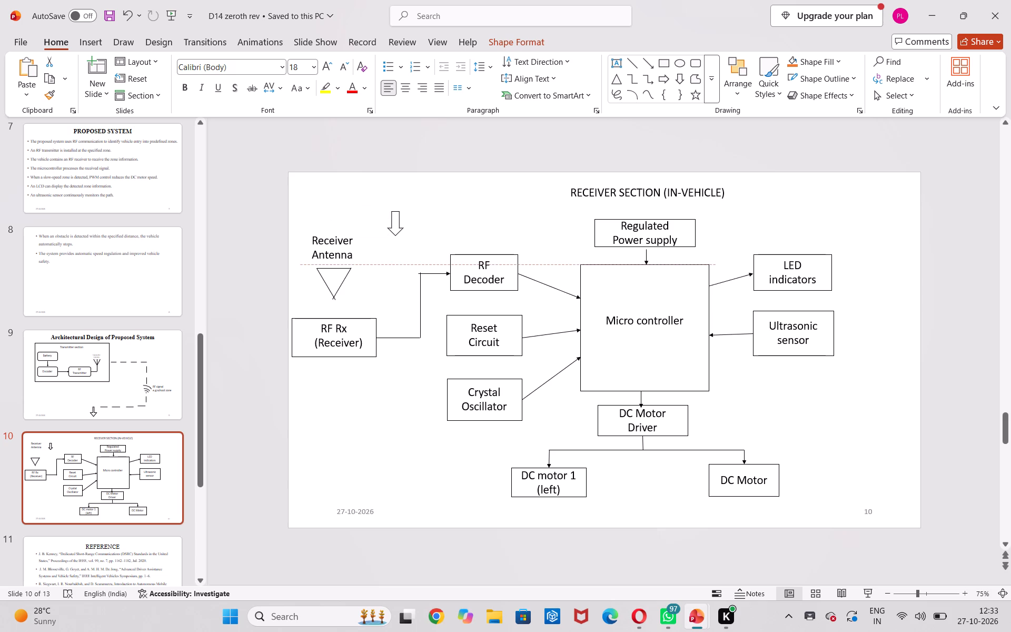
drag(329, 236, 334, 238)
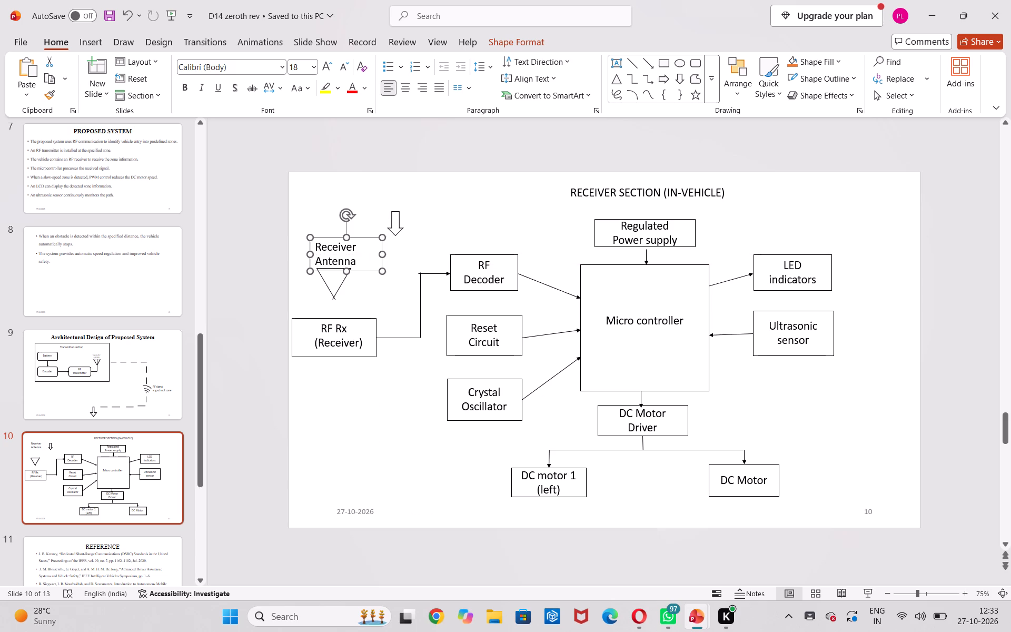
Place the downward block arrow above the Receiver Antenna label, roughly centred over it.
click(397, 227)
drag(397, 227, 348, 221)
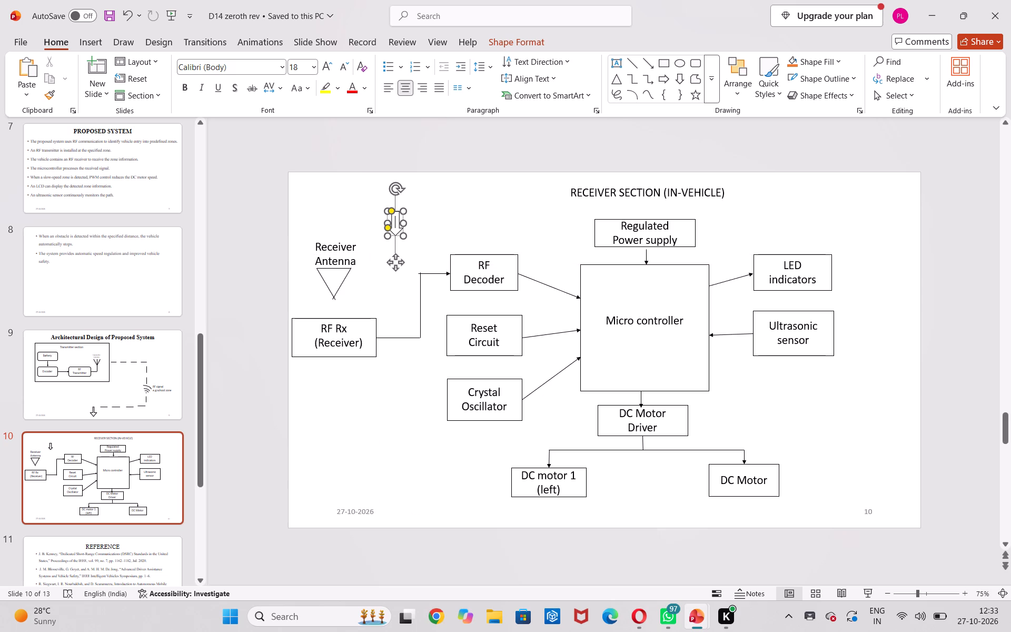
drag(348, 221, 330, 220)
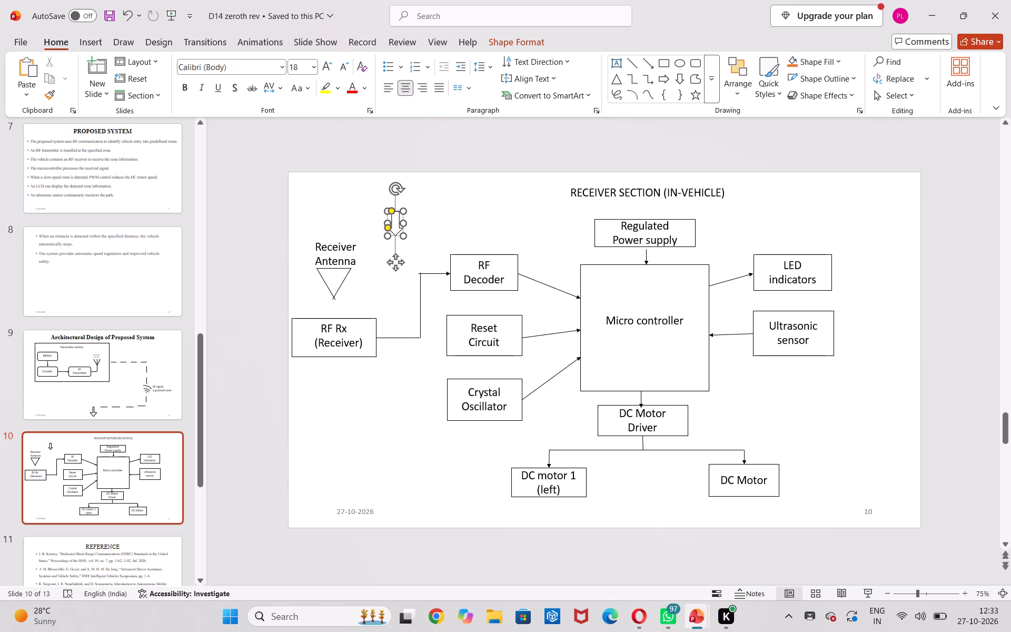
click(394, 209)
drag(397, 209, 385, 208)
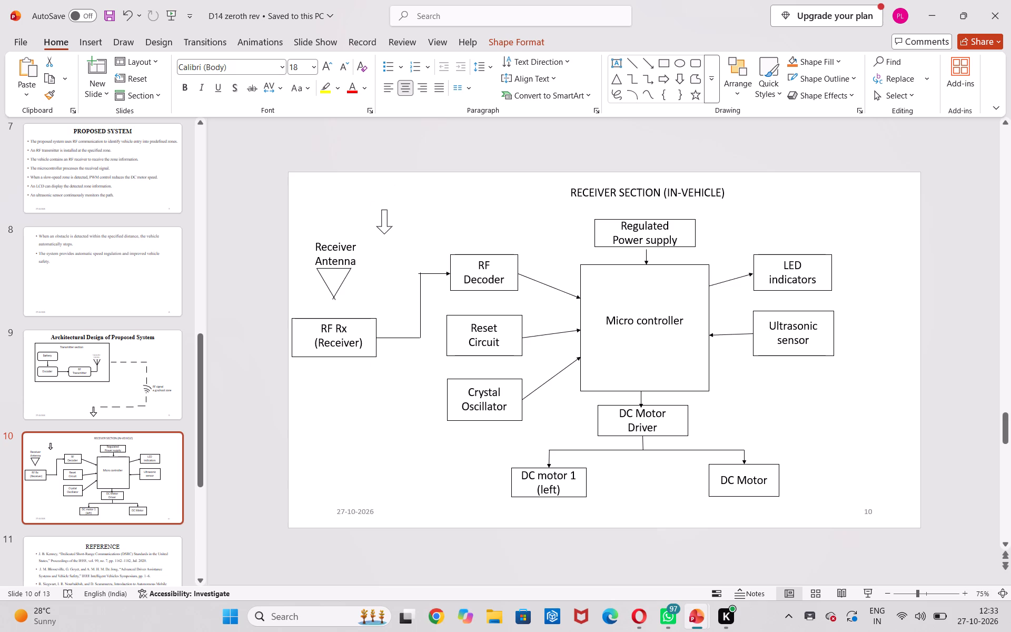
drag(385, 208, 331, 210)
drag(331, 210, 334, 210)
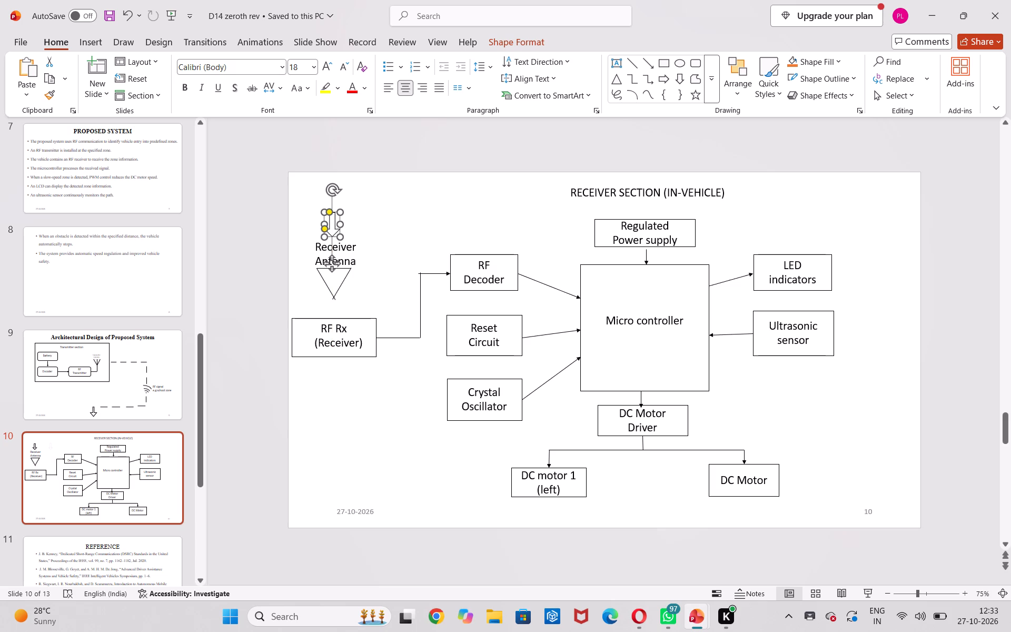
Adjust the lower end of the antenna triangle's slanted right side so the sides meet at the bottom tip.
click(333, 295)
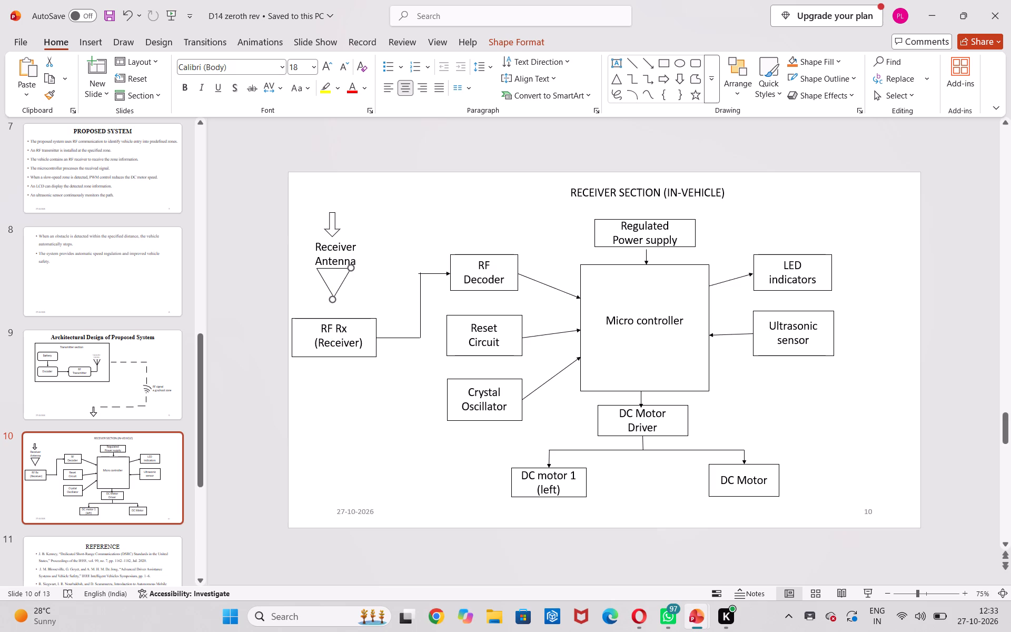
drag(330, 301, 336, 295)
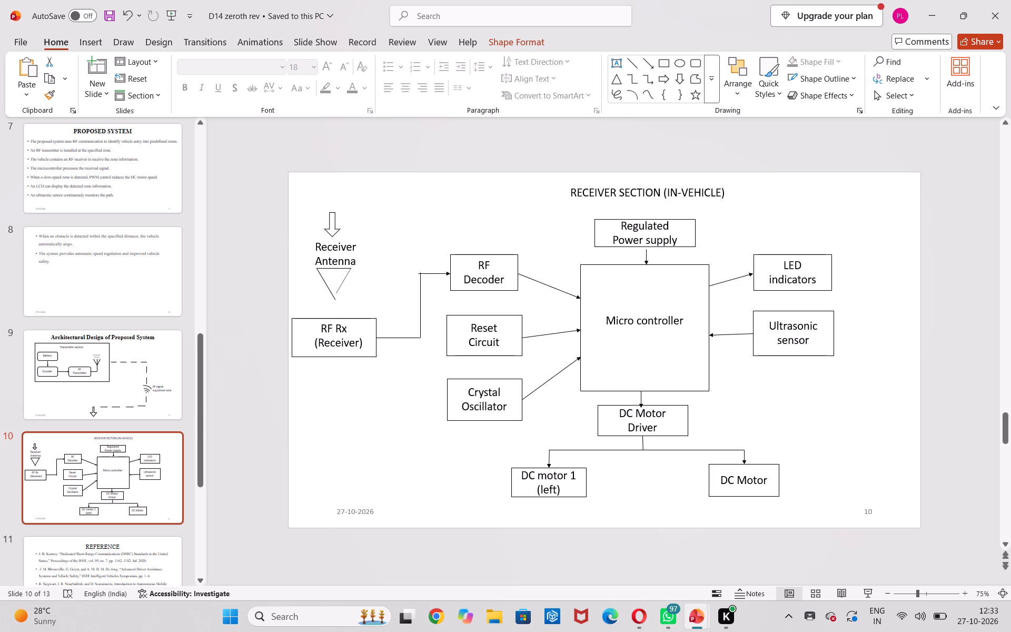
drag(336, 295, 335, 300)
click(355, 308)
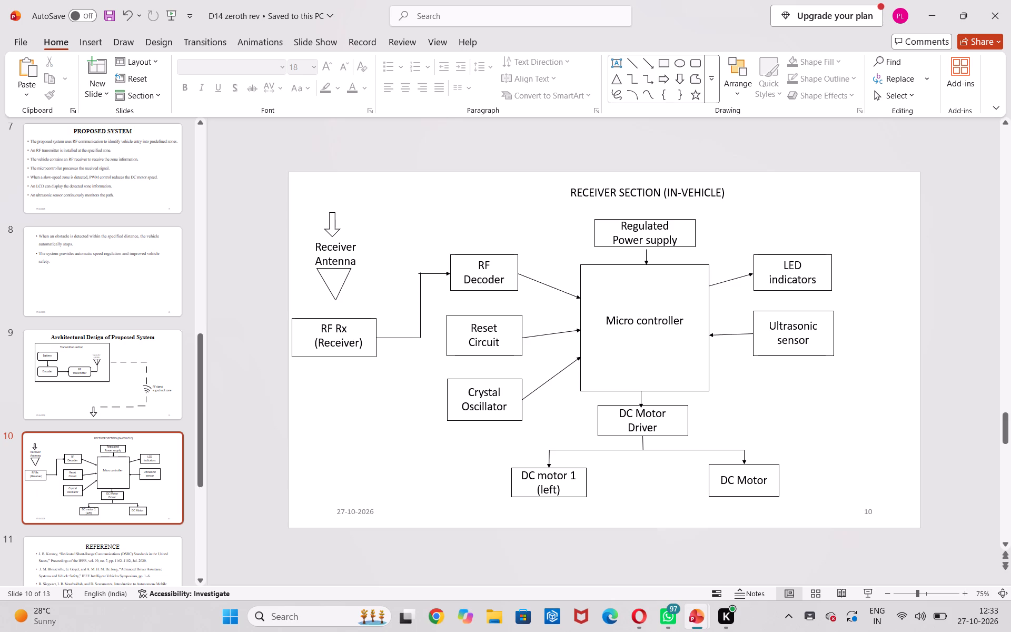
Draw a near-vertical line about 2.6 cm tall from the top of the RF Rx (Receiver) box up into the antenna triangle.
click(629, 63)
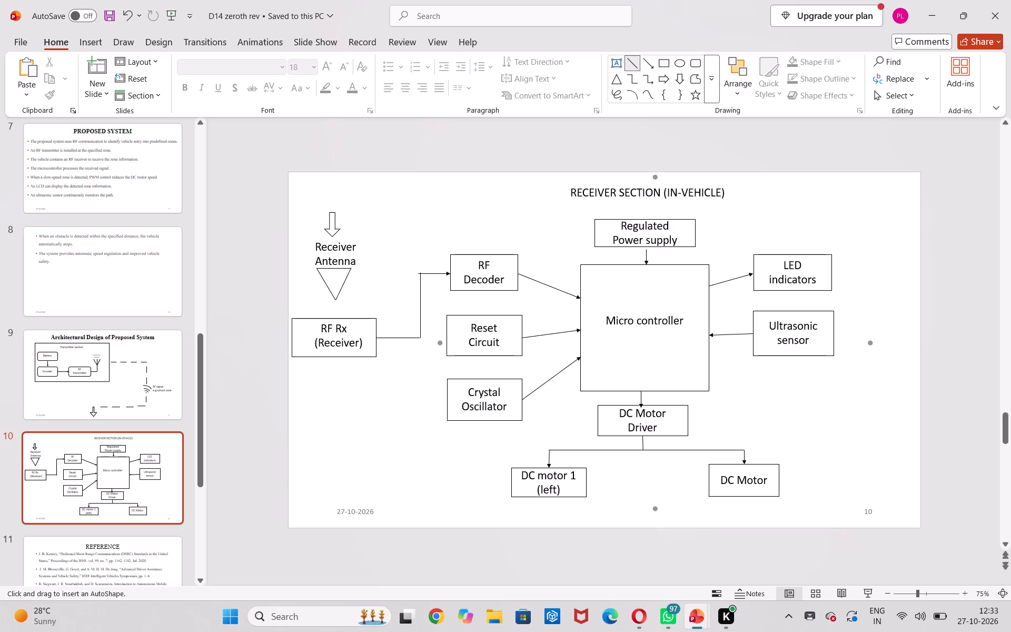
click(333, 320)
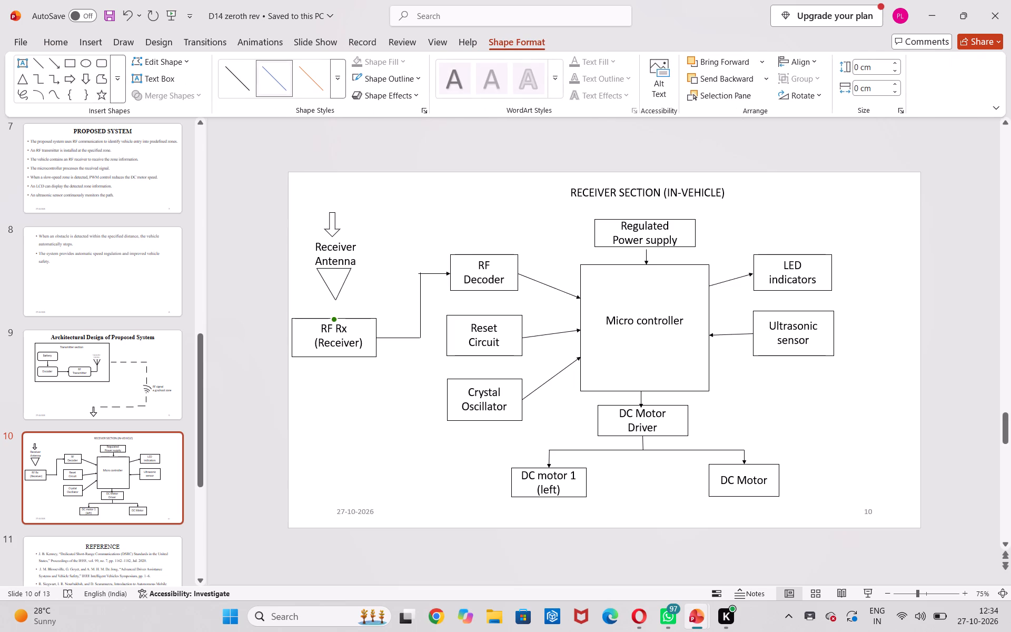
click(223, 75)
click(42, 66)
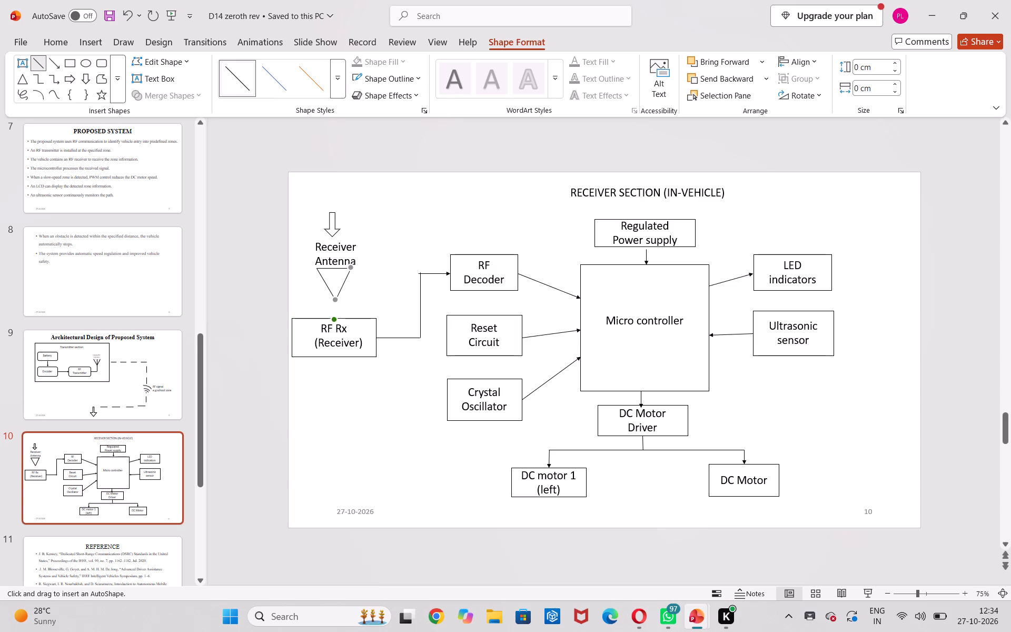
drag(336, 319, 337, 310)
drag(337, 310, 333, 270)
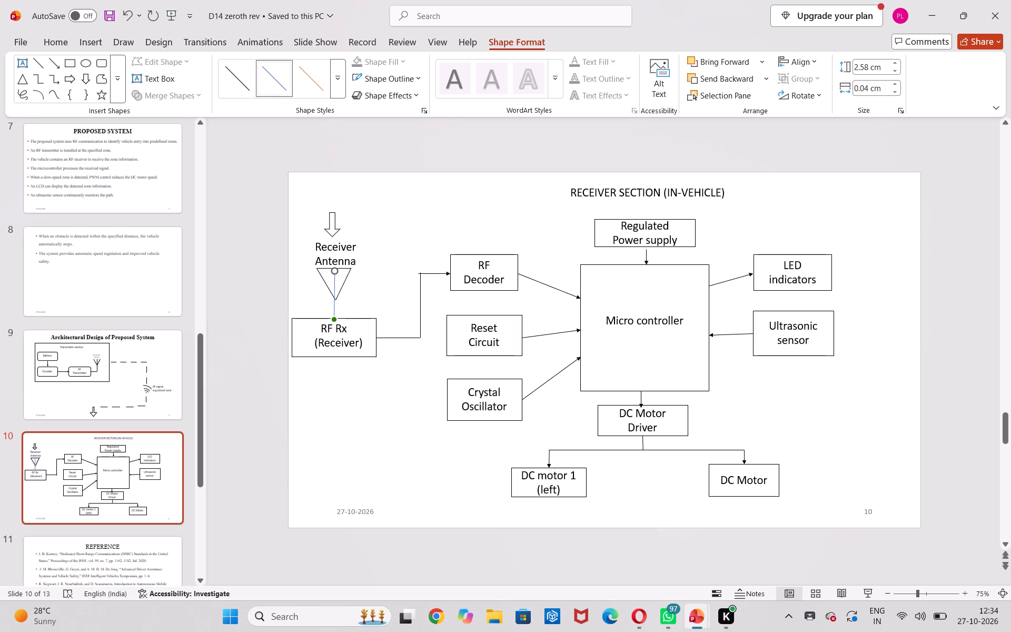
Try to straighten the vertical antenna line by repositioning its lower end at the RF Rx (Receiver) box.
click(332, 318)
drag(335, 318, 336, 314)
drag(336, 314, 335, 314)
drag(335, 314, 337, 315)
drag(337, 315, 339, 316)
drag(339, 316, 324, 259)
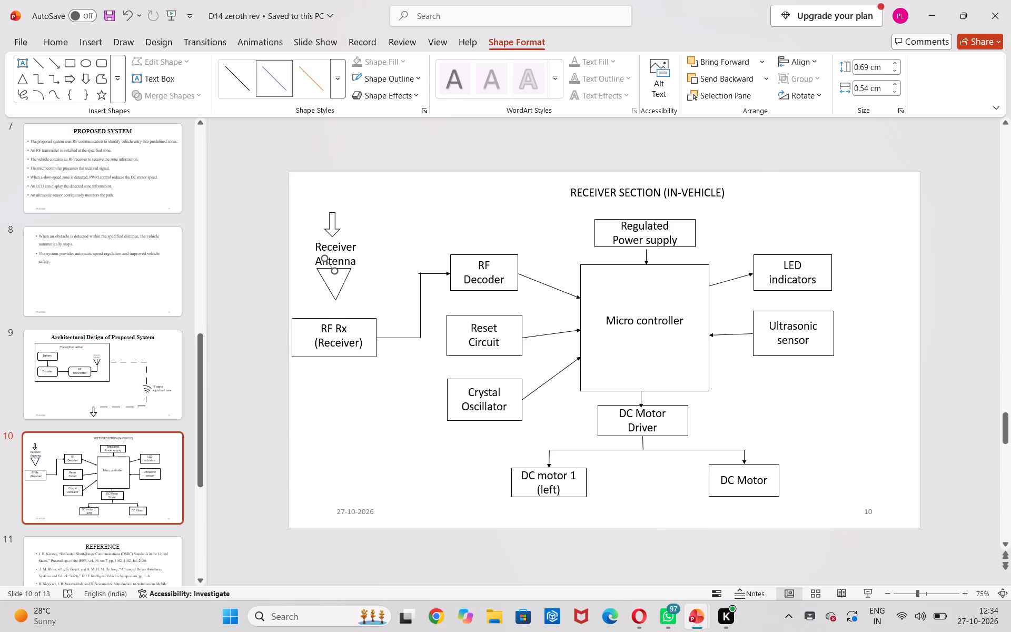
Reposition both ends of the antenna line so it runs from the triangle's top edge to the top of the RF Rx (Receiver) box.
ctrl+scroll(344, 315, up, 5)
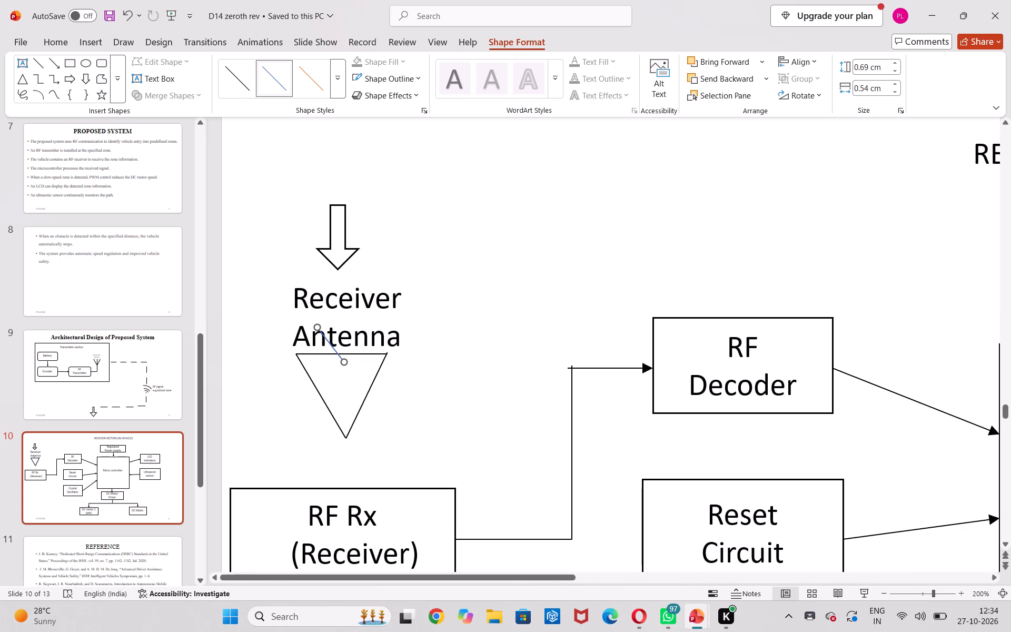
drag(317, 327, 341, 418)
drag(341, 418, 346, 487)
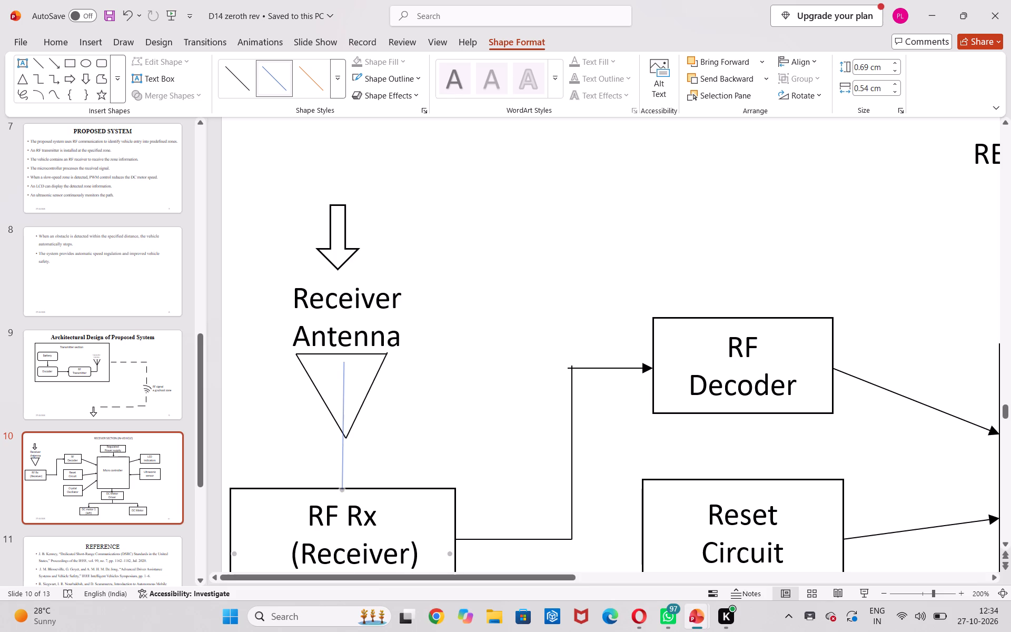
drag(346, 487, 349, 480)
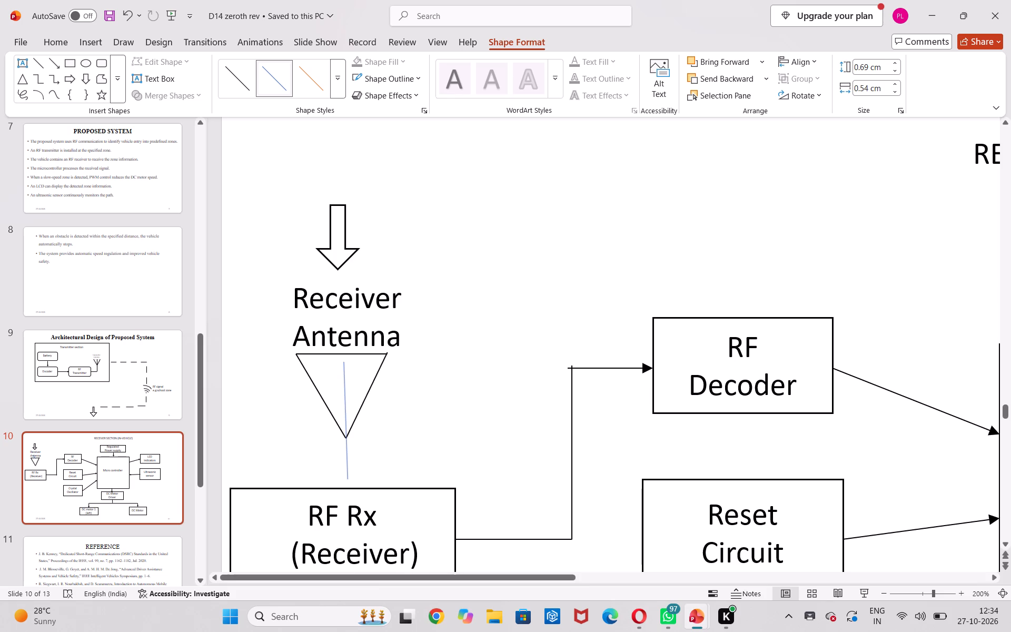
drag(349, 480, 349, 485)
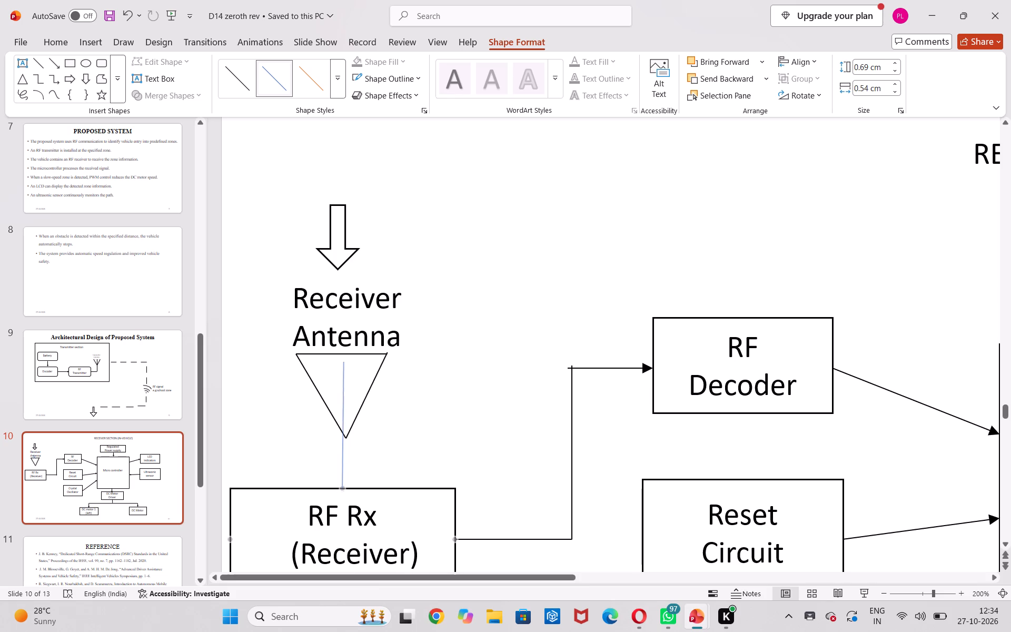
drag(349, 485, 350, 482)
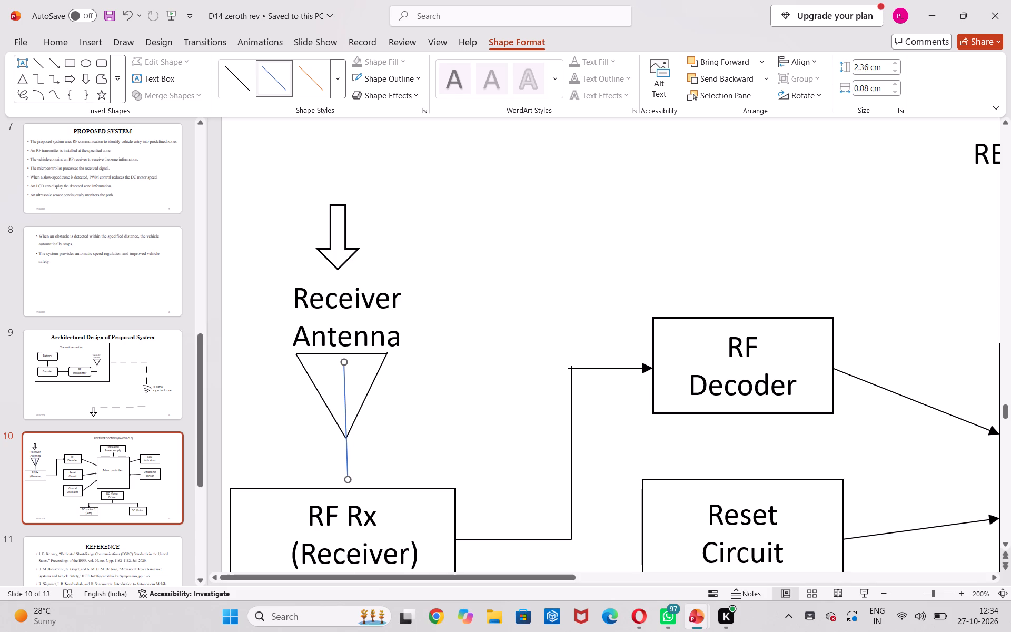
drag(345, 361, 346, 353)
drag(346, 353, 344, 356)
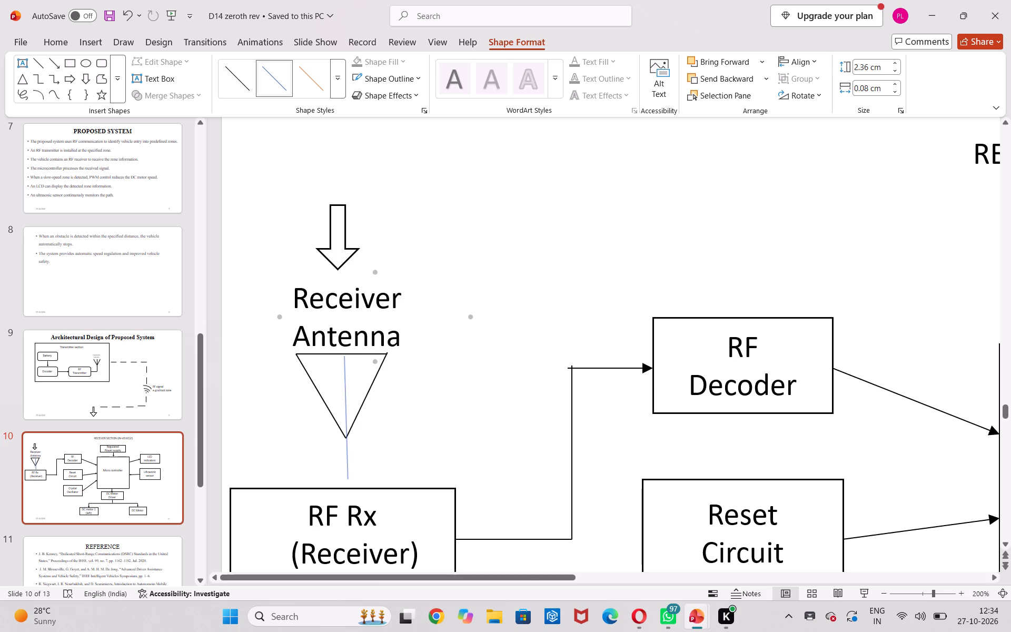
drag(344, 356, 344, 352)
click(391, 421)
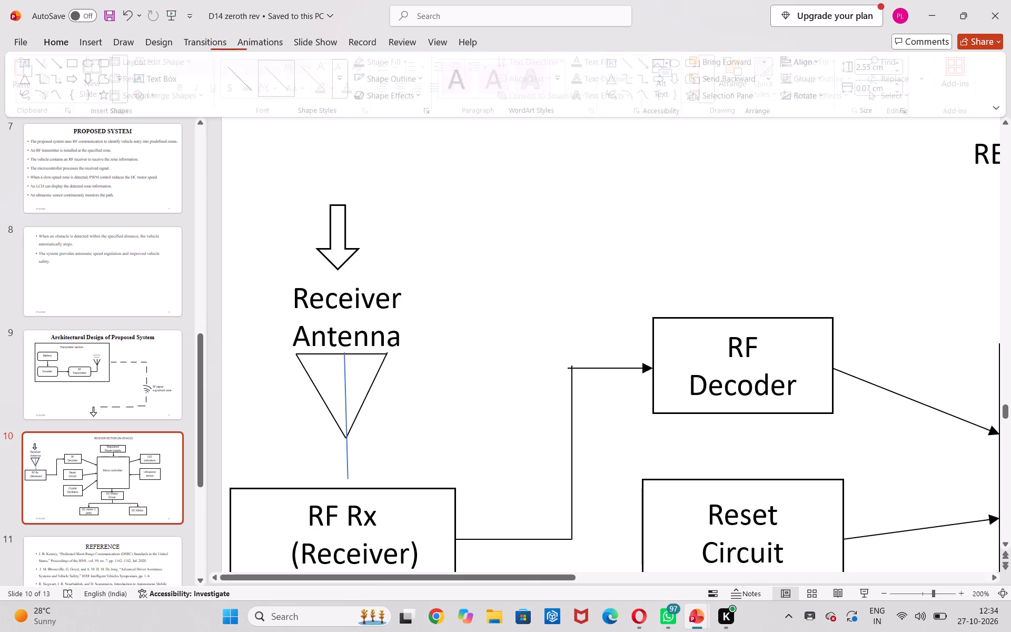
click(346, 473)
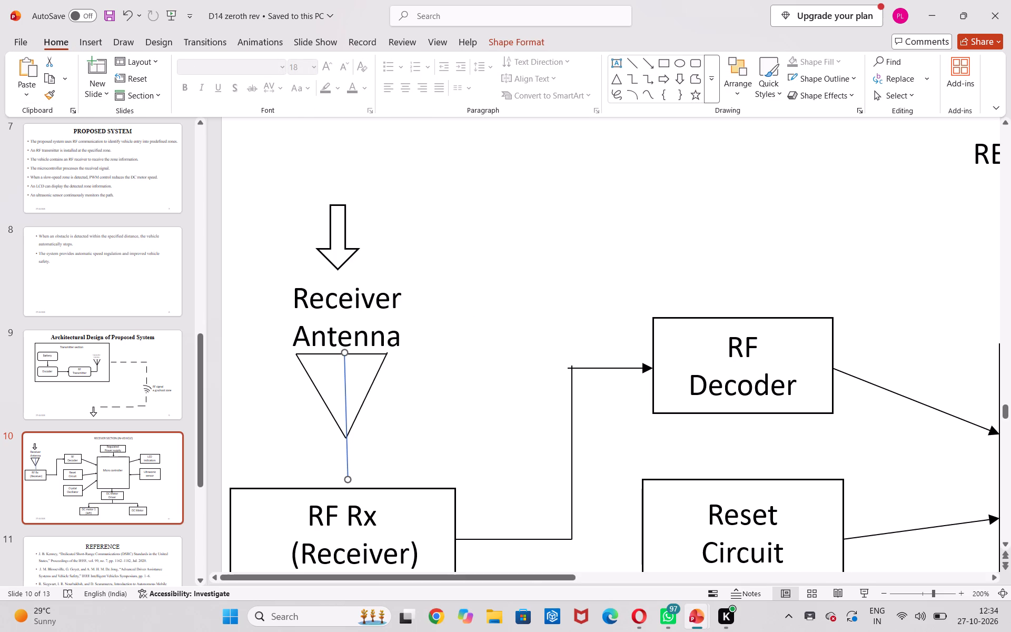
click(346, 483)
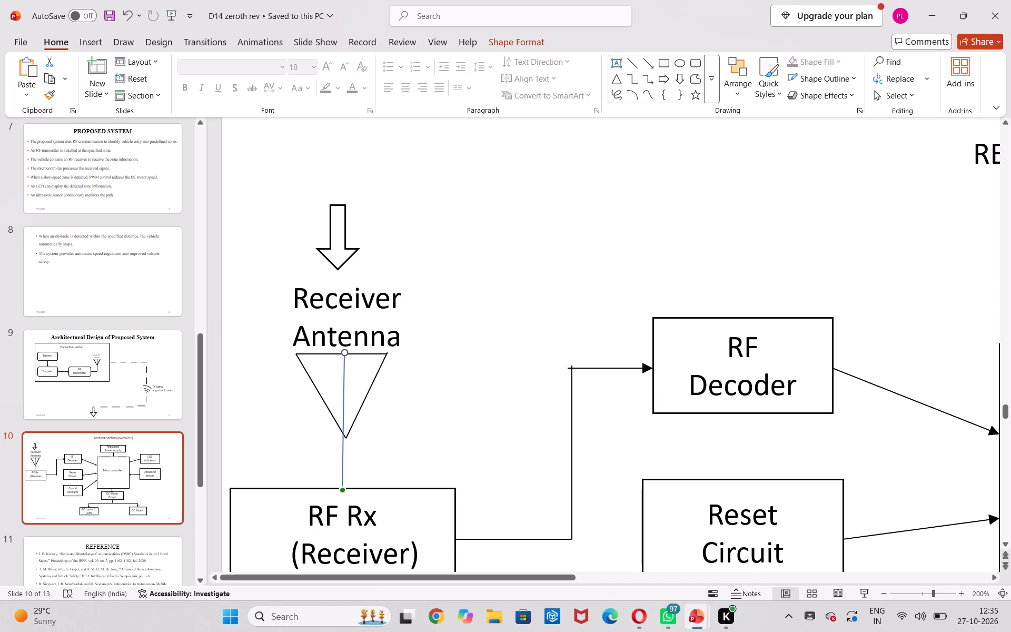
Move the lower ends of the triangle's two slanted sides so they meet on the vertical antenna line.
click(315, 386)
drag(348, 439, 342, 440)
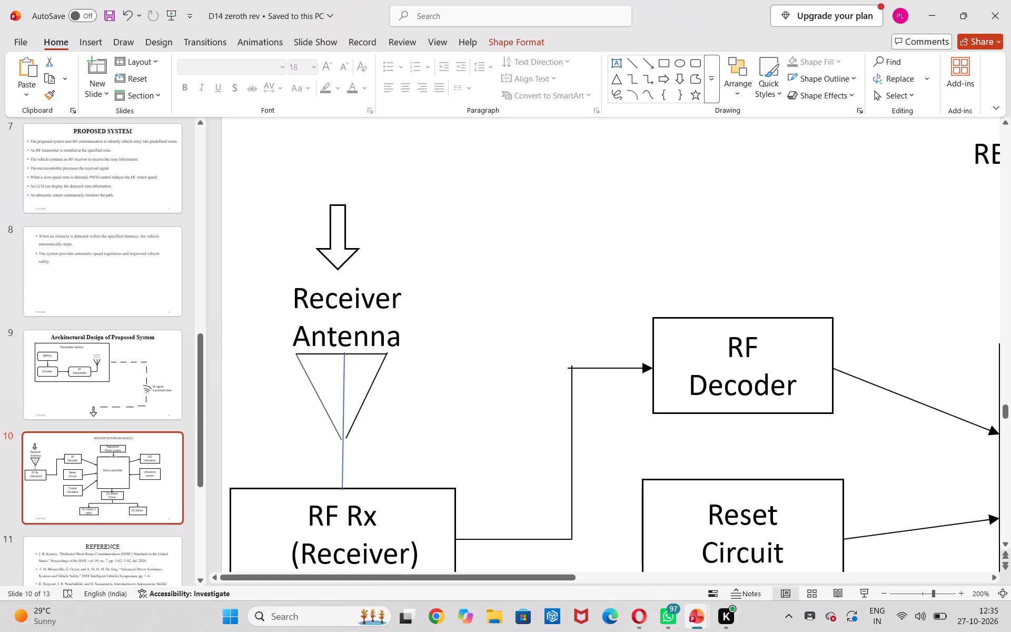
drag(342, 440, 343, 442)
click(359, 417)
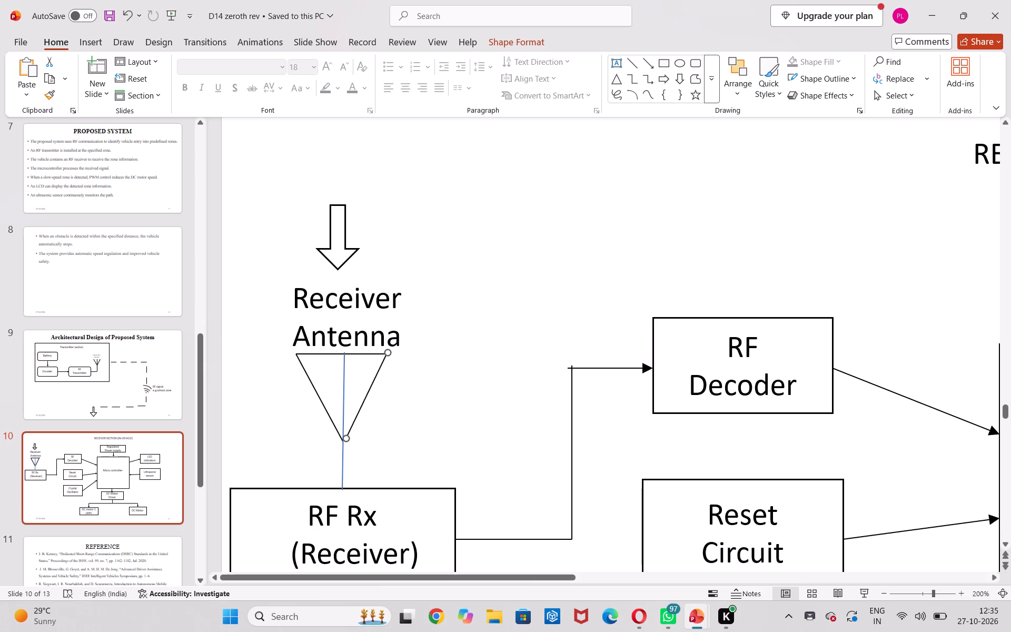
click(371, 421)
click(355, 416)
drag(348, 438, 346, 439)
drag(346, 439, 343, 443)
click(385, 460)
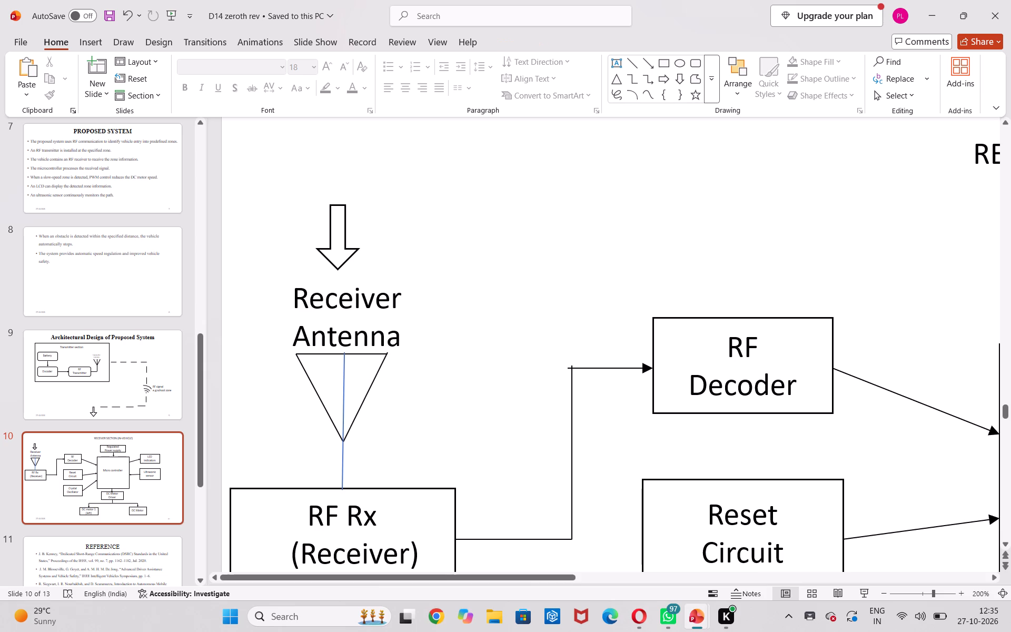
Set the outline colour of the vertical antenna line to black.
click(342, 468)
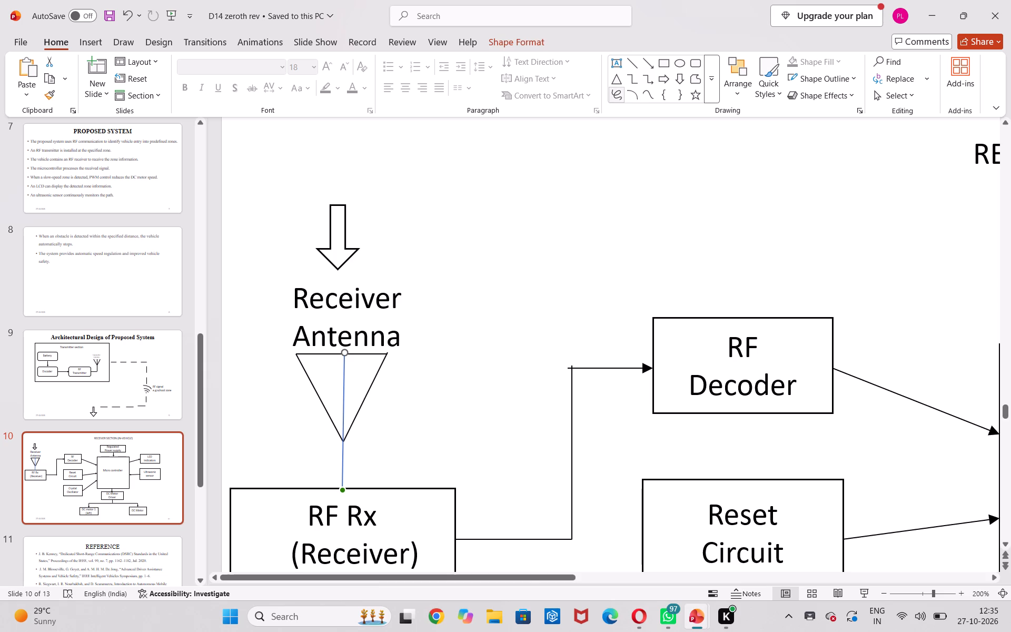
right_click(341, 398)
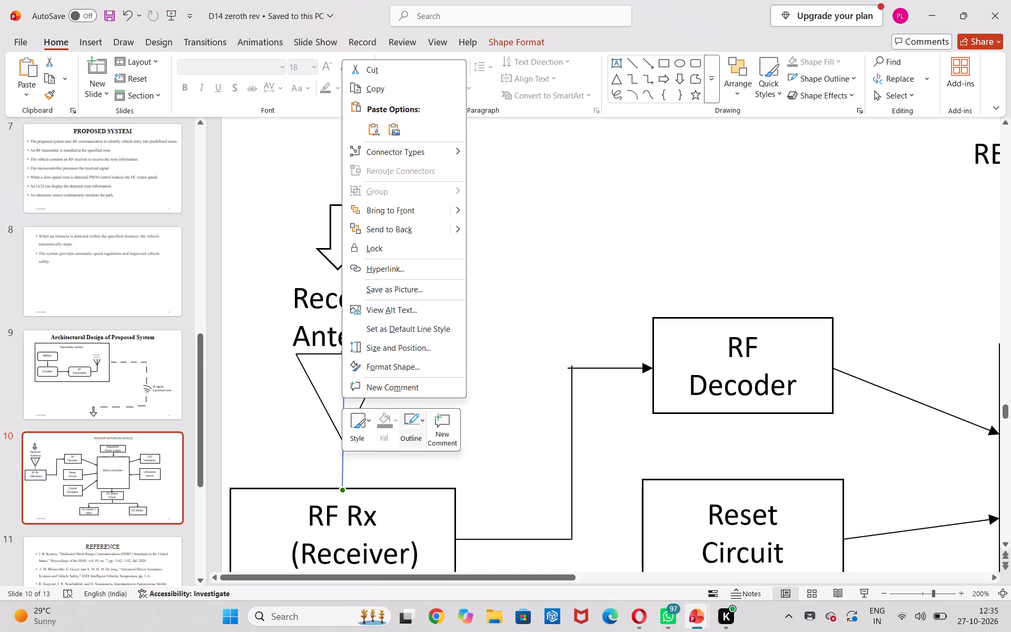
click(417, 432)
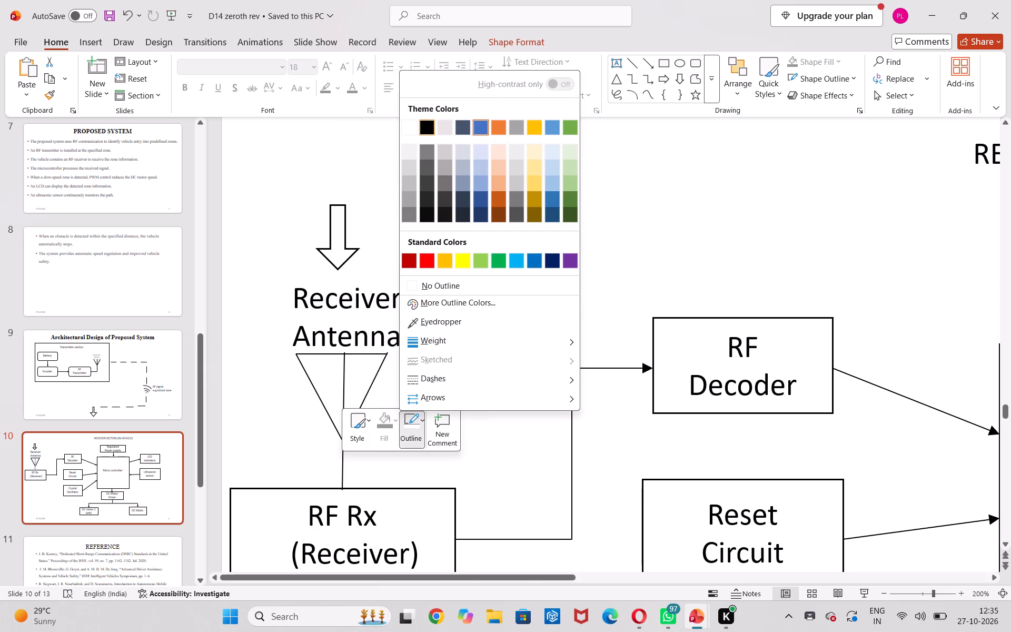
click(429, 123)
click(524, 412)
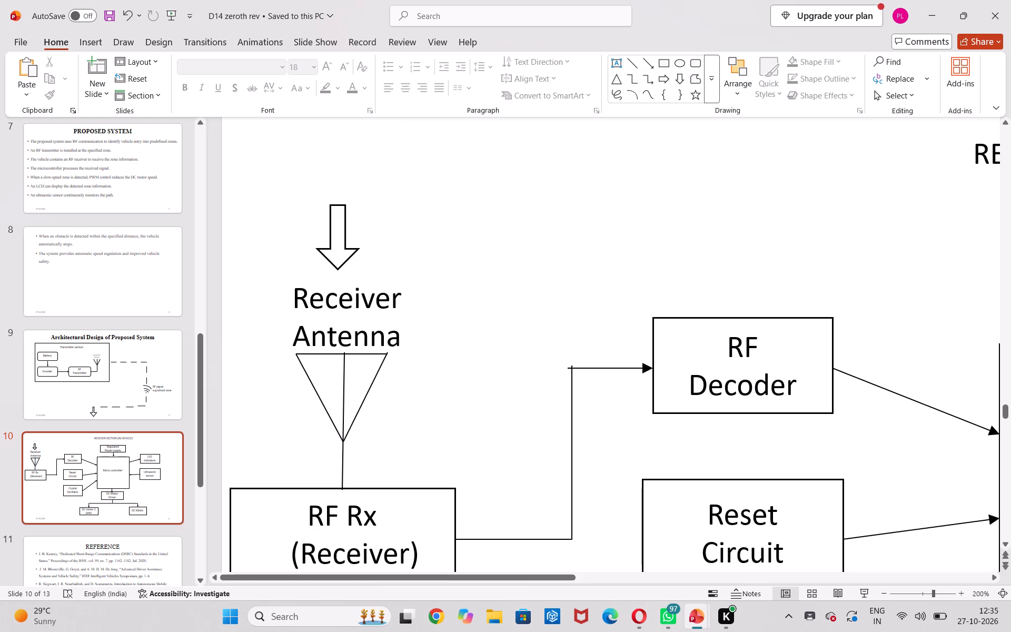
Shorten the tail of the arrow into the RF Decoder box so it starts exactly at the vertical connector segment.
scroll(534, 406, up, 1)
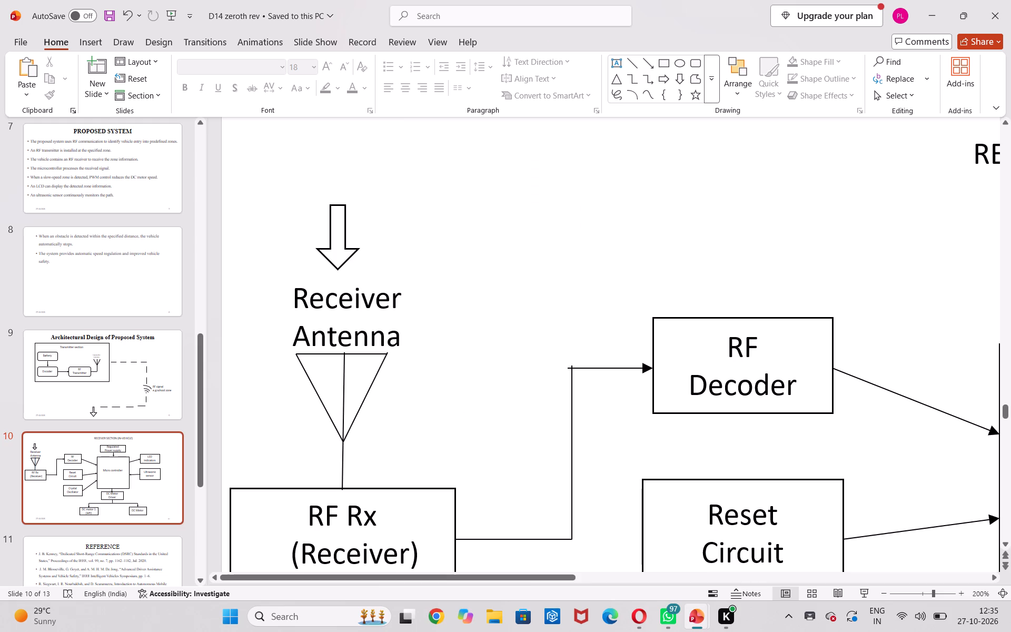
click(571, 384)
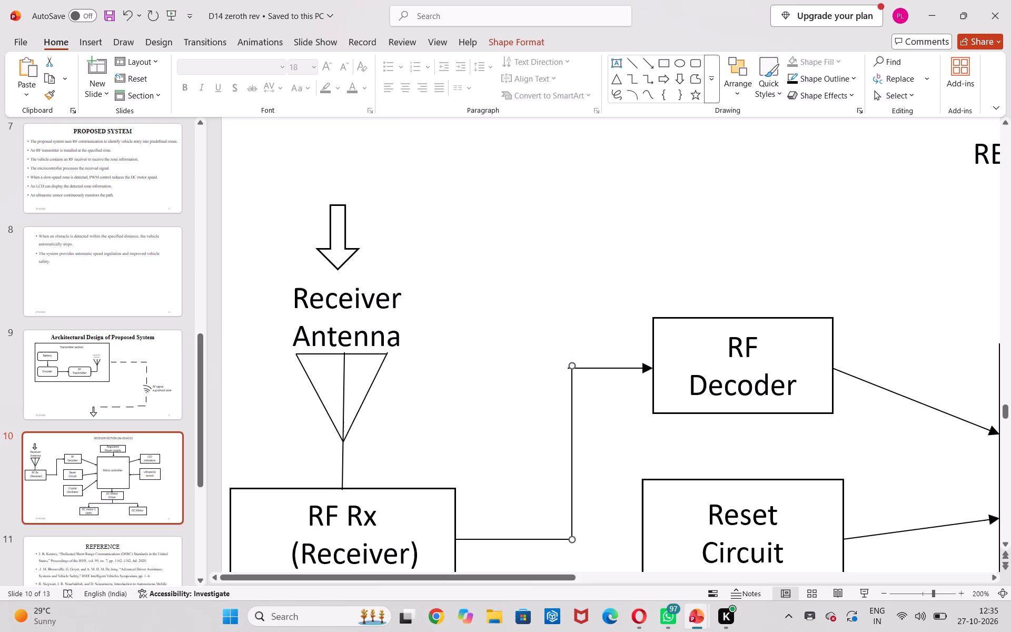
click(592, 367)
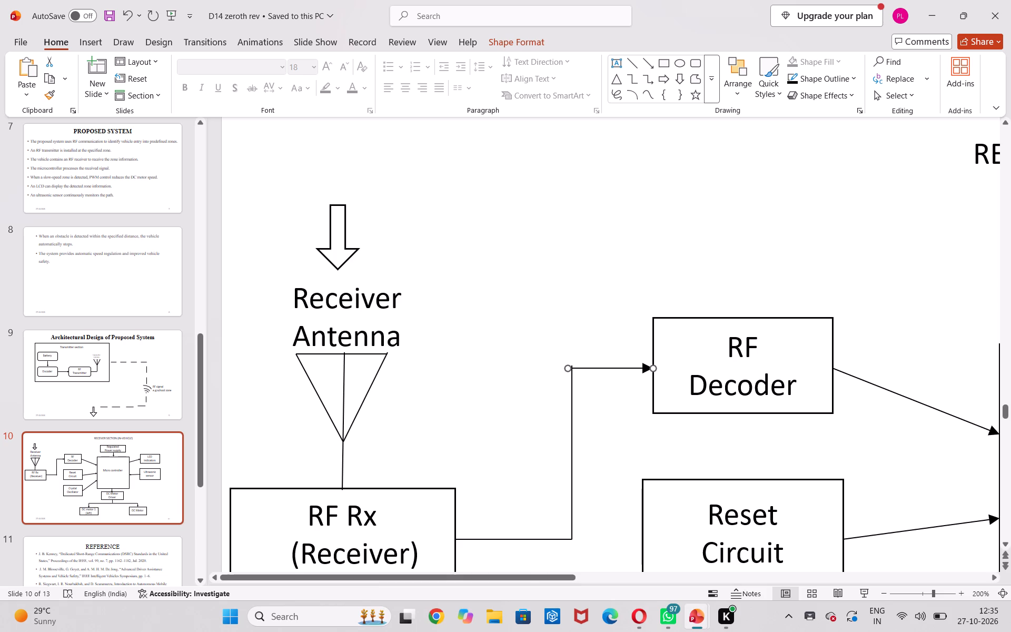
click(567, 368)
click(600, 416)
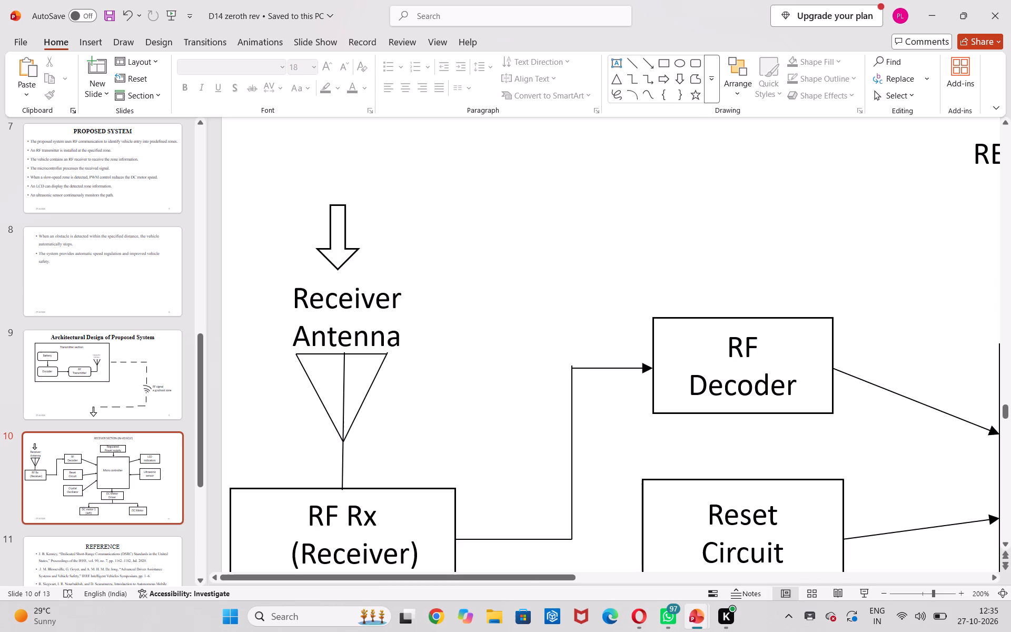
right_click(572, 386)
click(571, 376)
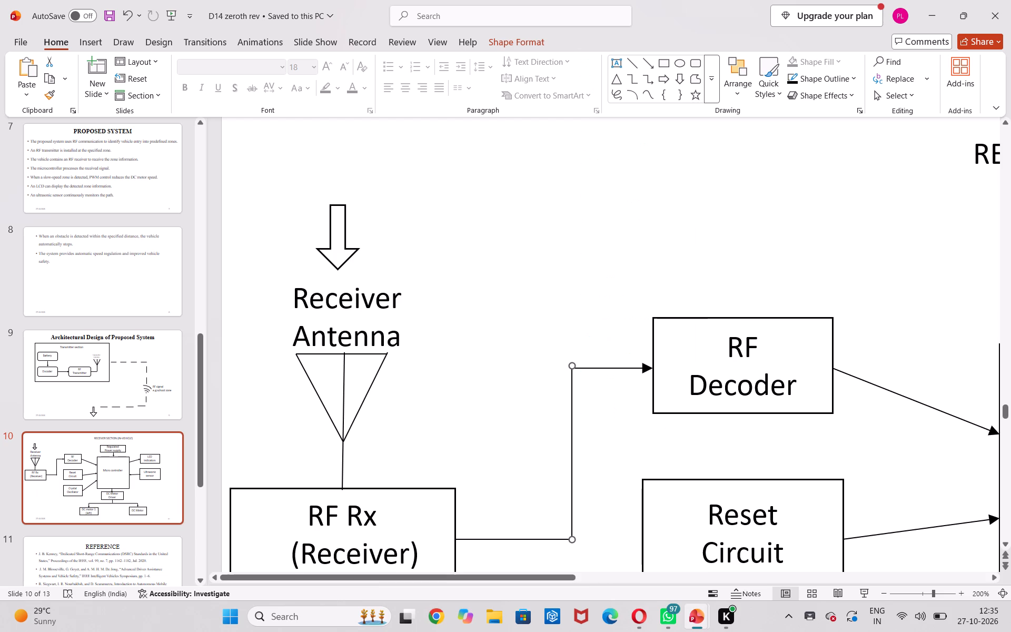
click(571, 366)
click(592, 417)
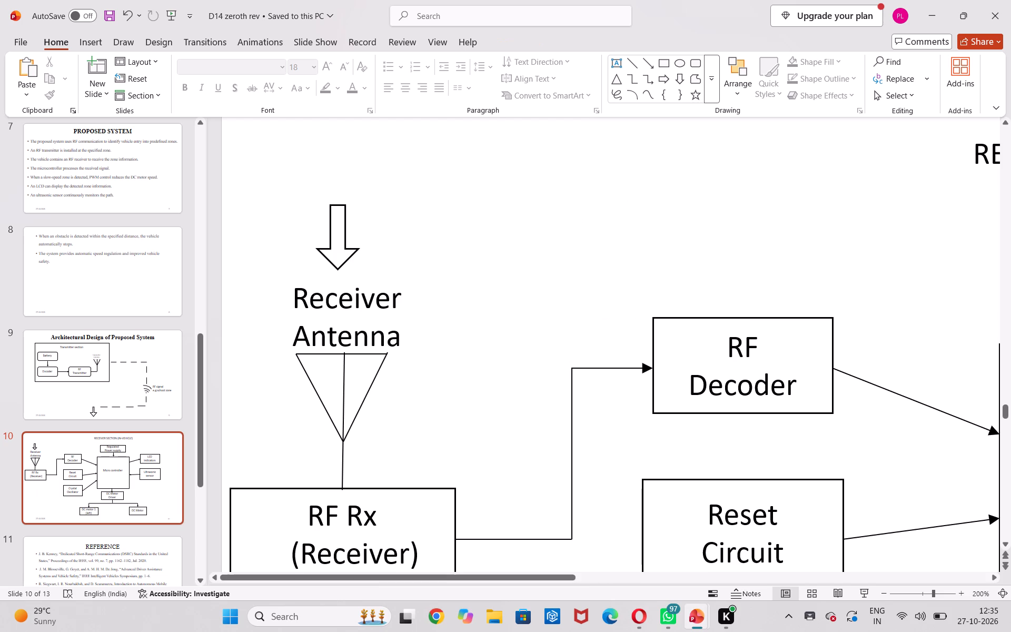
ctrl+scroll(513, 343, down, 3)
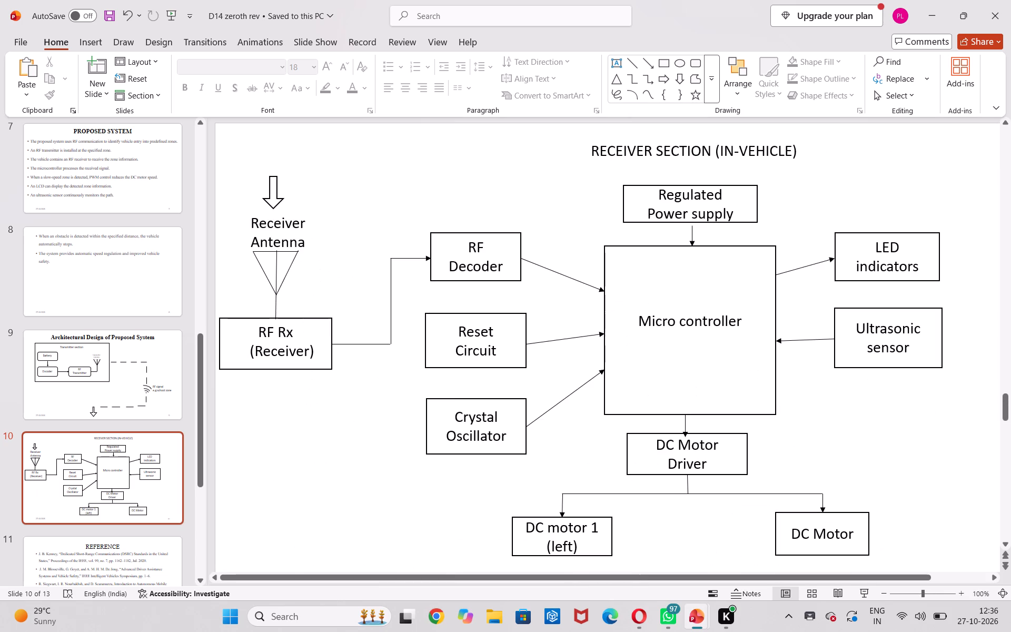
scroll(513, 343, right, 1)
On slide 9, draw a black horizontal line about 0.98 cm long joining the dashed RF signal path to the top of the block arrow.
click(103, 394)
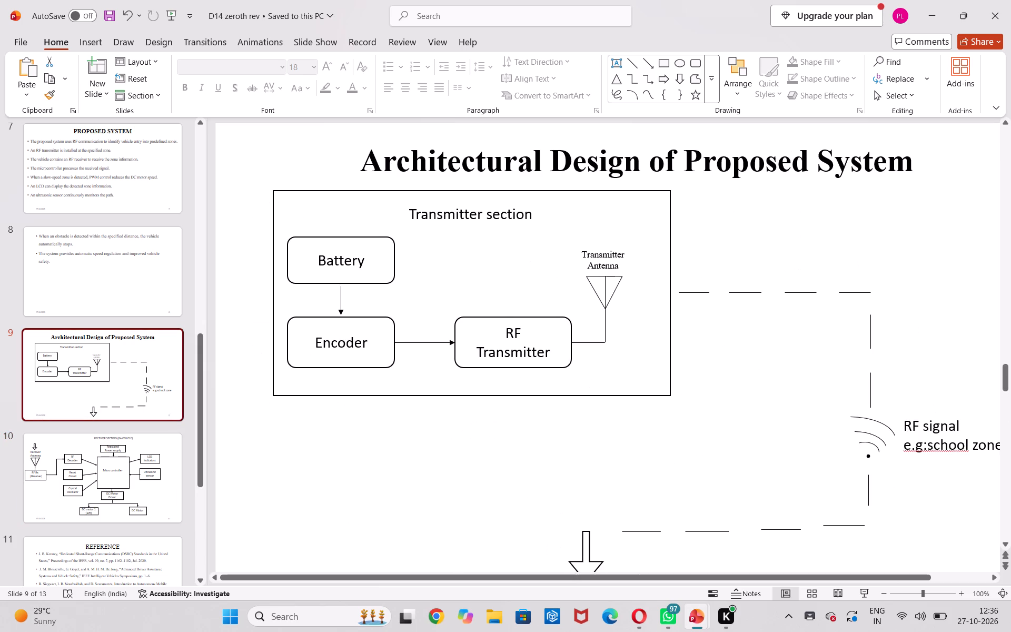
scroll(328, 431, down, 1)
click(635, 64)
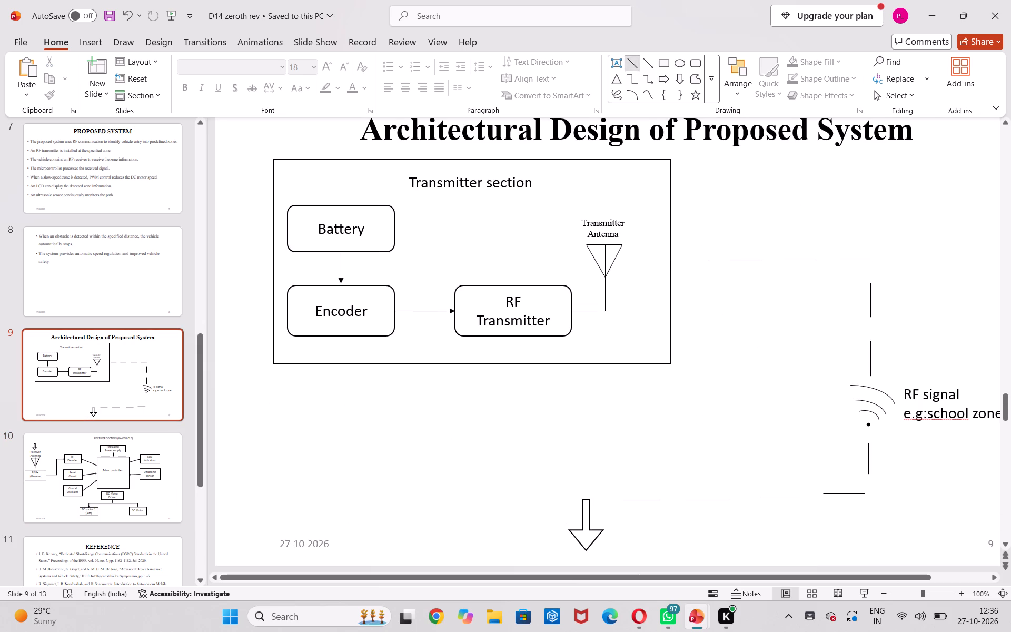
drag(610, 501, 590, 502)
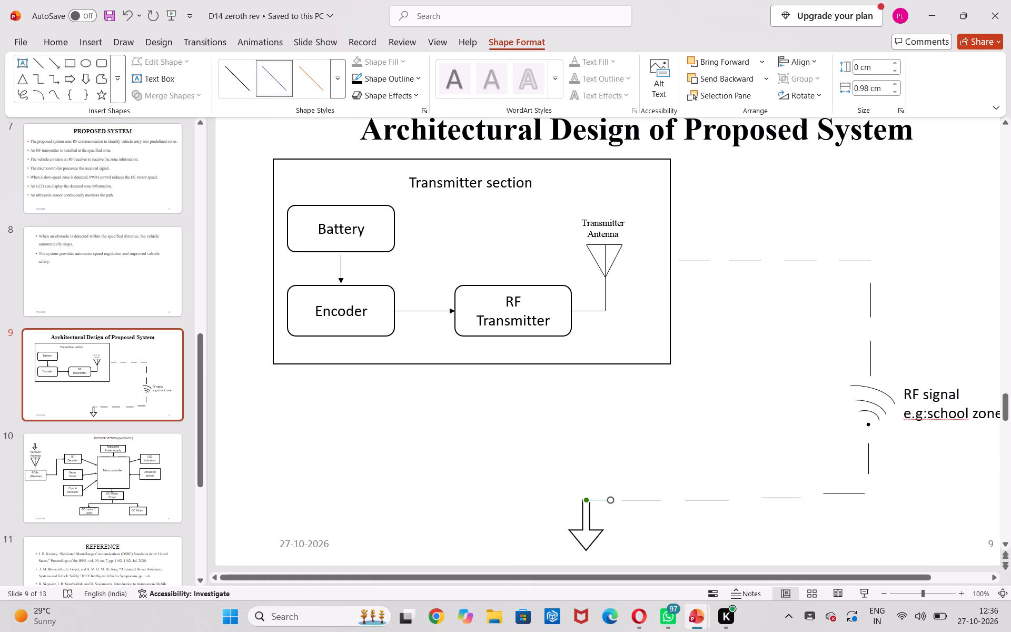
click(230, 66)
click(390, 414)
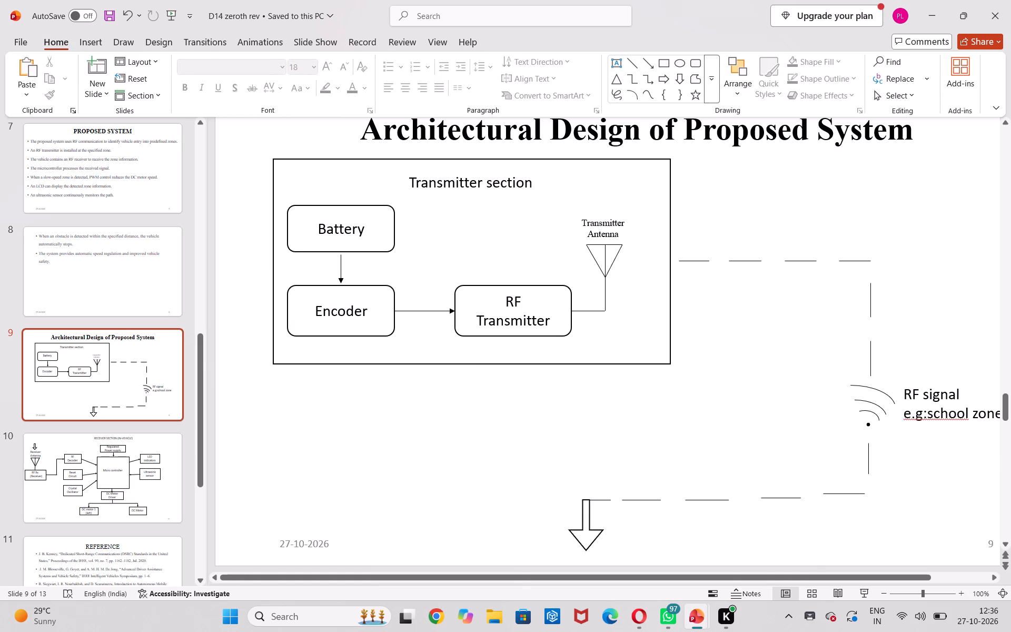
Capitalise the first letter of "School" in the "RF signal e.g:school zone" label on slide 9.
scroll(843, 454, left, 2)
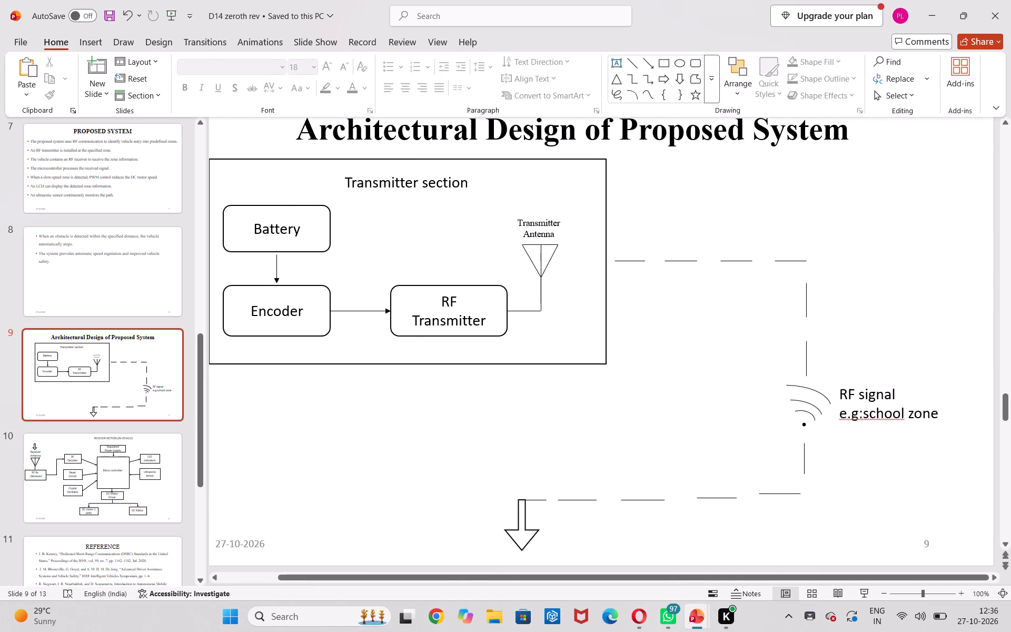
click(858, 414)
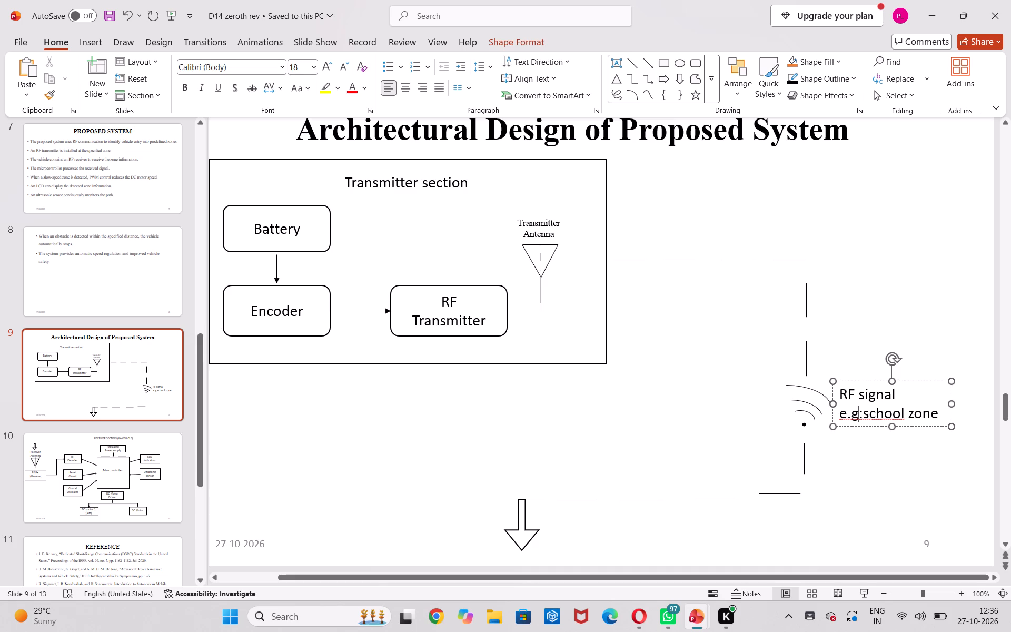
click(866, 416)
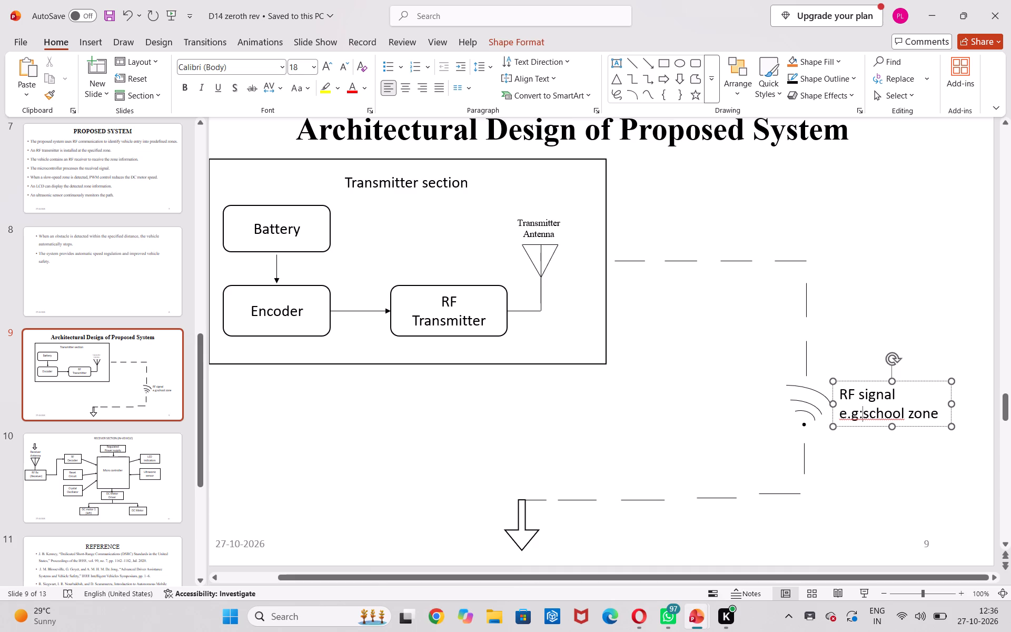
click(868, 415)
key(BackSpace)
key(shift+s)
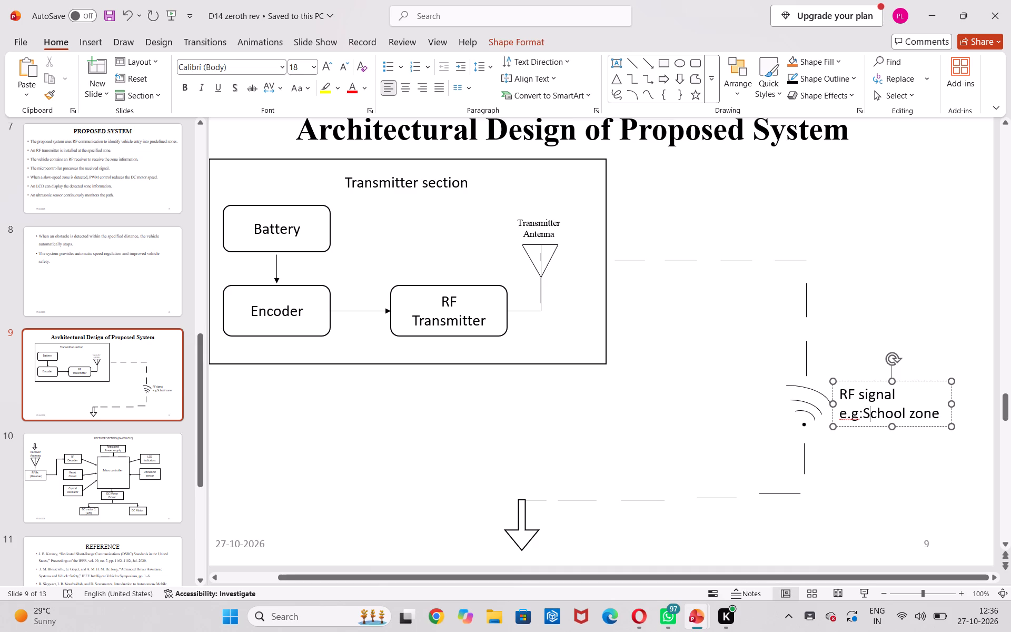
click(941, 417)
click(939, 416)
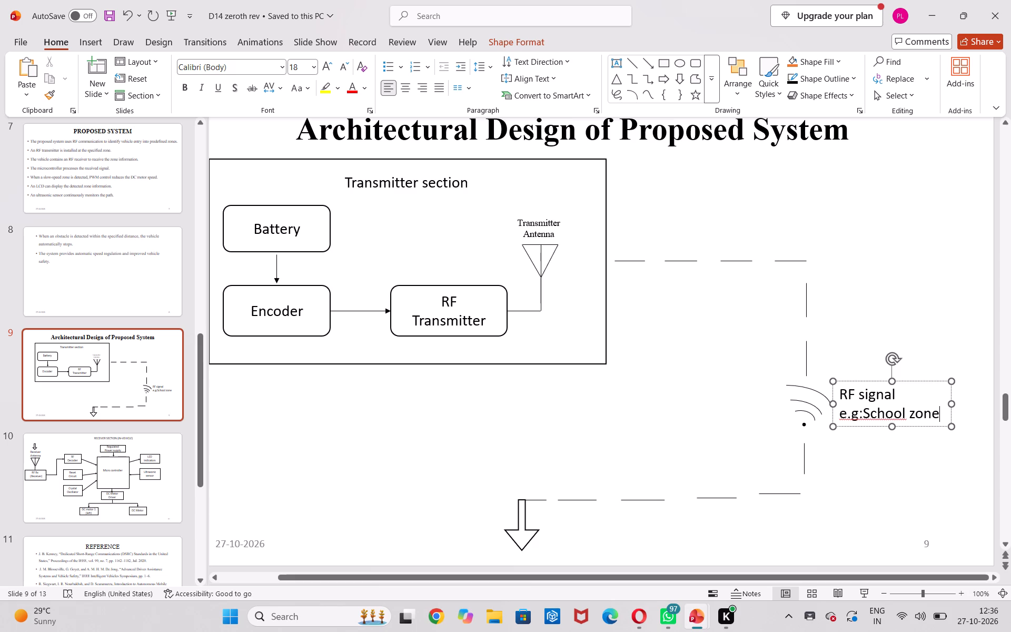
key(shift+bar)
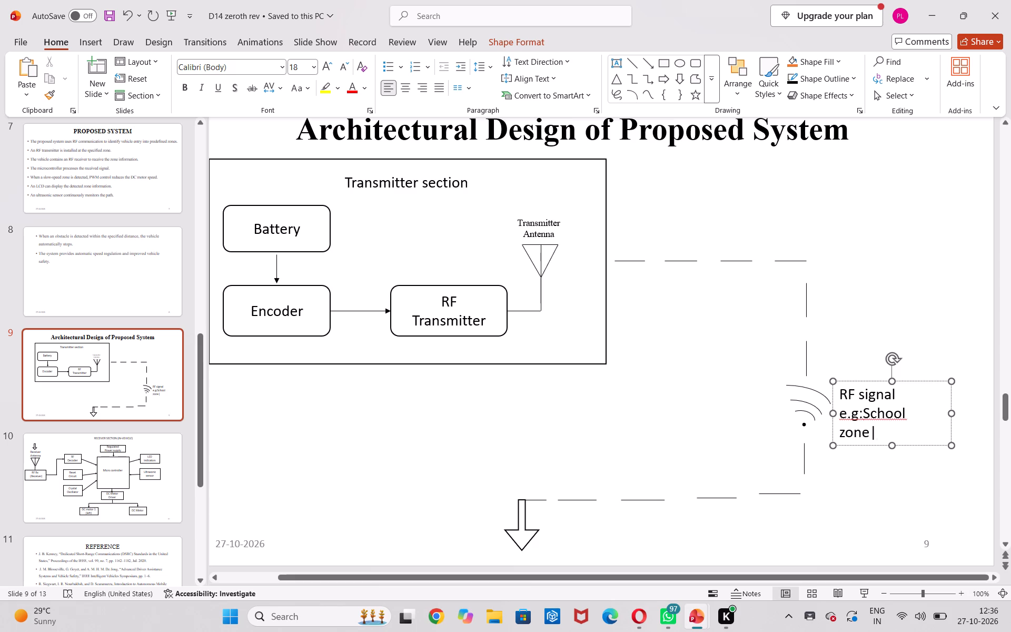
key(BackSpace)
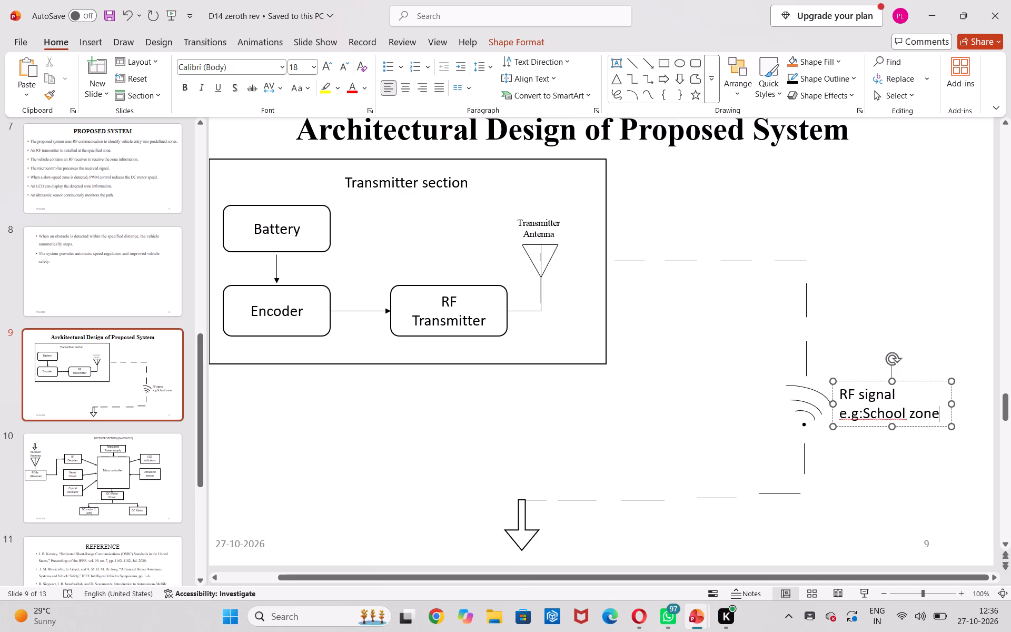
Insert seven spaces before "RF signal" so the label's first line is centred above "e.g:School zone".
click(840, 392)
key(space)
key(space)
key(space)
key(space)
key(space)
key(space)
key(space)
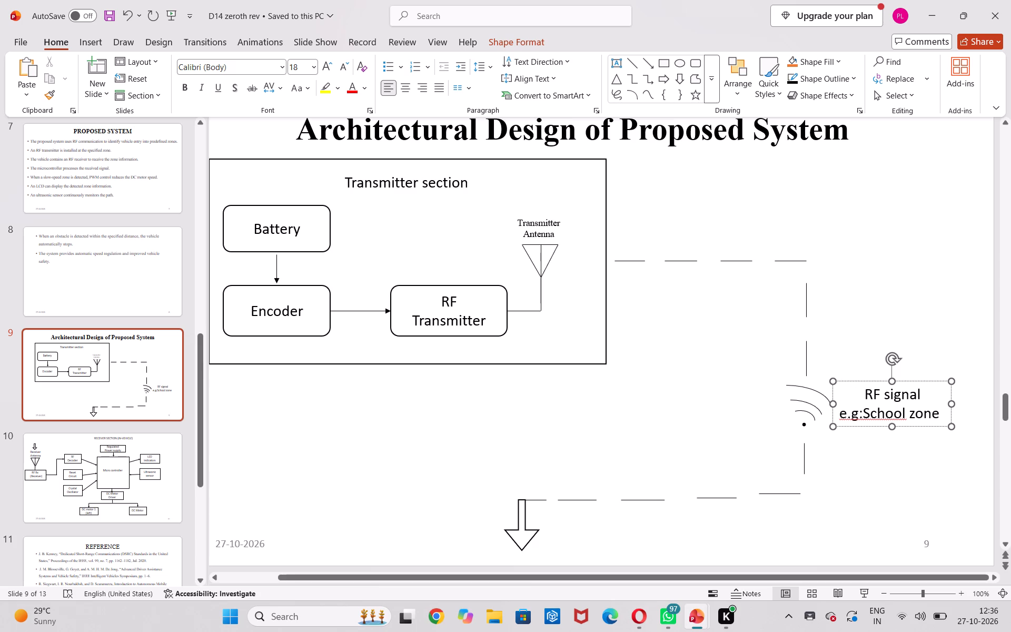
Check slides 10 and 11, return to slide 10, and save the presentation.
ctrl+scroll(565, 393, down, 2)
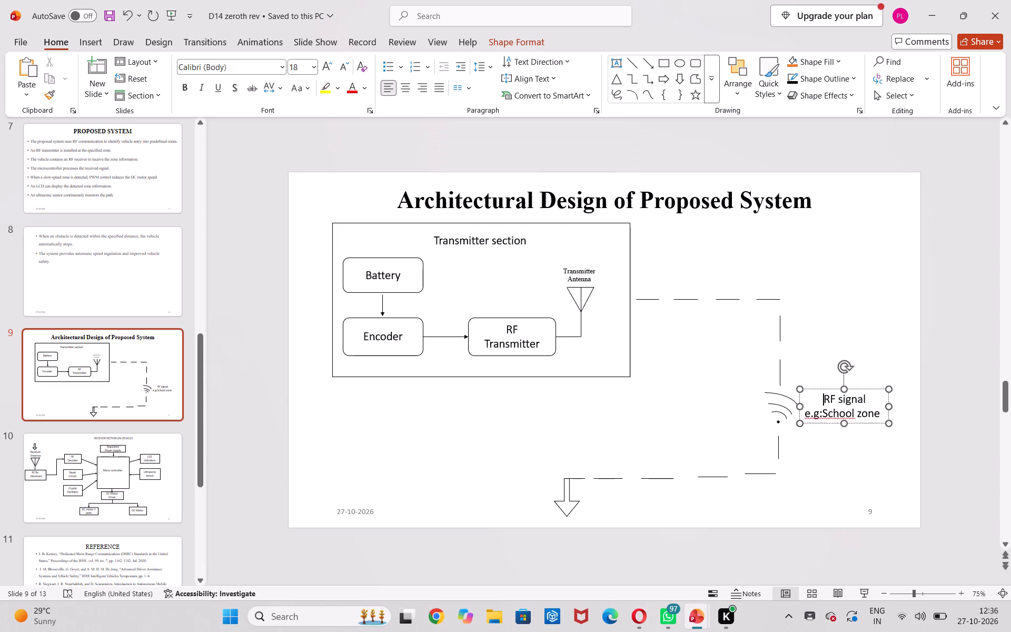
click(104, 471)
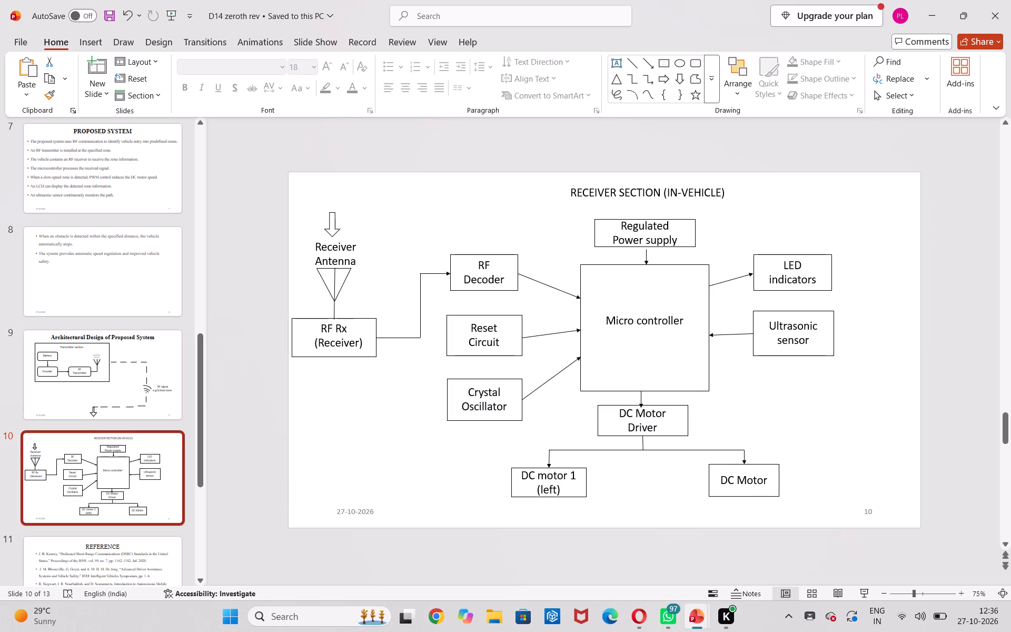
click(80, 552)
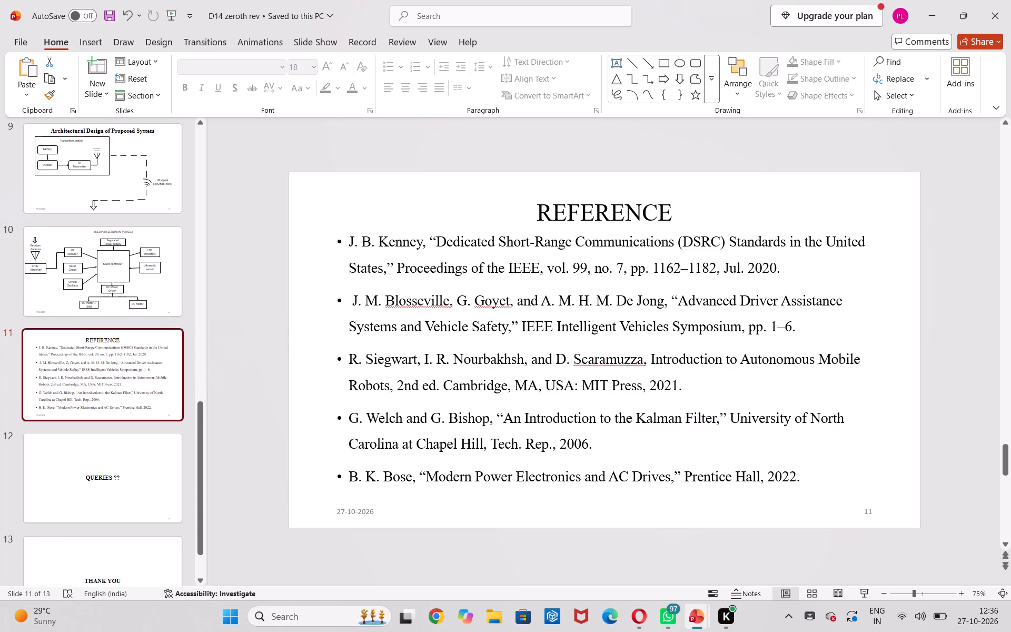
click(127, 258)
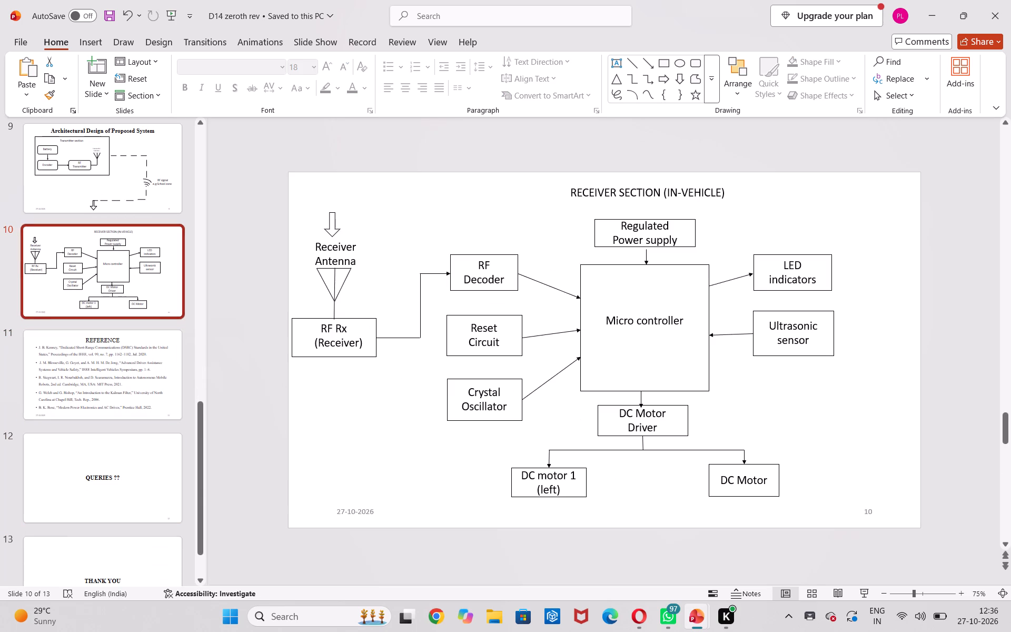
key(ctrl+s)
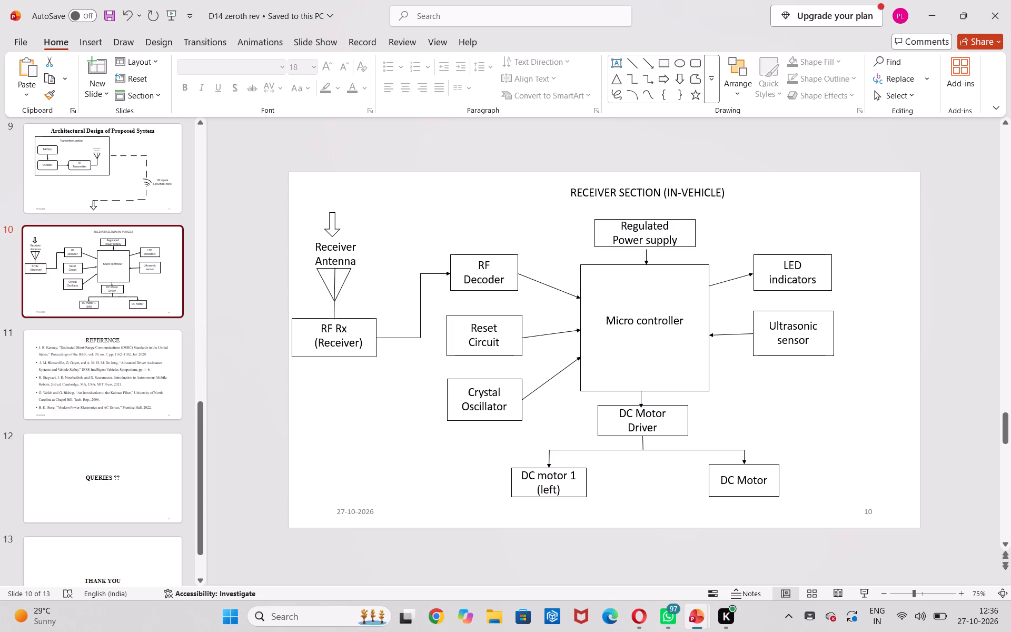
Switch to the Smart zone based Vehicle speed control presentation and look through its Working Principle, references and block diagram slides, heading back towards the first slide.
click(941, 23)
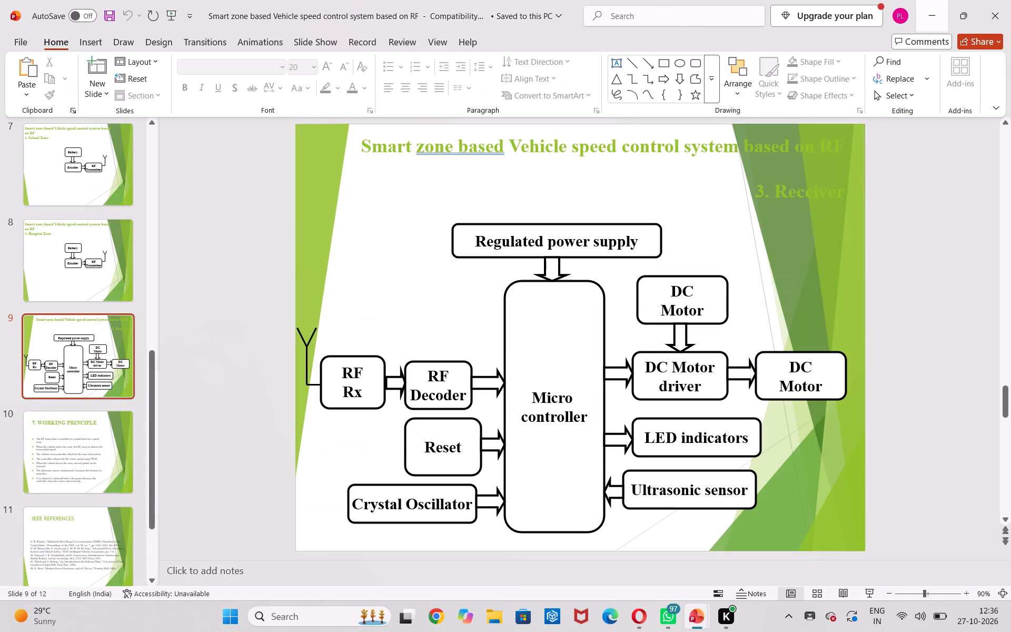
click(39, 430)
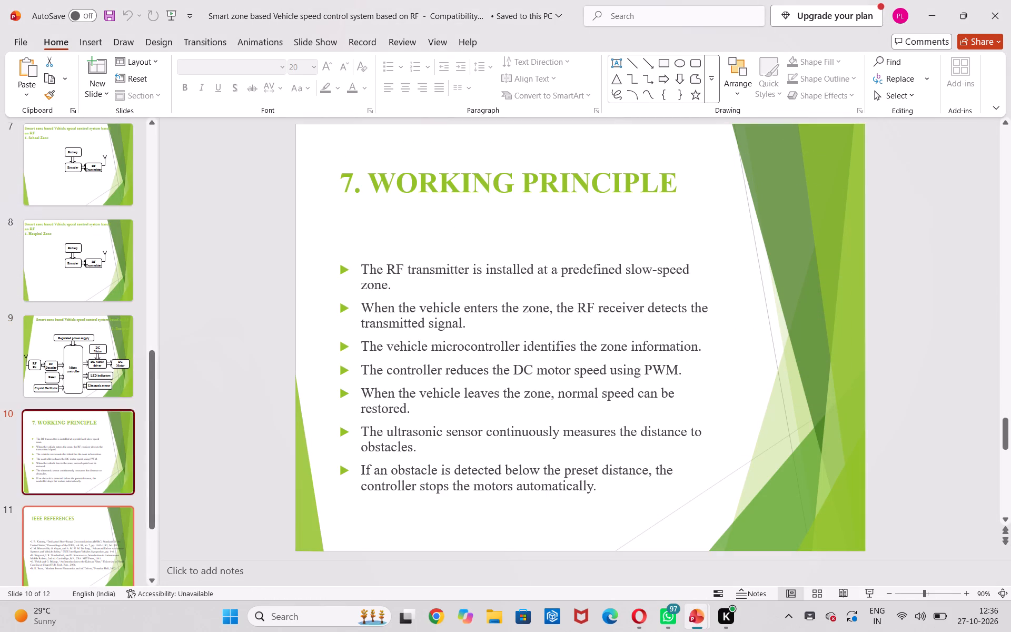
click(51, 534)
click(101, 360)
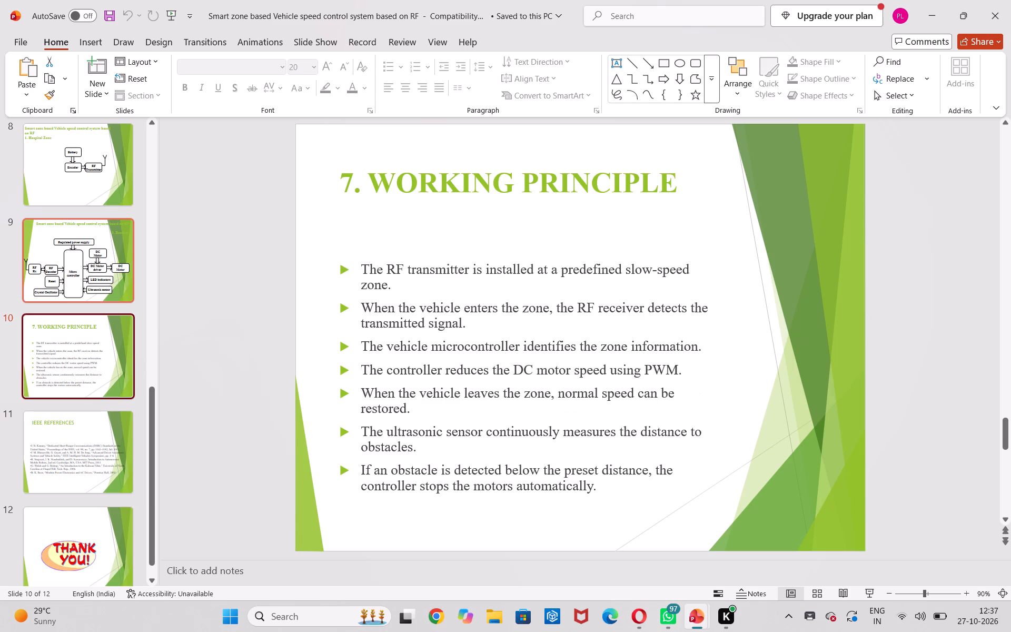
click(120, 266)
click(123, 199)
scroll(123, 199, up, 9)
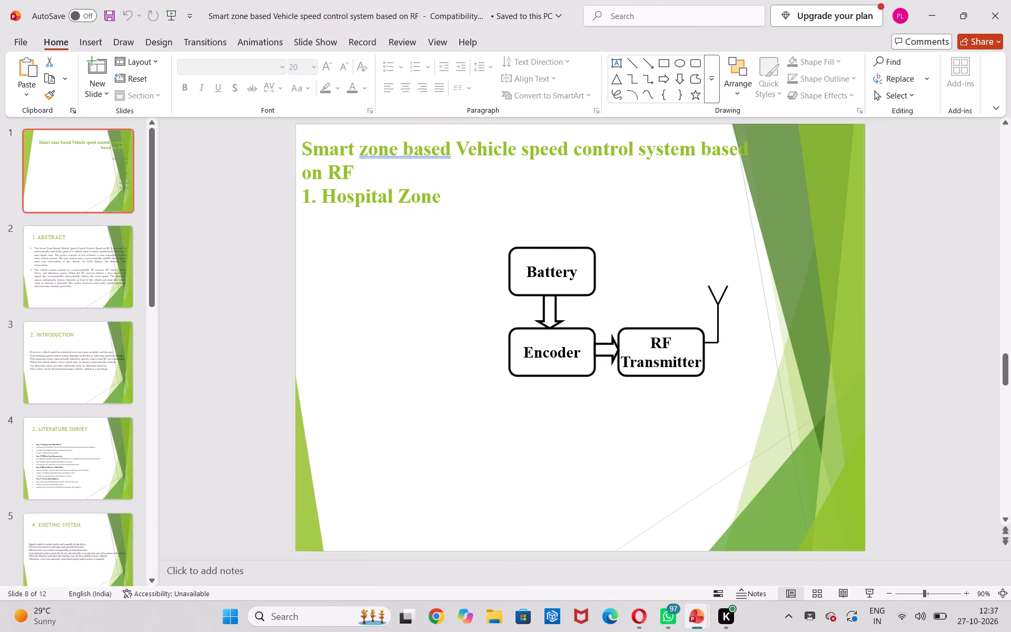
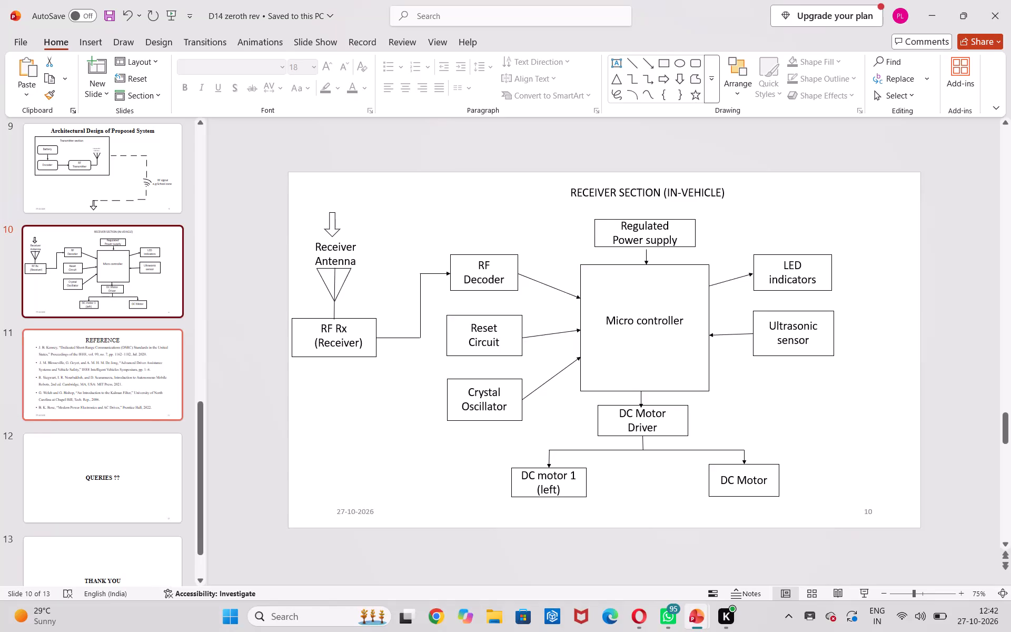
Look over the Reference, Queries and Thank You slides of the D14 zeroth rev presentation.
click(126, 377)
click(121, 481)
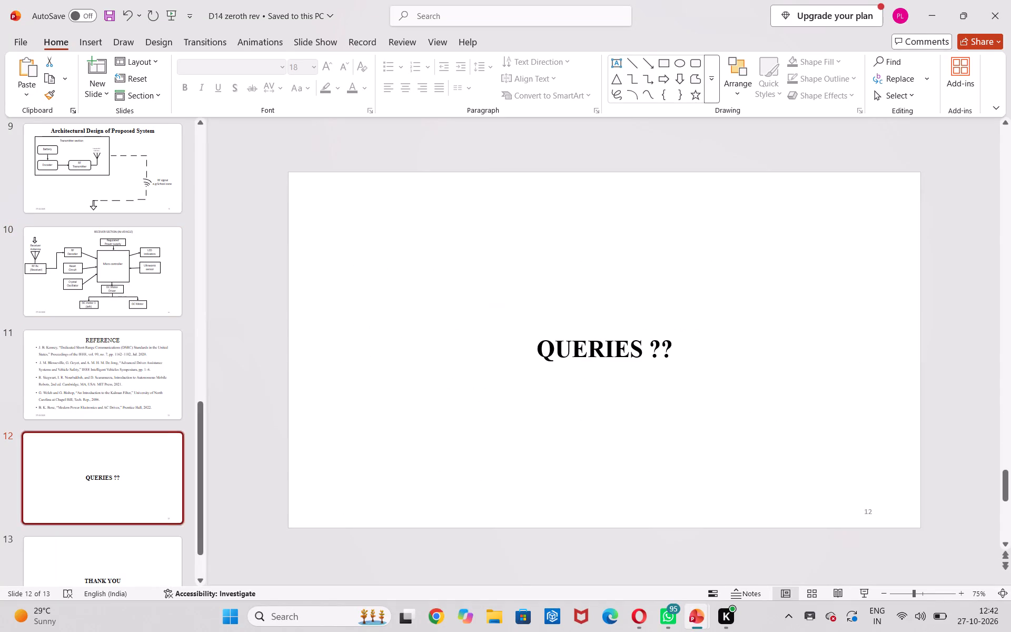
click(115, 566)
scroll(107, 325, up, 9)
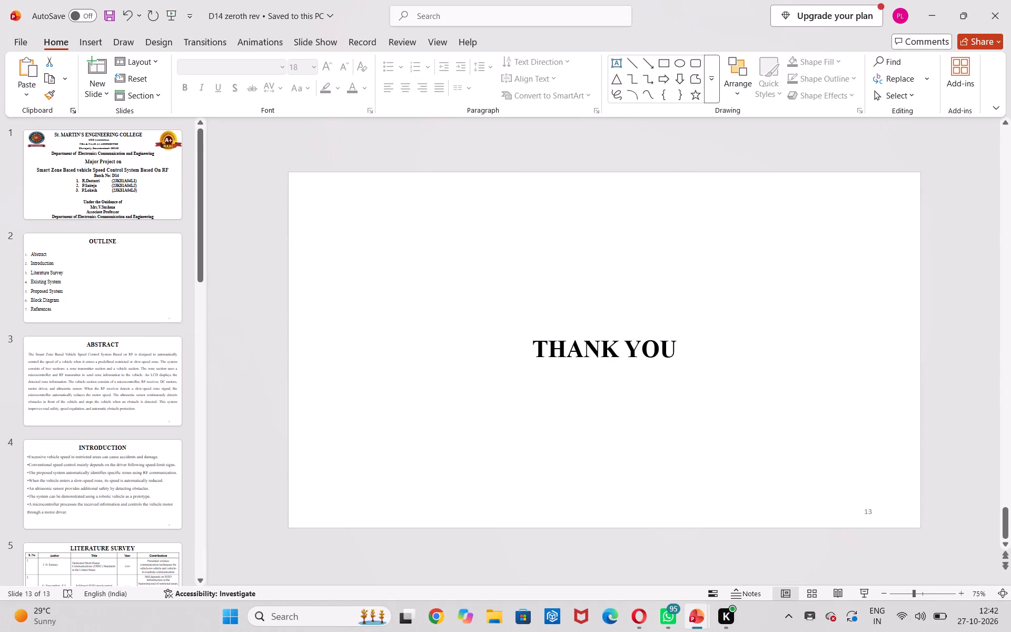
scroll(107, 325, up, 4)
On the title slide, insert one space between "Mrs" and the period in the guide's name.
click(106, 169)
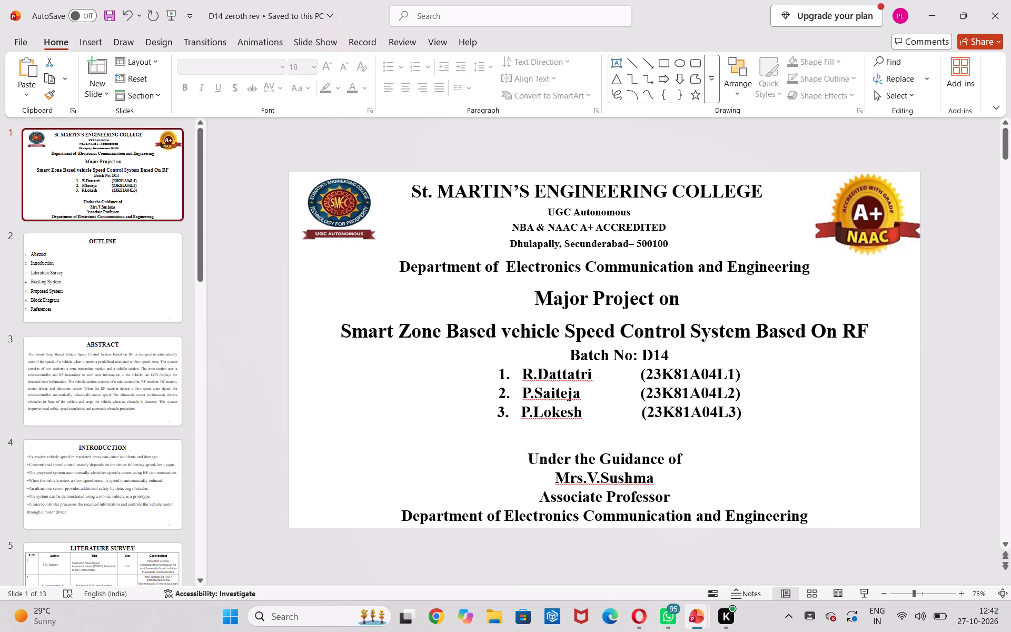
click(568, 478)
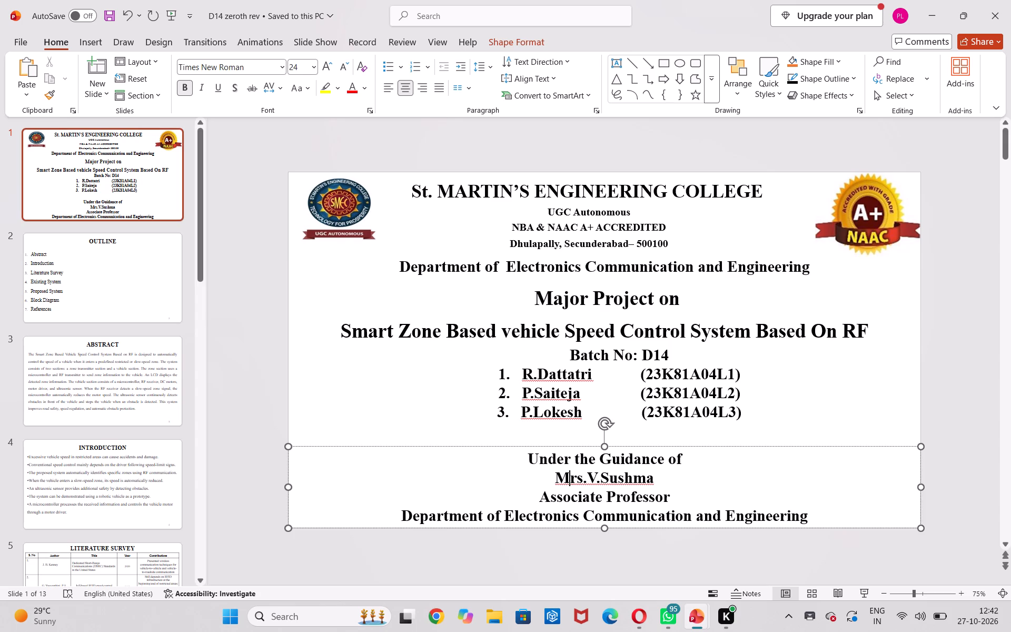
click(585, 481)
key(space)
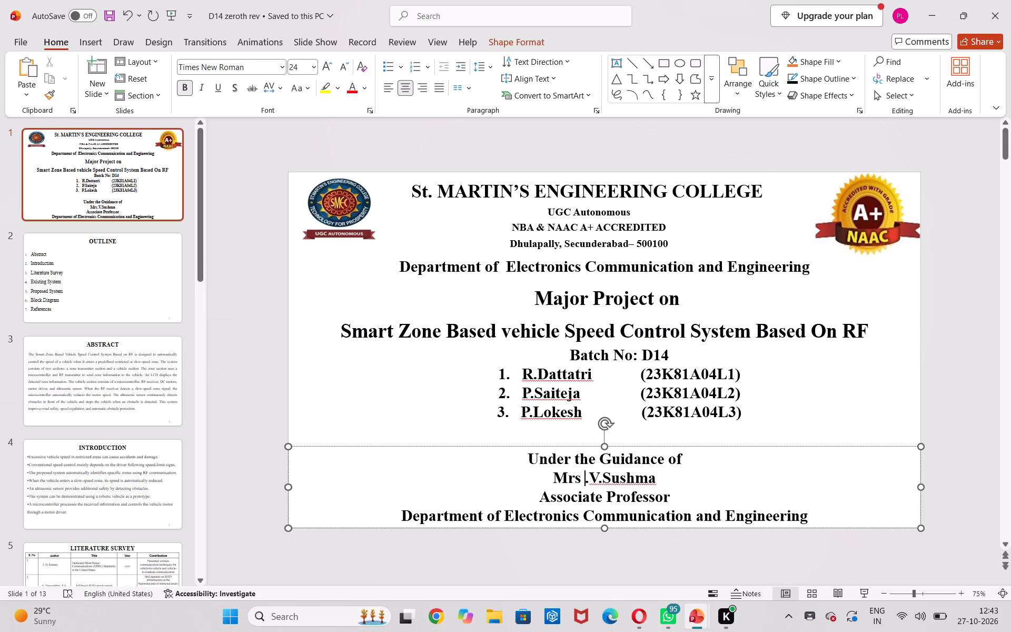
key(space)
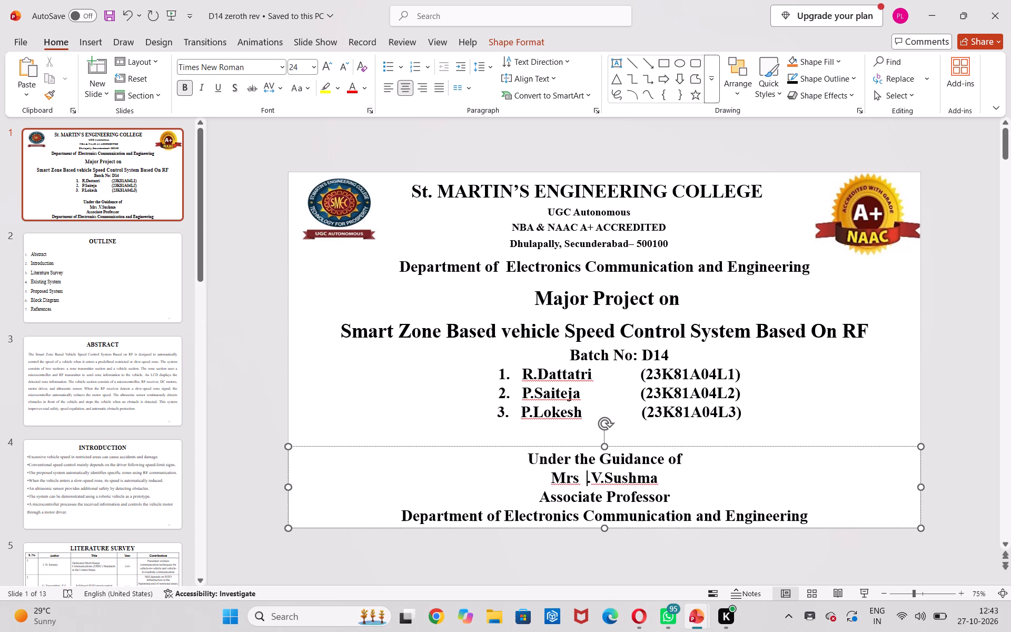
key(BackSpace)
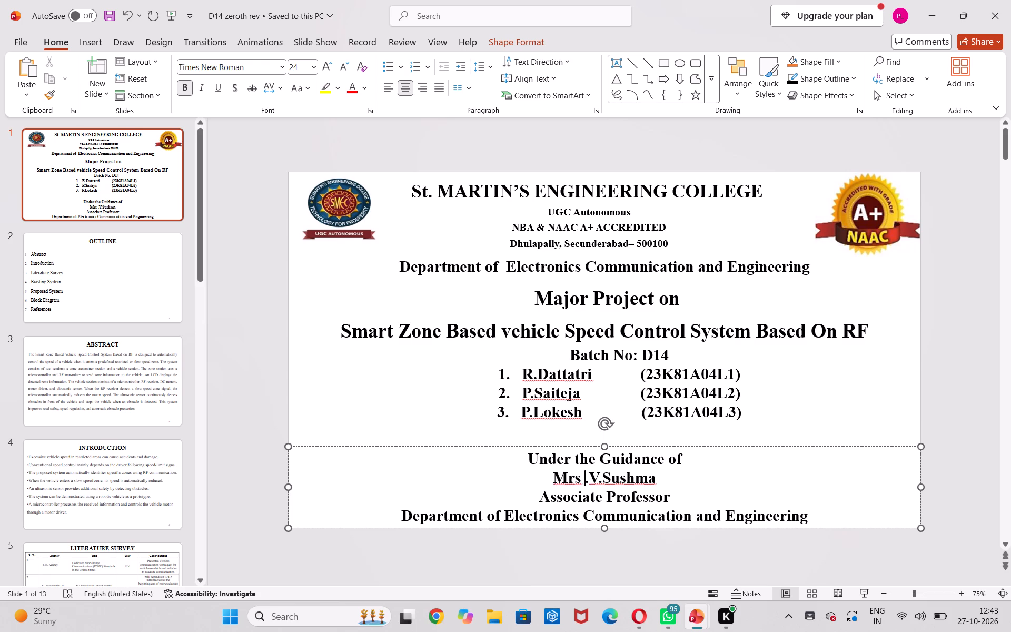
key(Right)
key(Right)
key(Right)
key(Left)
key(space)
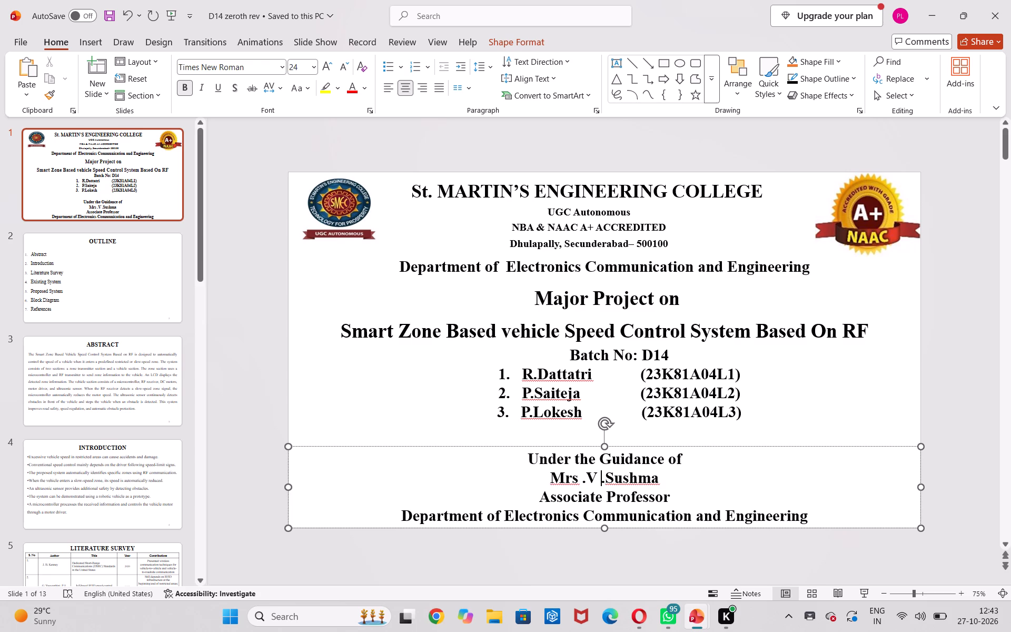
key(BackSpace)
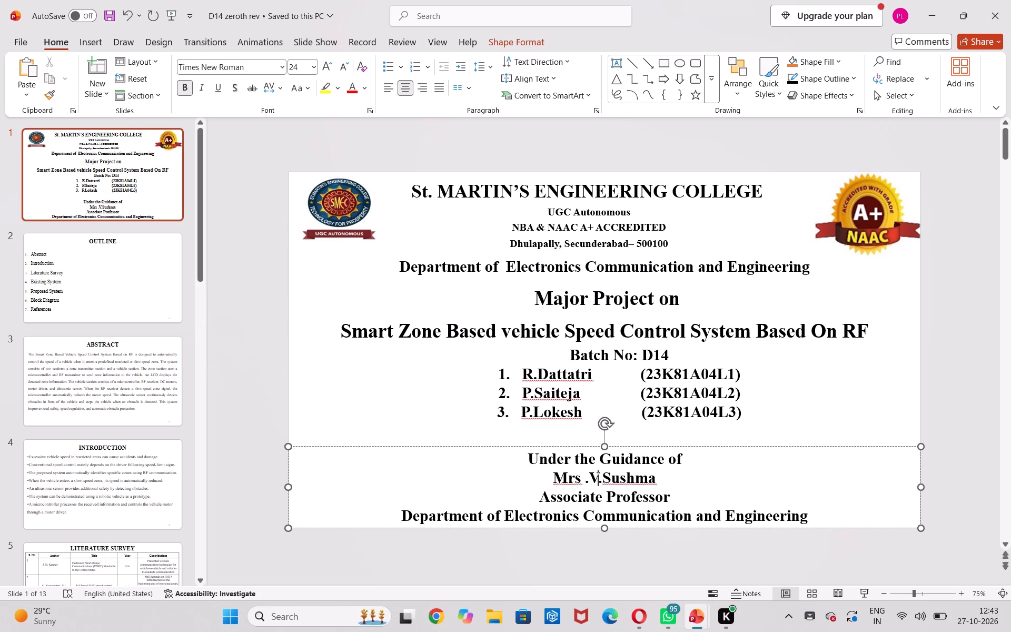
key(Down)
Open the Outline slide and check its entries against the slides that follow.
click(120, 285)
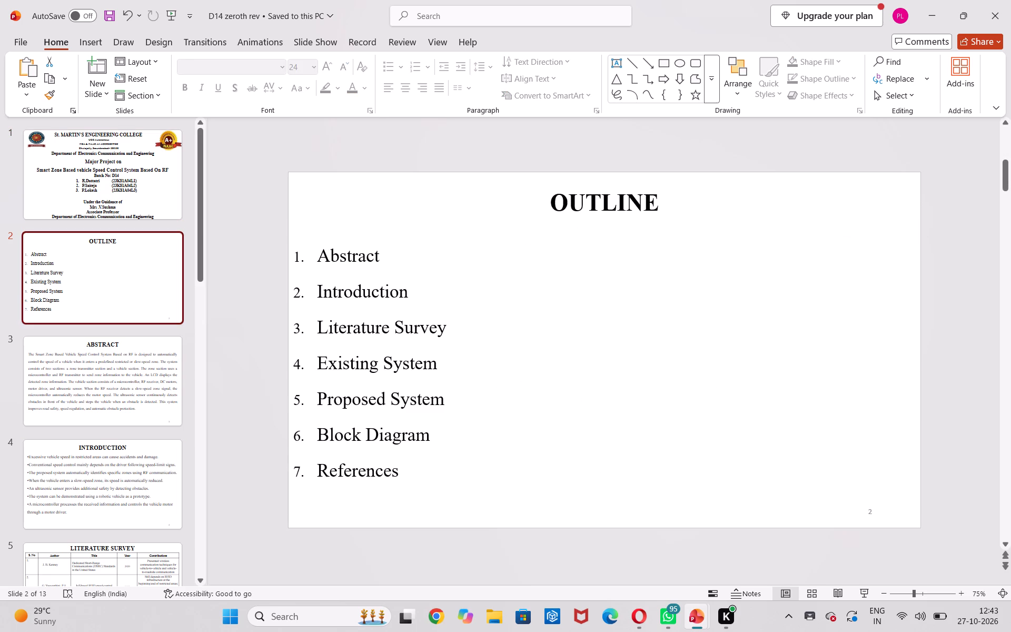
click(462, 396)
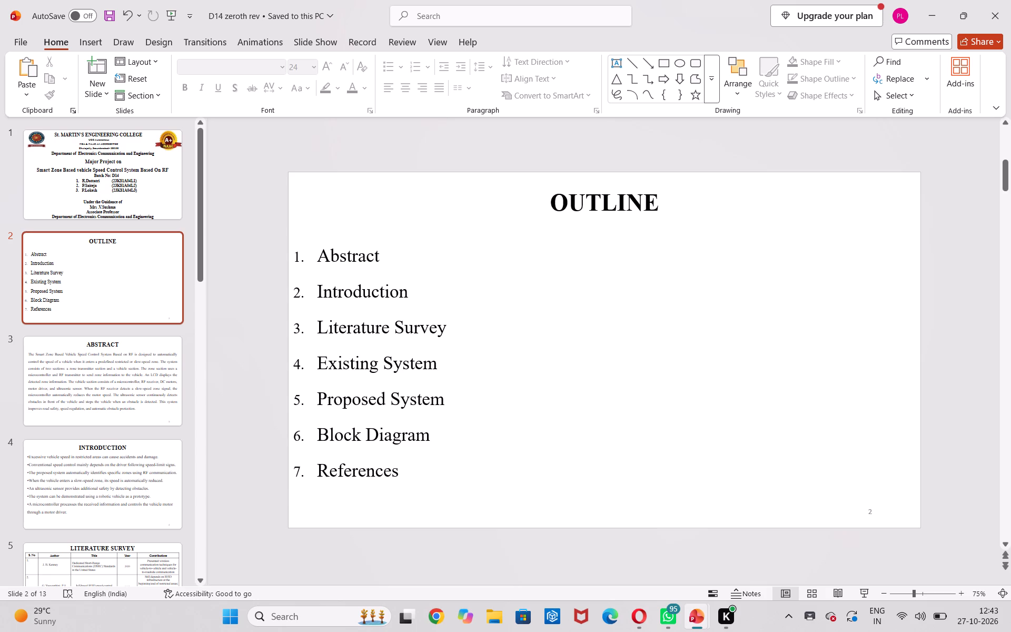
click(445, 404)
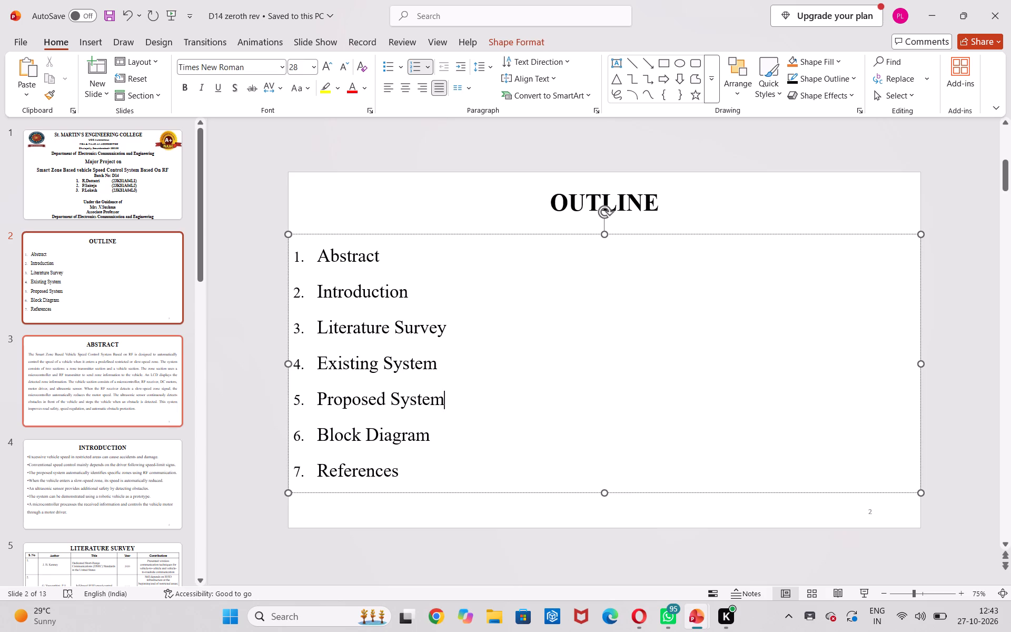
scroll(72, 386, down, 6)
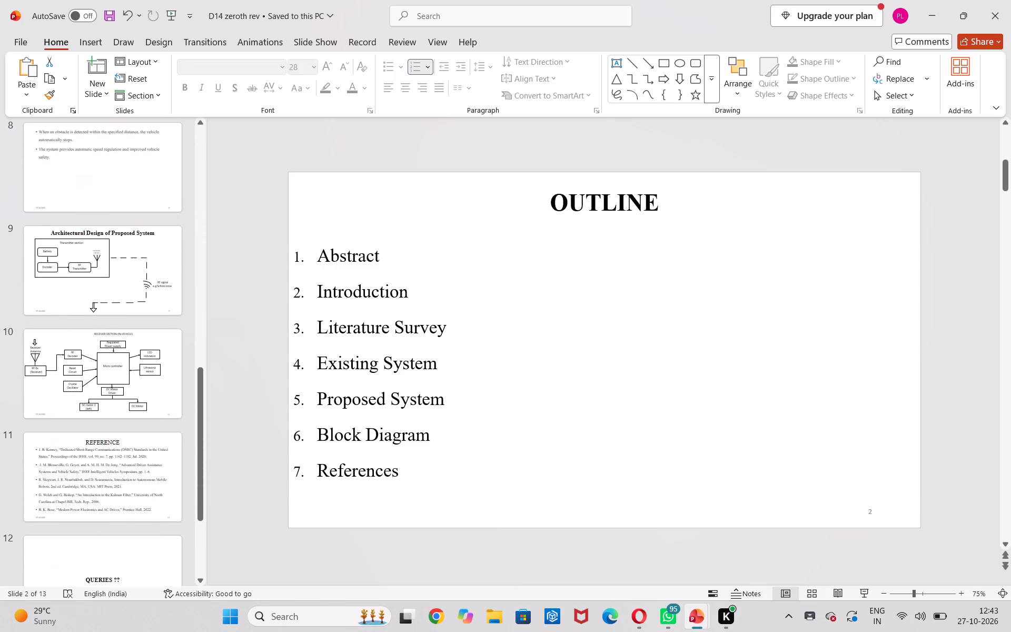
scroll(72, 386, up, 2)
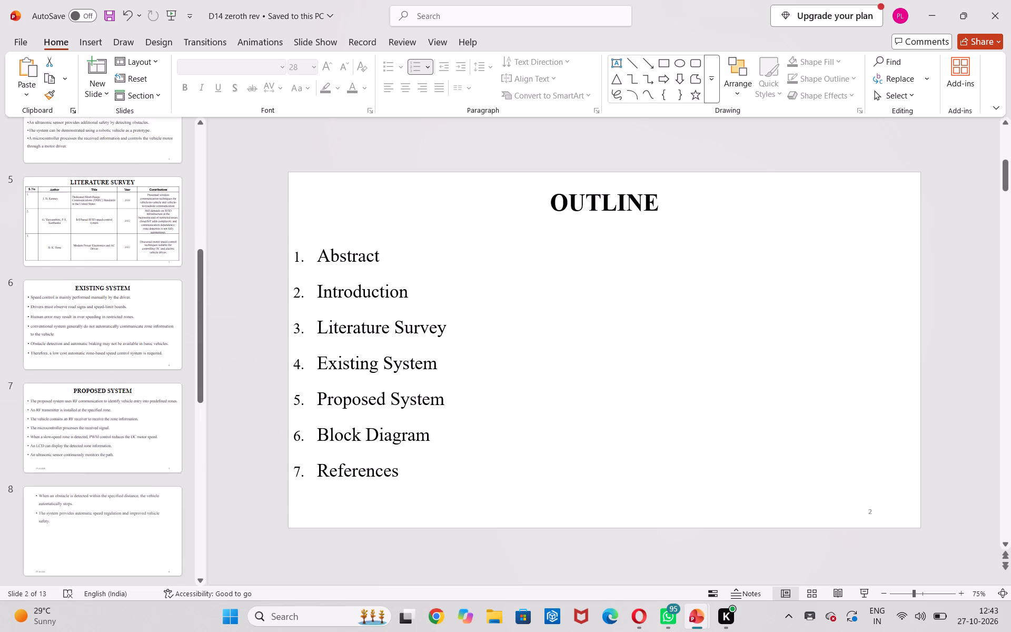
scroll(72, 386, up, 1)
scroll(72, 386, down, 1)
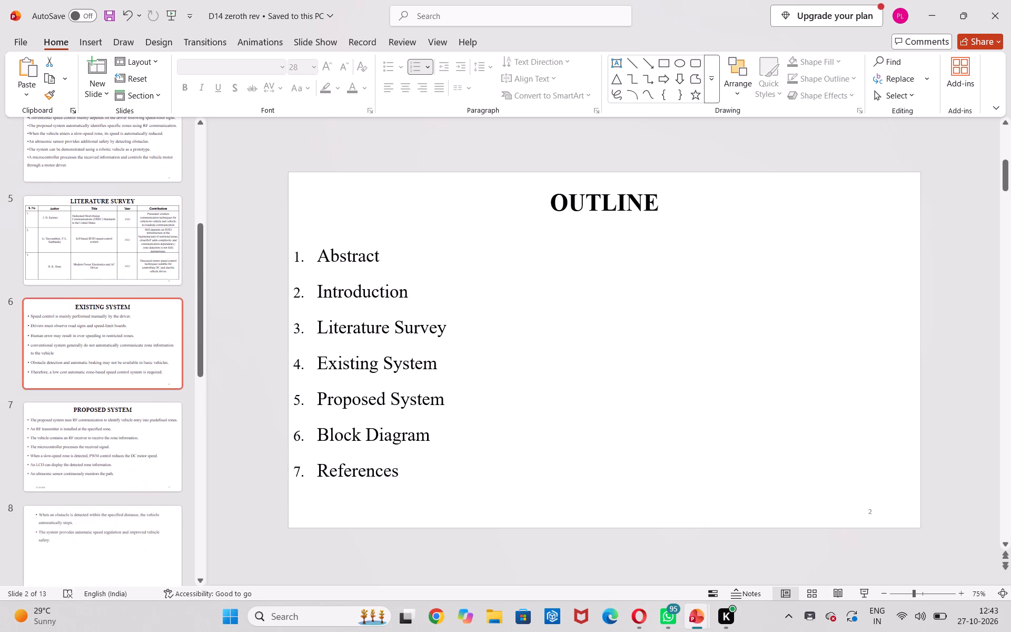
scroll(72, 386, down, 1)
Add the entry "Architectural design of proposed system" below "Proposed System" in the outline list.
click(468, 401)
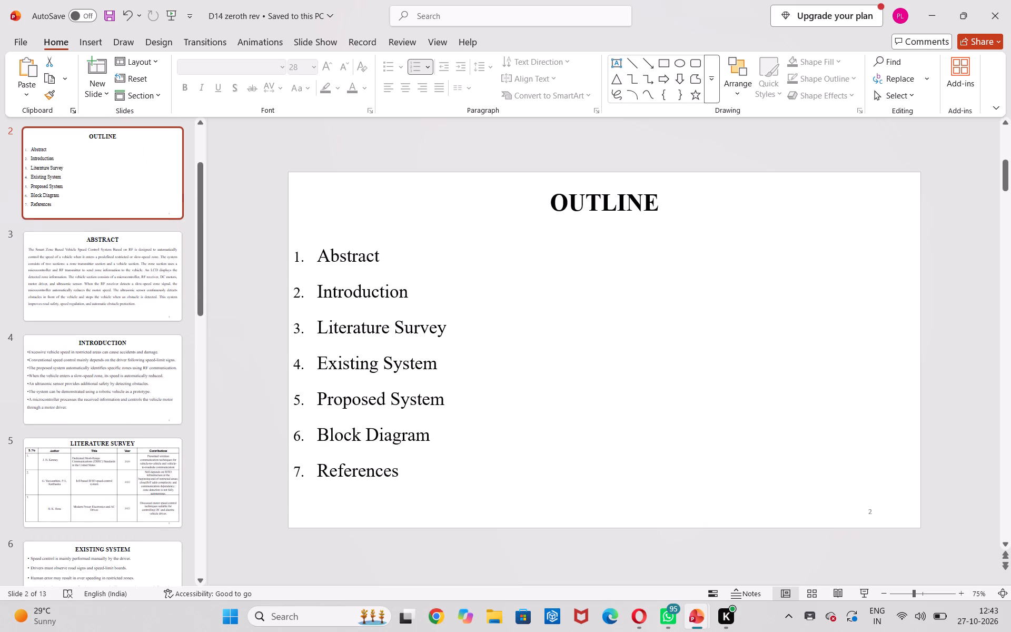
click(452, 397)
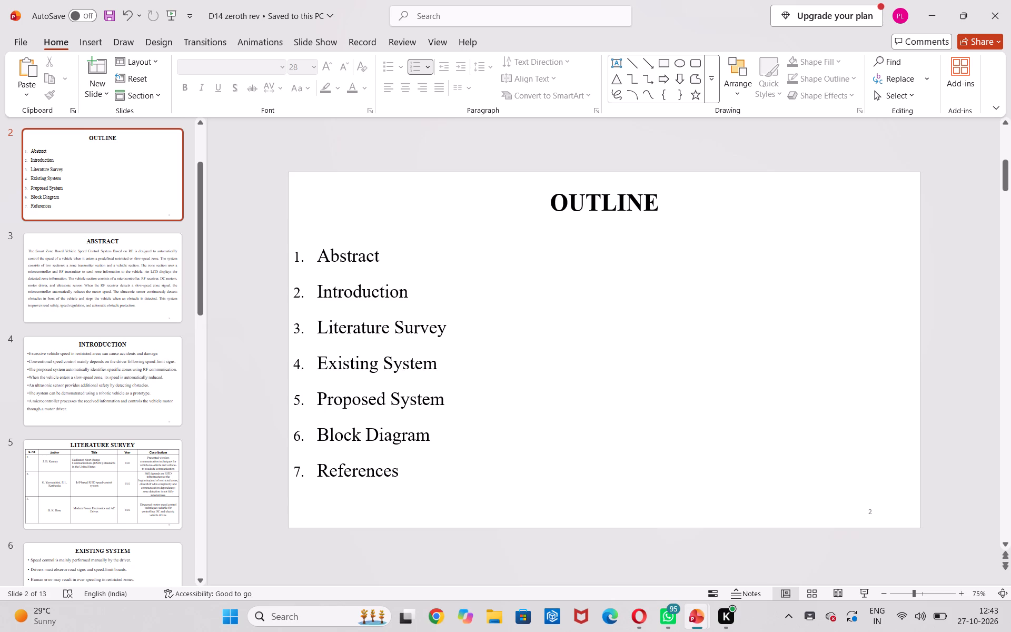
click(443, 396)
key(Return)
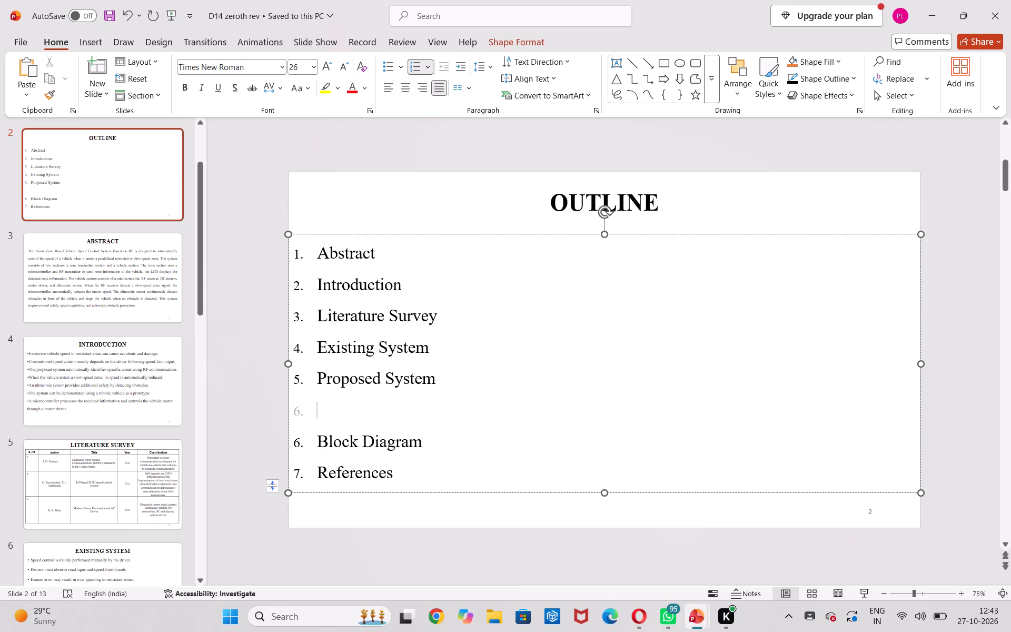
text(Ar)
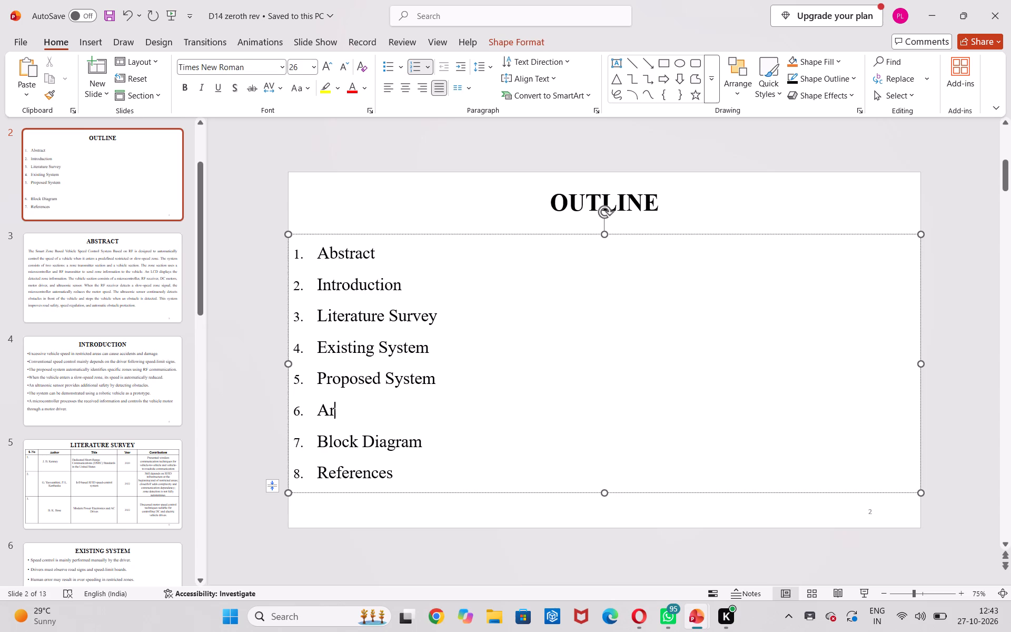
text(cj=)
key(BackSpace)
key(BackSpace)
text(hitectut)
key(BackSpace)
text(ral)
key(space)
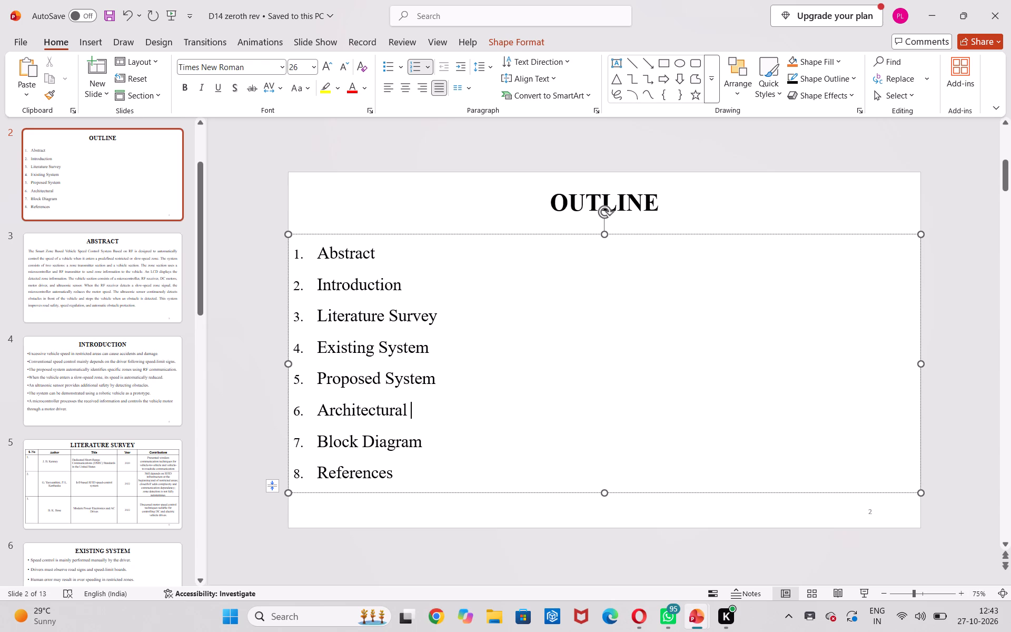
text(design)
key(space)
text(of proposed system)
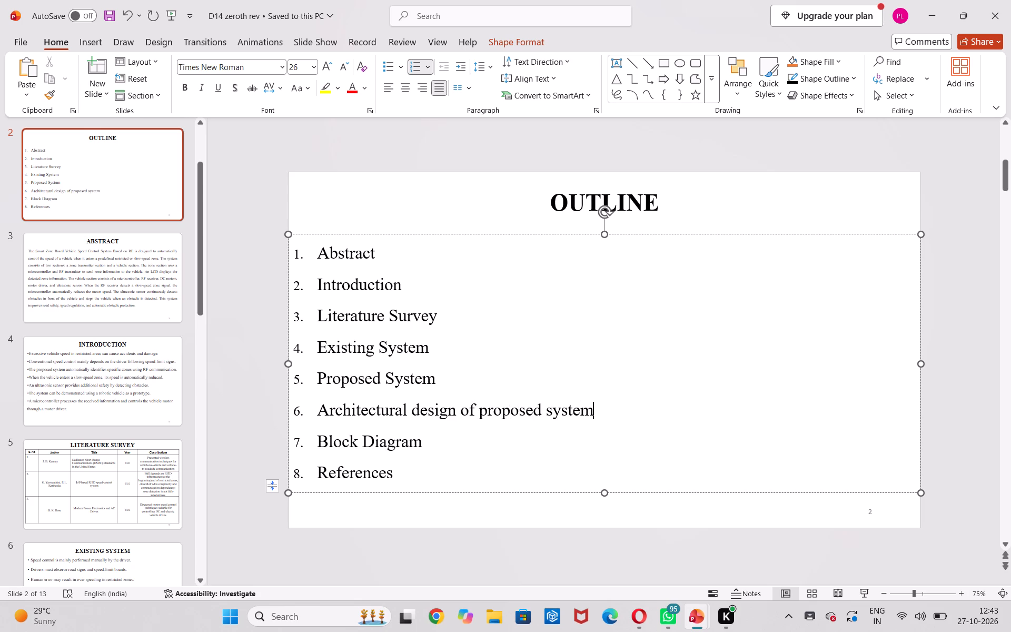
Check the slide 9 title and capitalise the new outline entry to match, as "Architectural Design of Proposed System".
scroll(115, 512, down, 1)
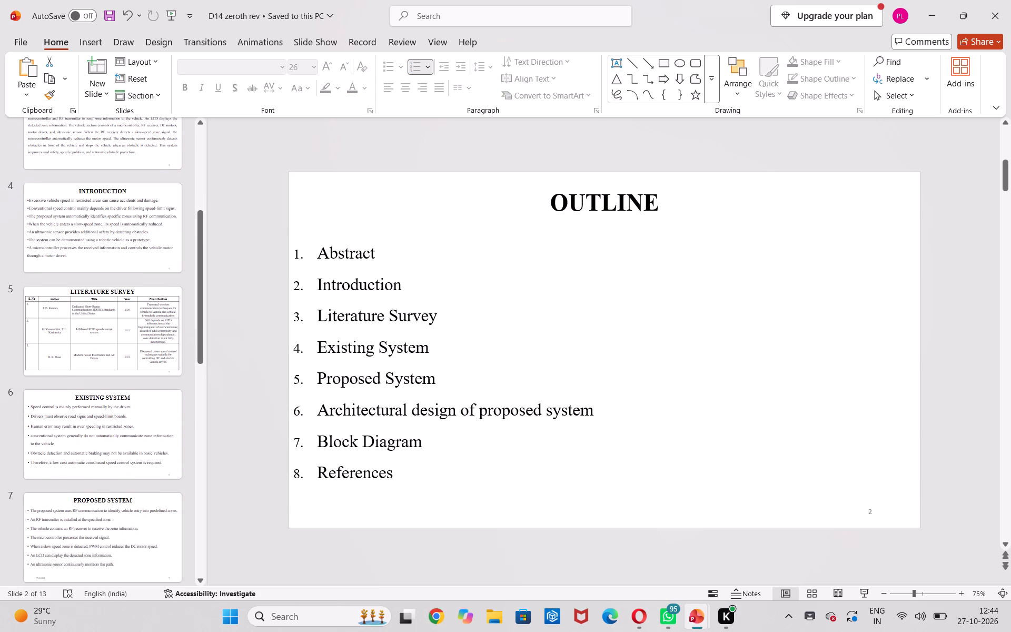
scroll(115, 512, down, 2)
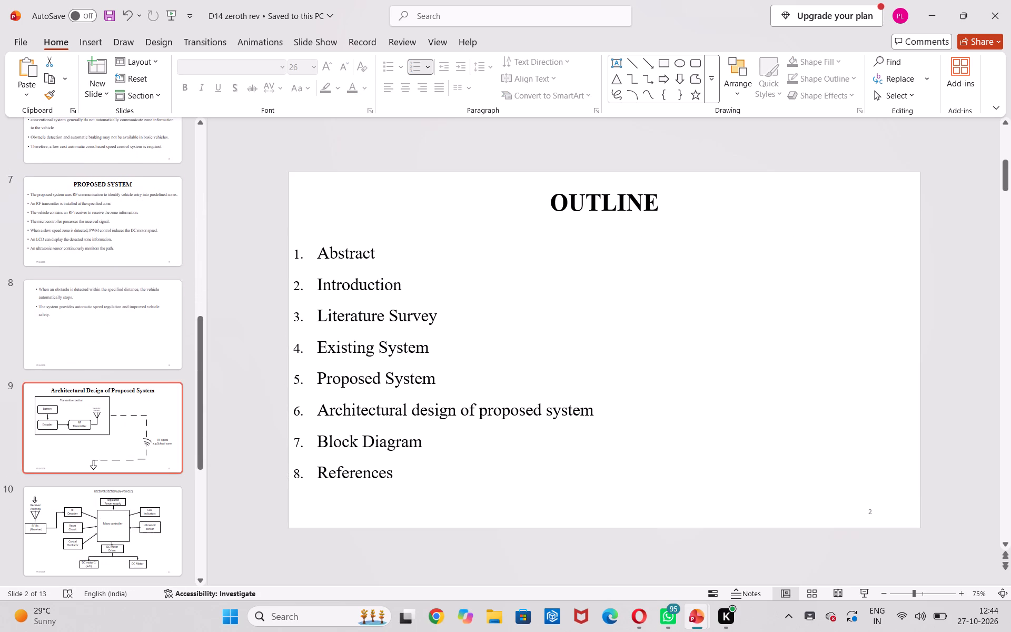
click(88, 407)
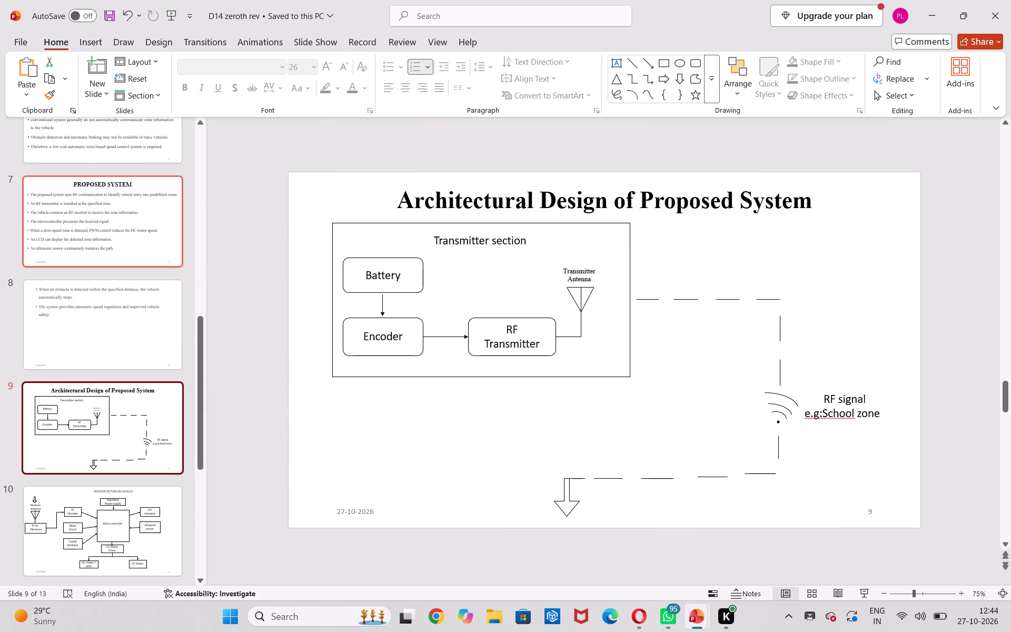
scroll(103, 218, up, 4)
click(93, 292)
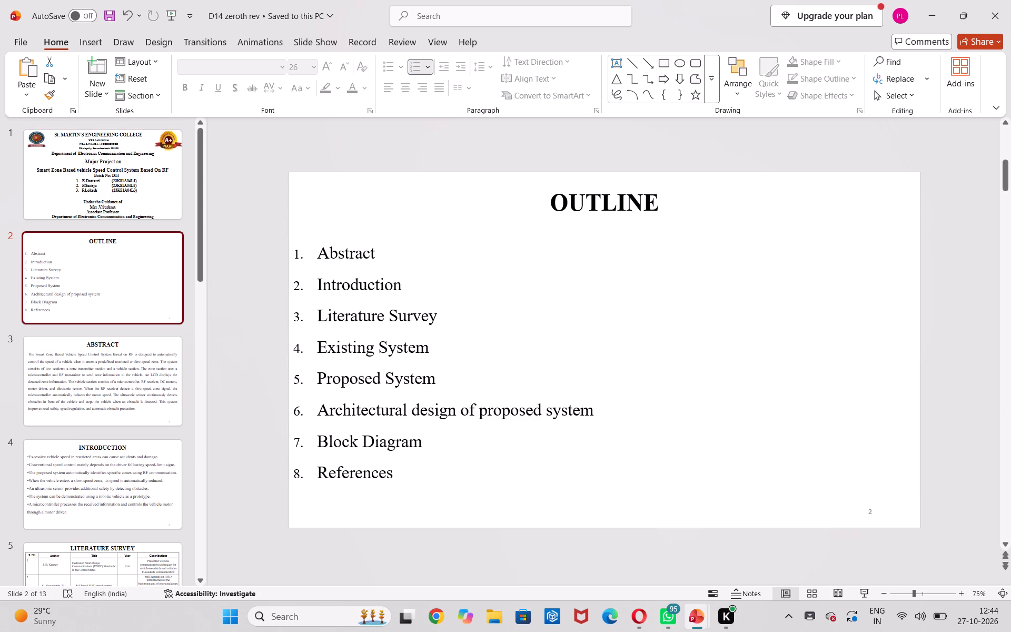
click(424, 410)
key(Left)
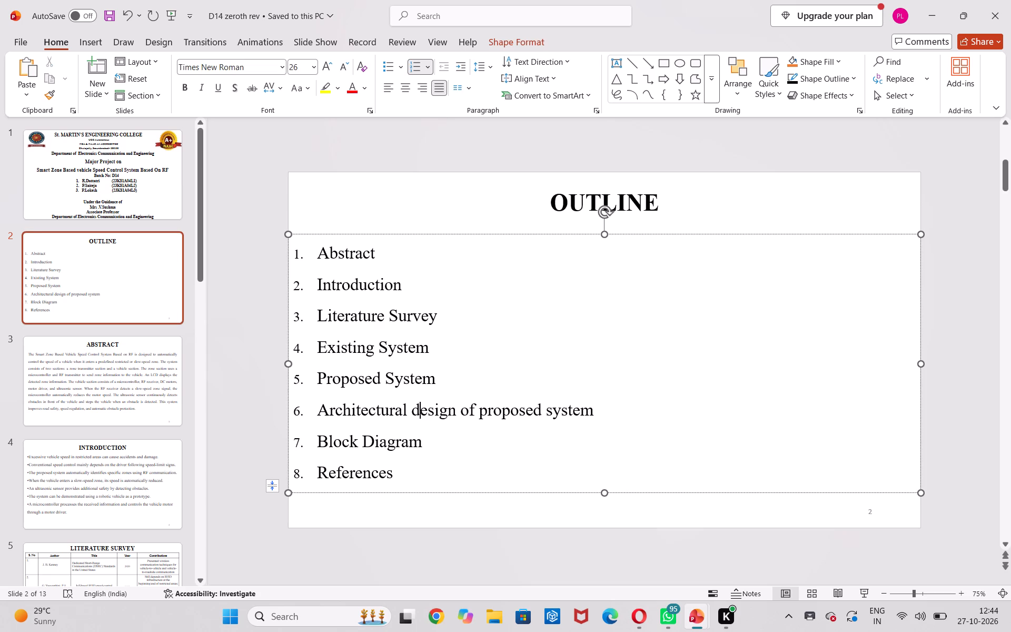
key(BackSpace)
key(shift+d)
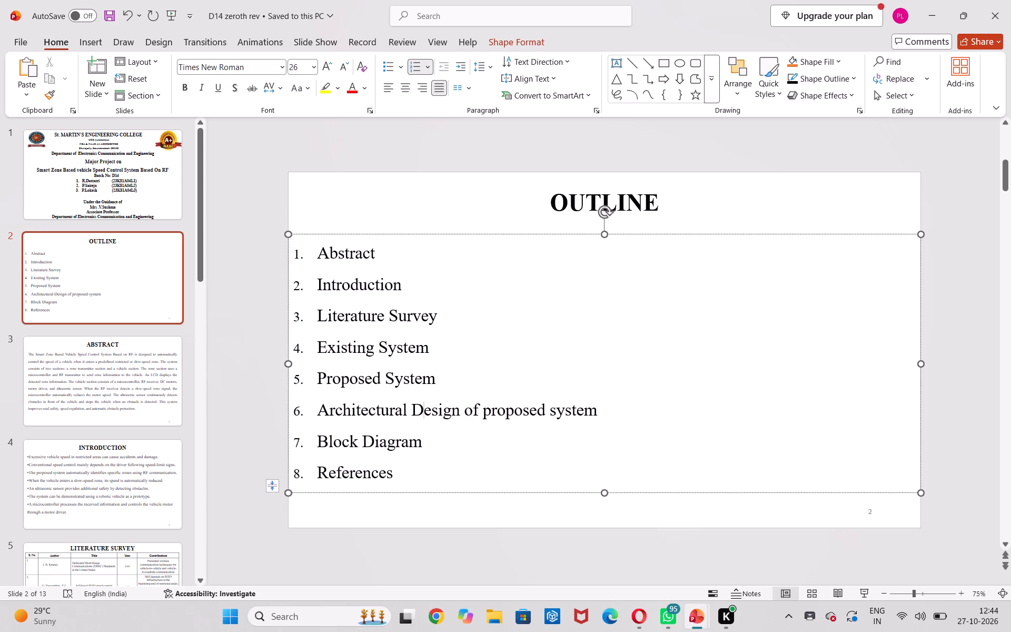
click(493, 412)
key(BackSpace)
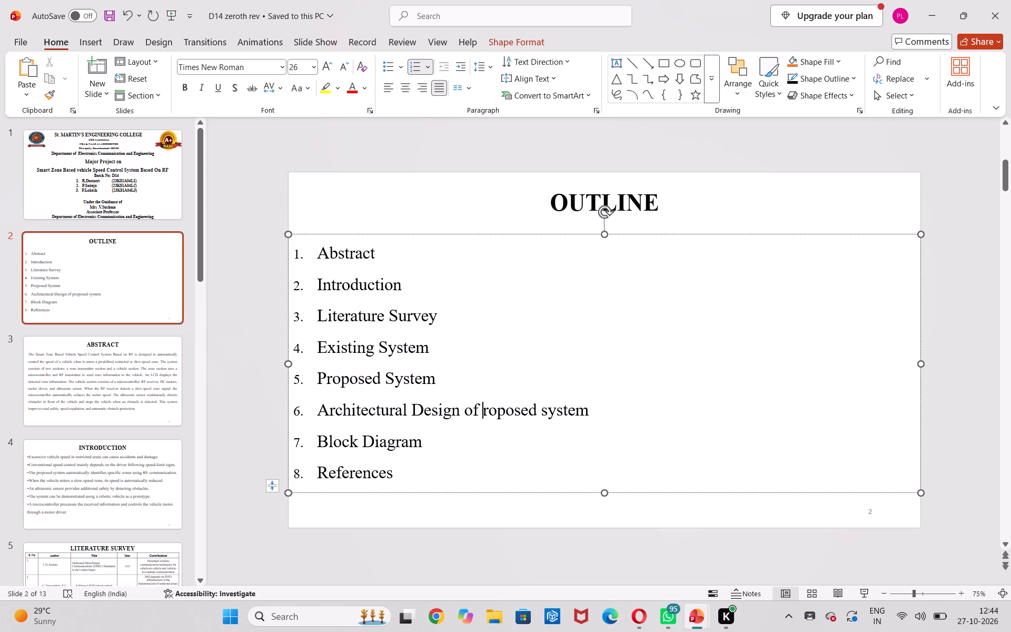
key(shift+p)
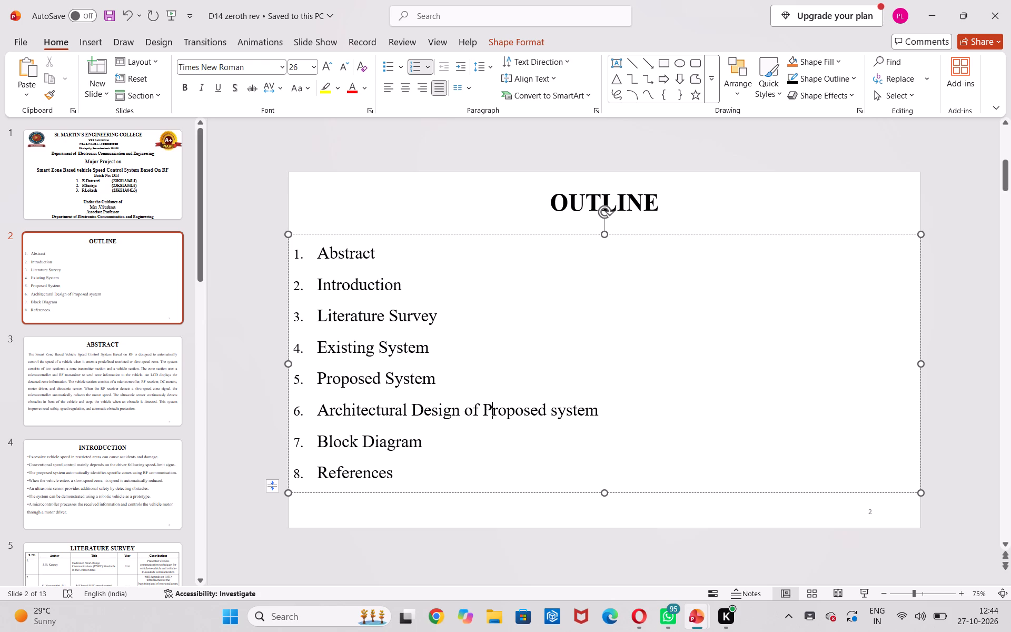
click(559, 410)
key(BackSpace)
key(shift+s)
Delete the "Block Diagram" entry and its empty numbered line from the outline list.
click(428, 445)
key(BackSpace)
key(BackSpace)
key(BackSpace)
key(BackSpace)
key(BackSpace)
key(BackSpace)
key(BackSpace)
key(BackSpace)
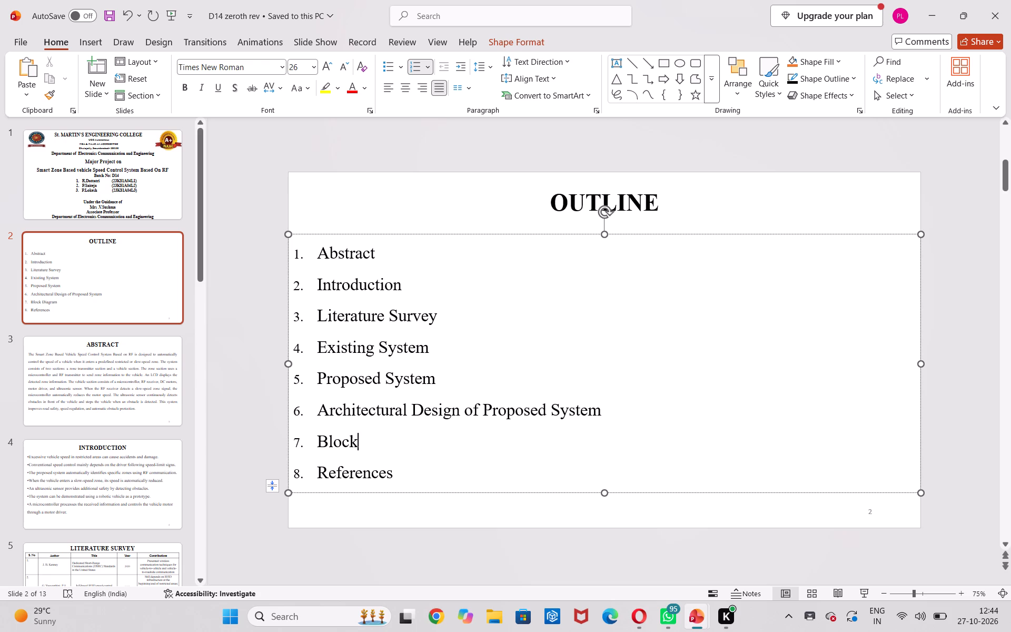
key(BackSpace)
key(BackSpace)
key(BackSpace)
key(BackSpace)
key(BackSpace)
key(BackSpace)
key(BackSpace)
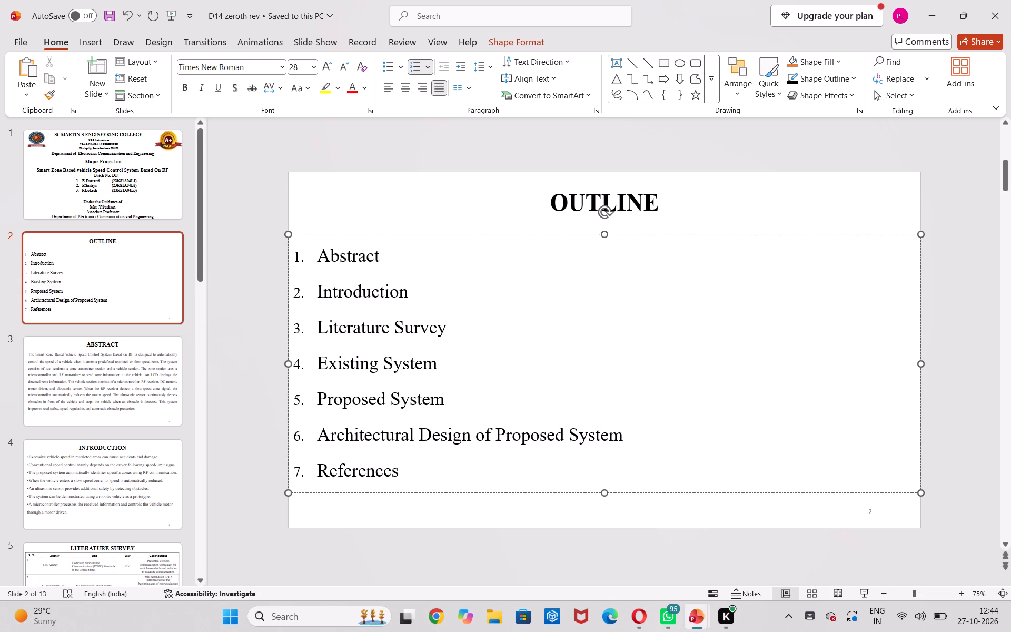
Insert a new title-and-content slide after the receiver section diagram on slide 10 and place the cursor in its title.
scroll(145, 420, down, 2)
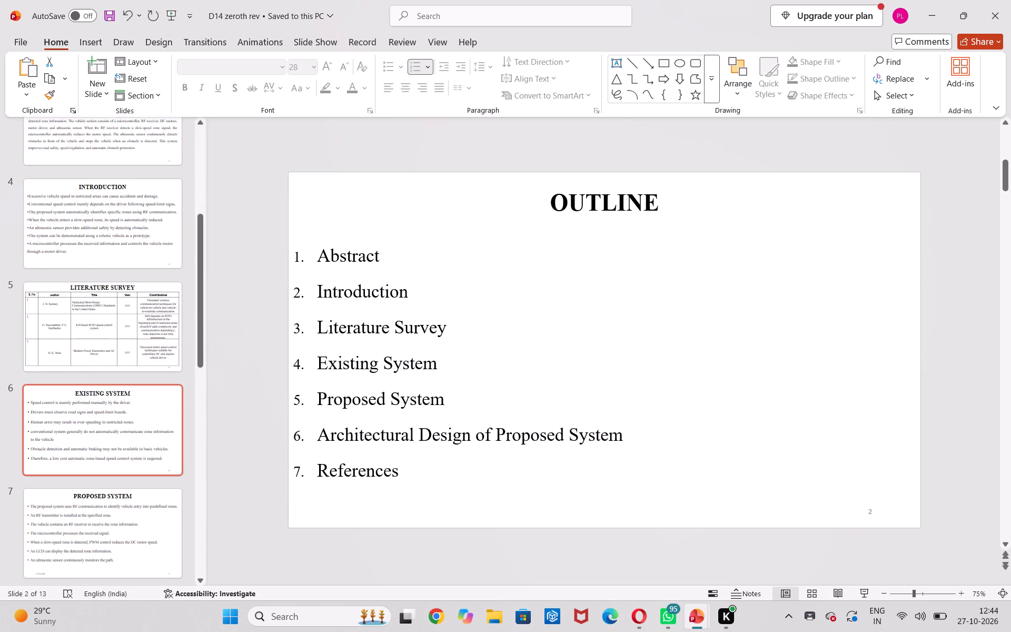
scroll(145, 420, down, 2)
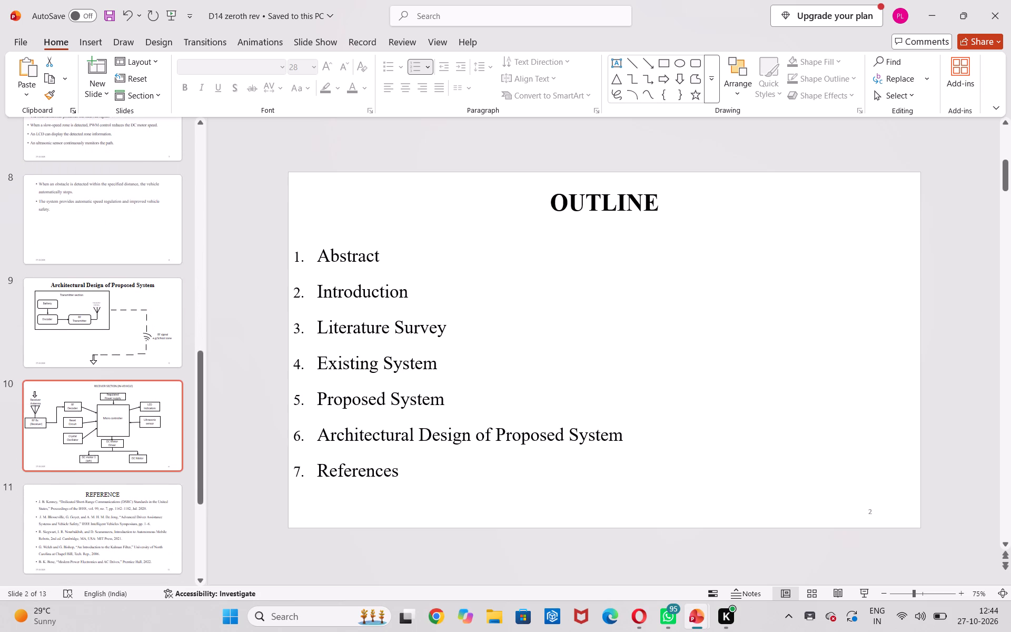
scroll(145, 420, down, 2)
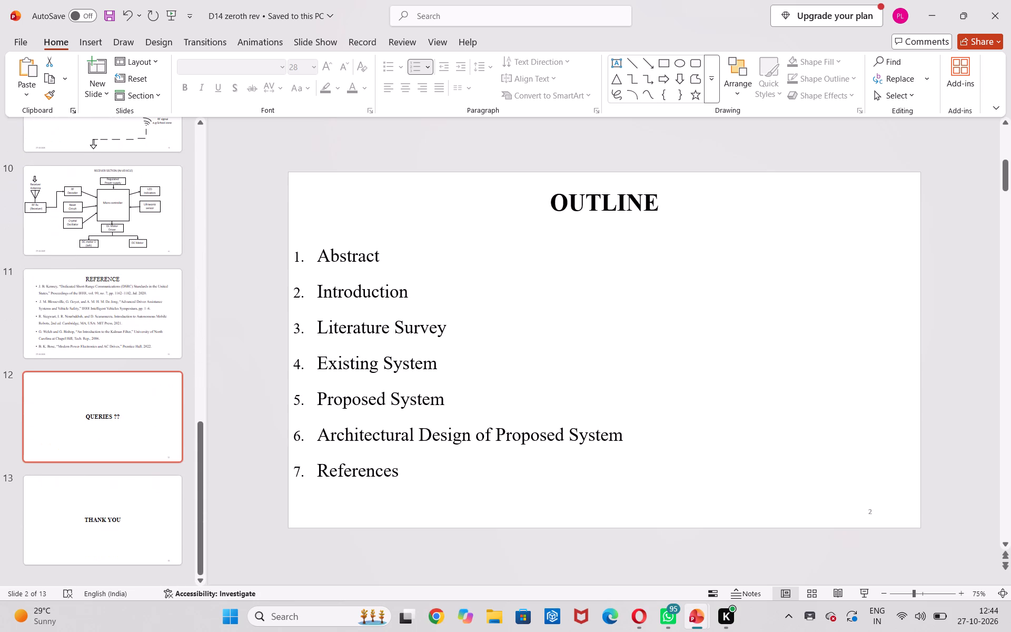
scroll(145, 420, down, 2)
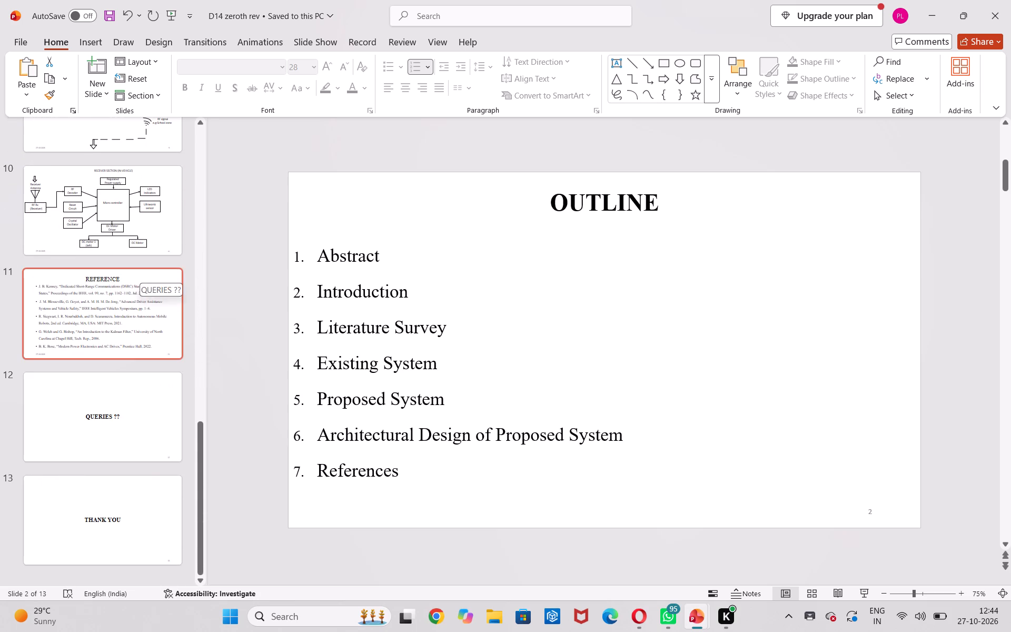
click(143, 195)
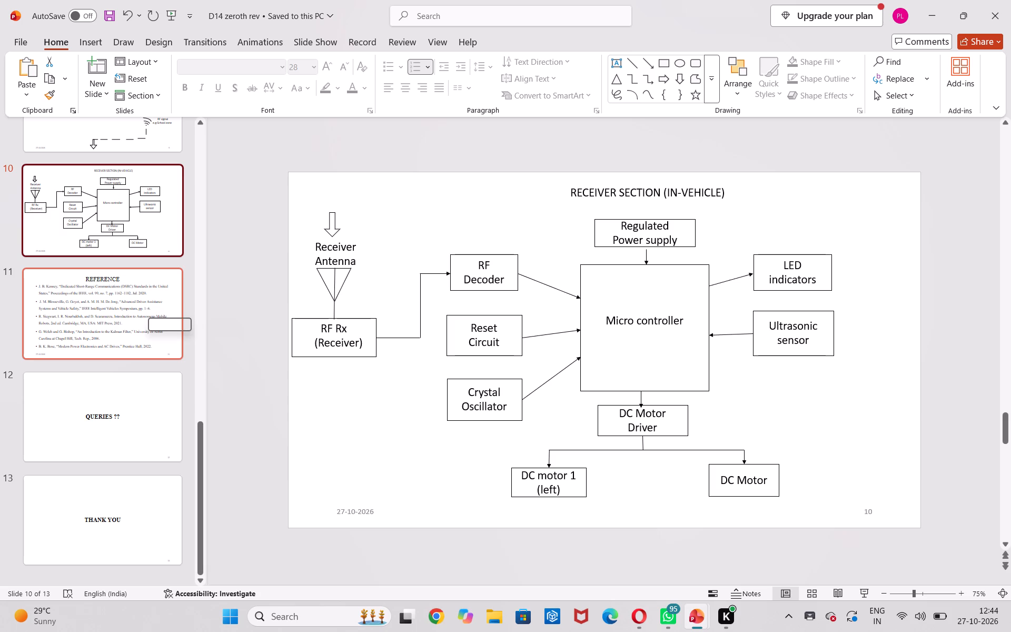
click(105, 71)
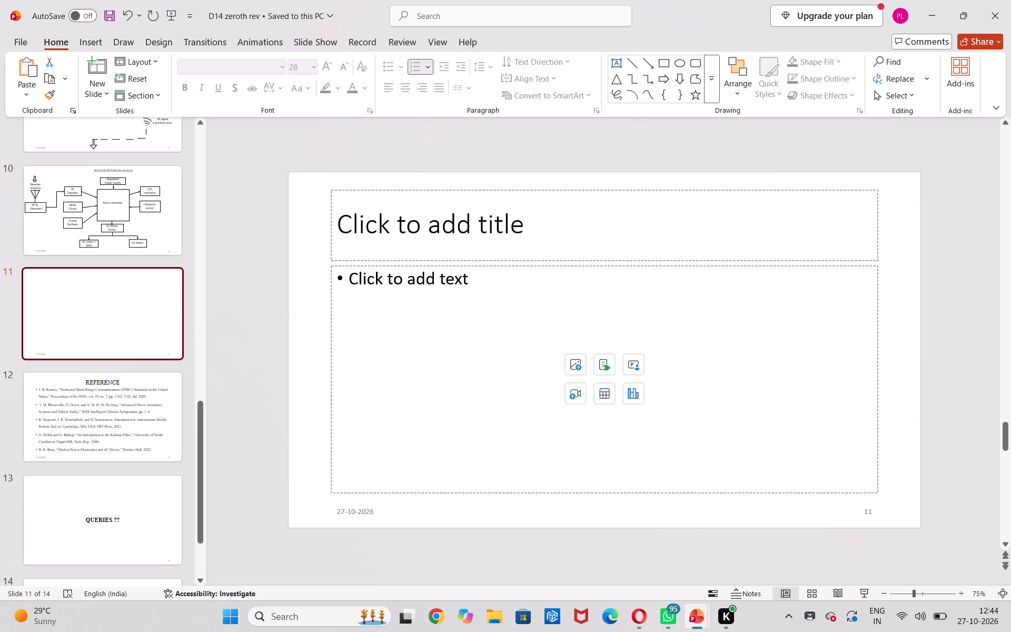
click(437, 223)
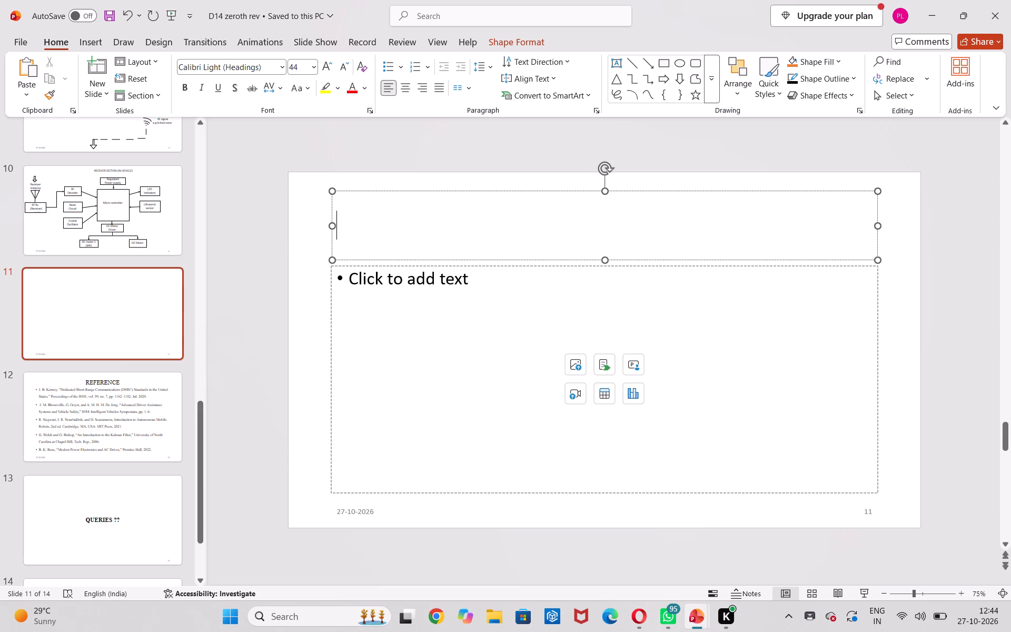
Save the presentation under its current name.
key(ctrl+s)
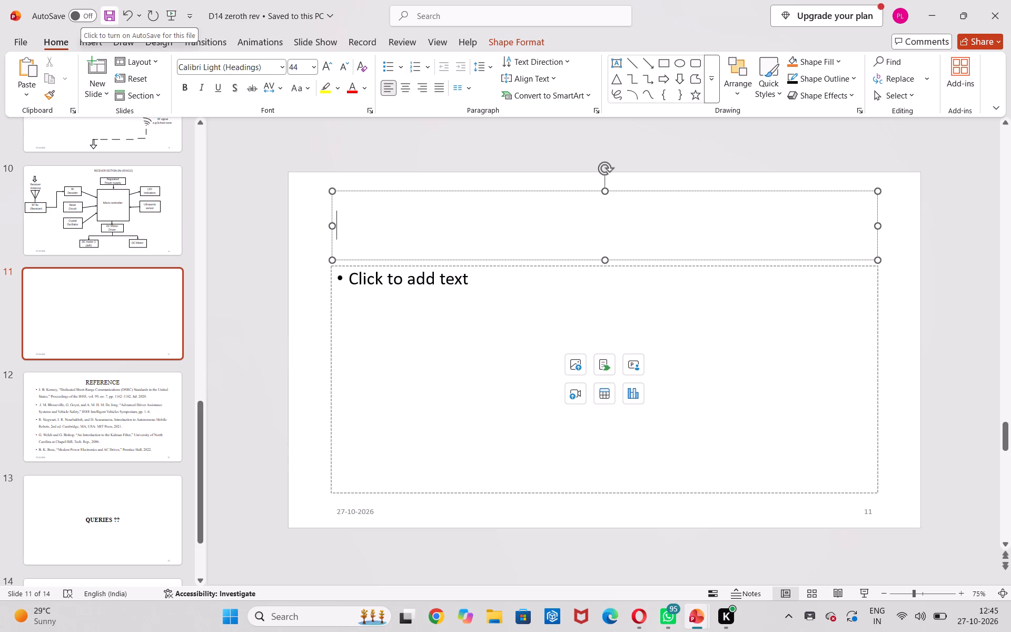
Save a copy of the presentation as "D14 first review" in the OneDrive Documents folder.
click(20, 40)
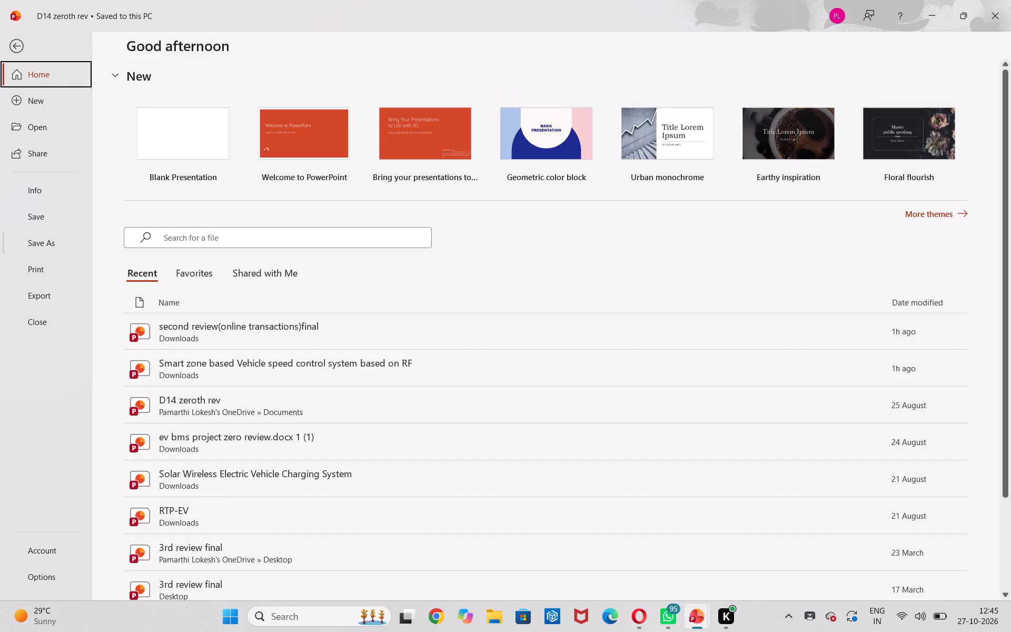
click(44, 241)
click(409, 150)
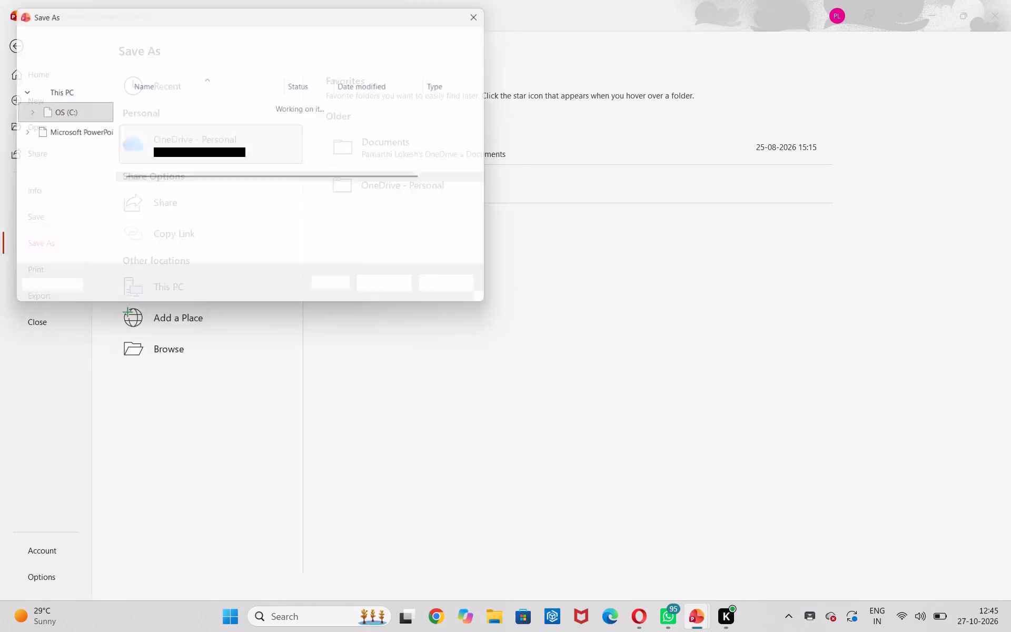
click(277, 199)
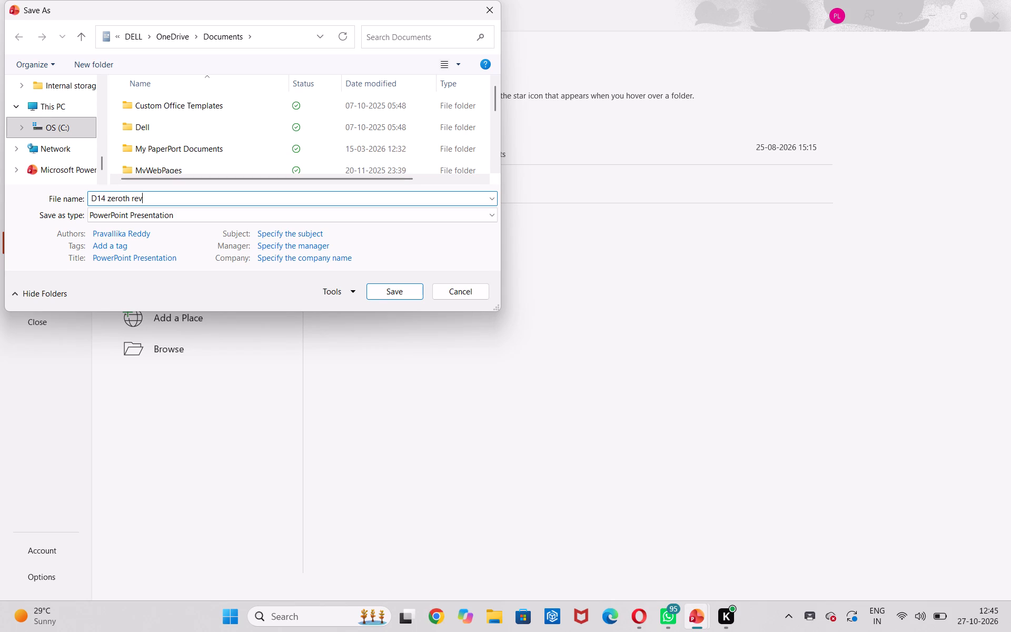
key(BackSpace)
key(BackSpace)
key(BackSpace)
key(BackSpace)
key(BackSpace)
key(BackSpace)
key(BackSpace)
key(BackSpace)
key(BackSpace)
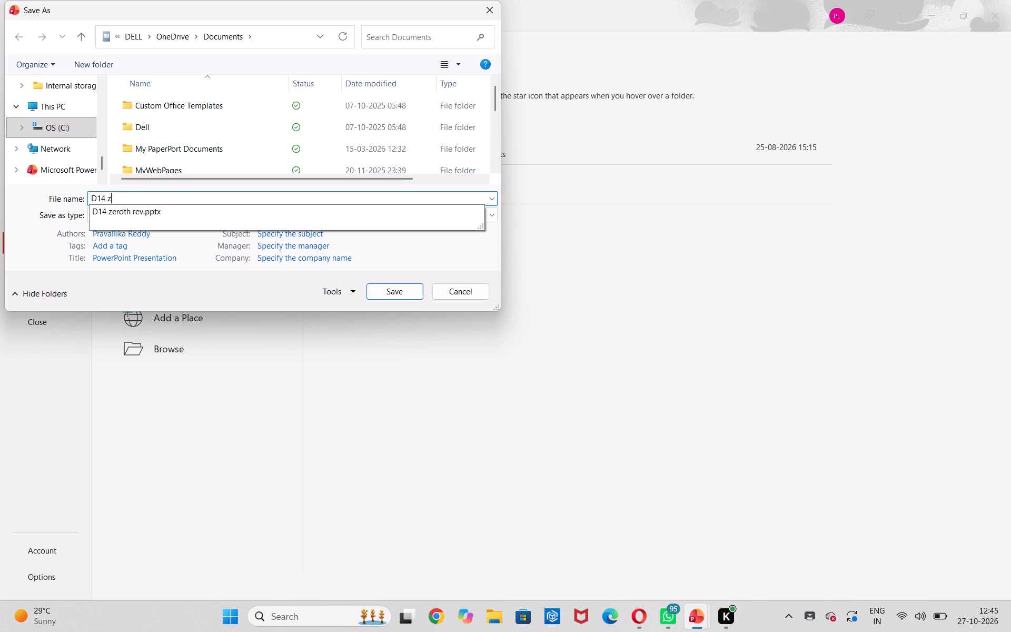
key(BackSpace)
text(first review)
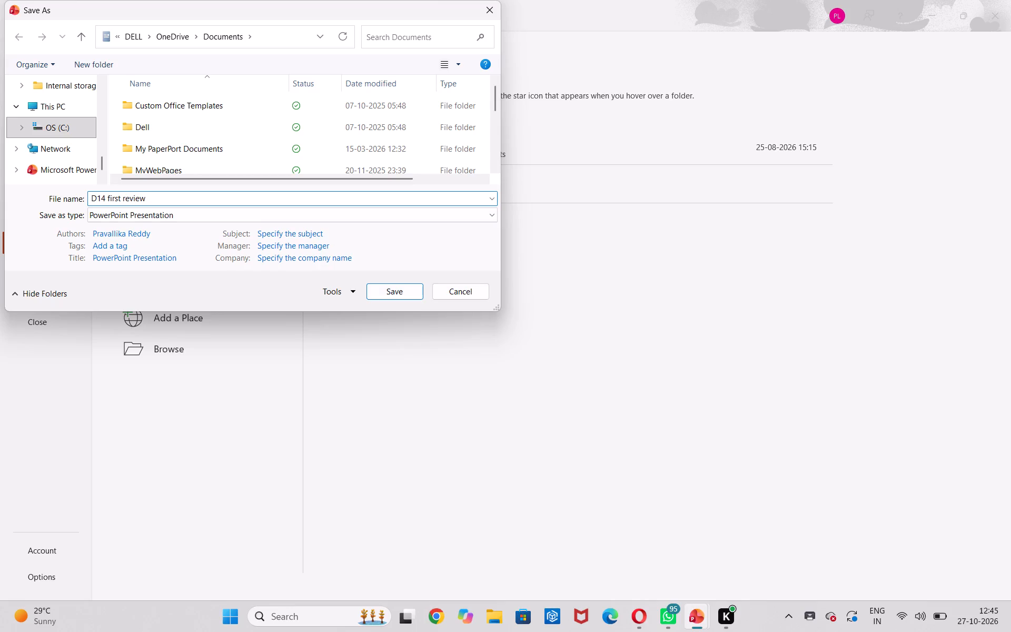
click(396, 293)
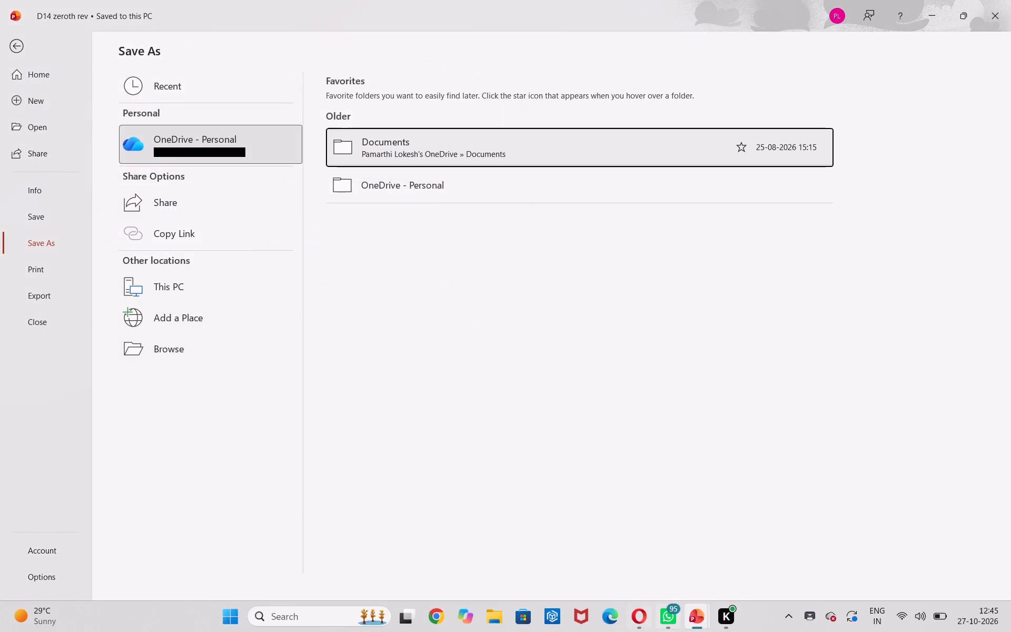